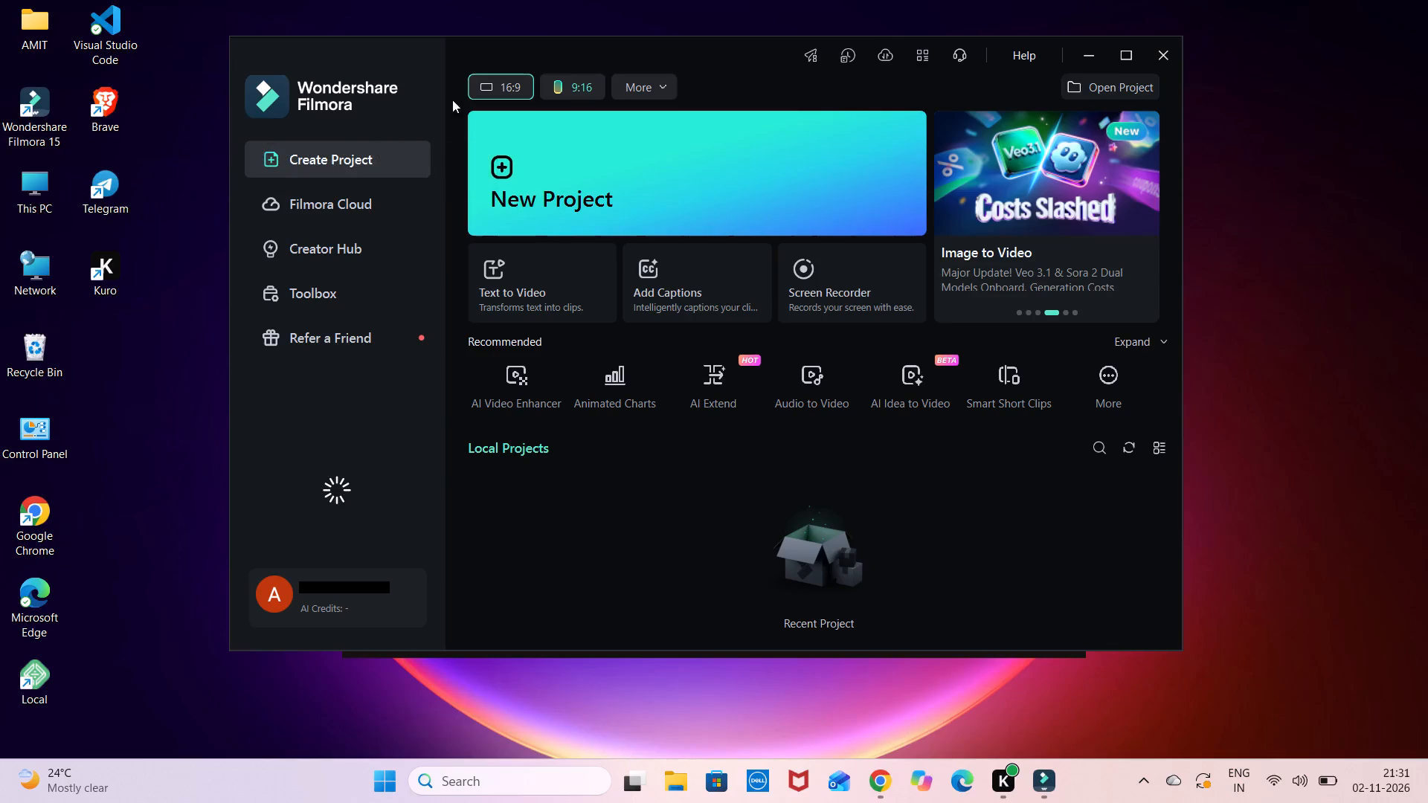
Maximize the start window and create a new video project with the 16:9 aspect ratio.
{"action": "left_click", "coordinate": [539, 164]}
{"action": "left_click", "coordinate": [1123, 65]}
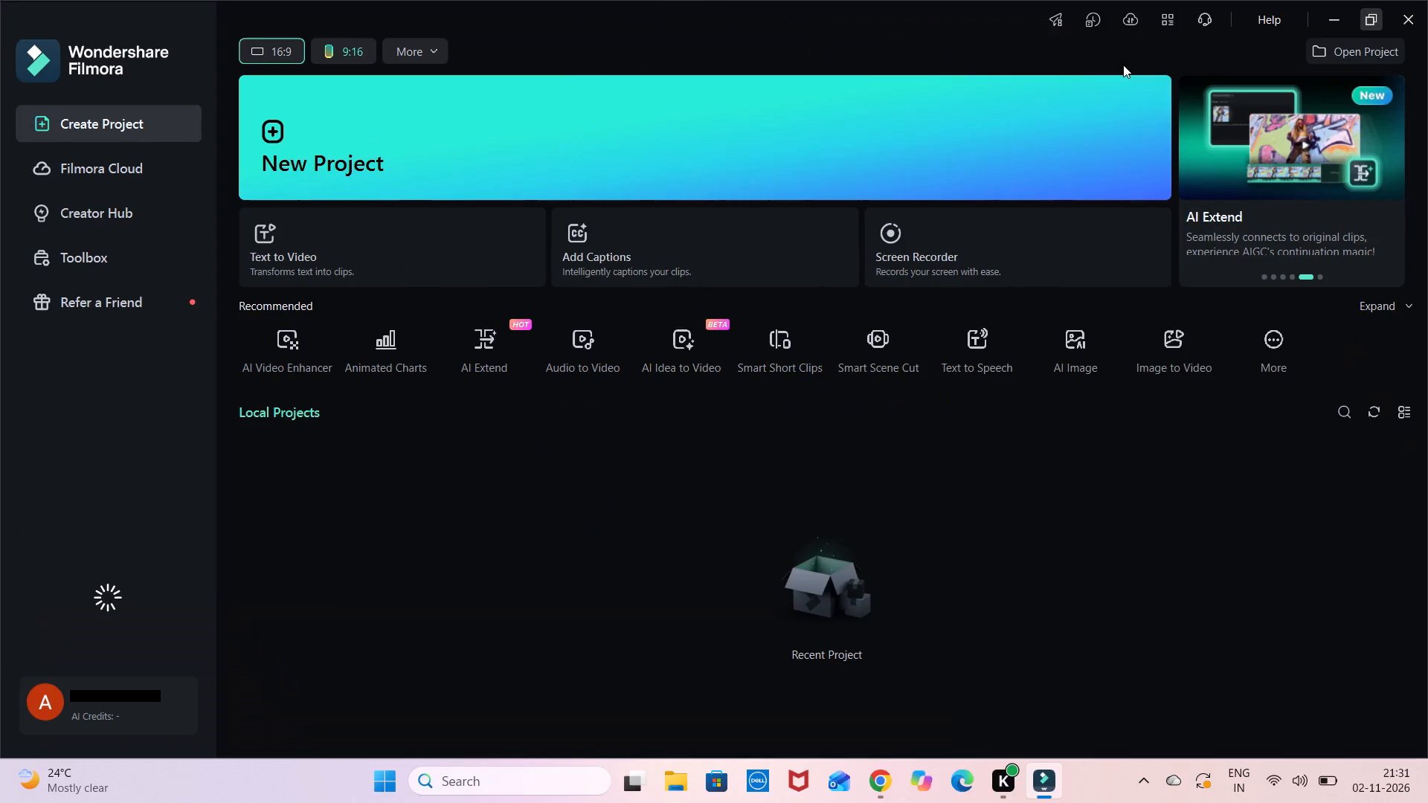
{"action": "double_click", "coordinate": [1136, 123]}
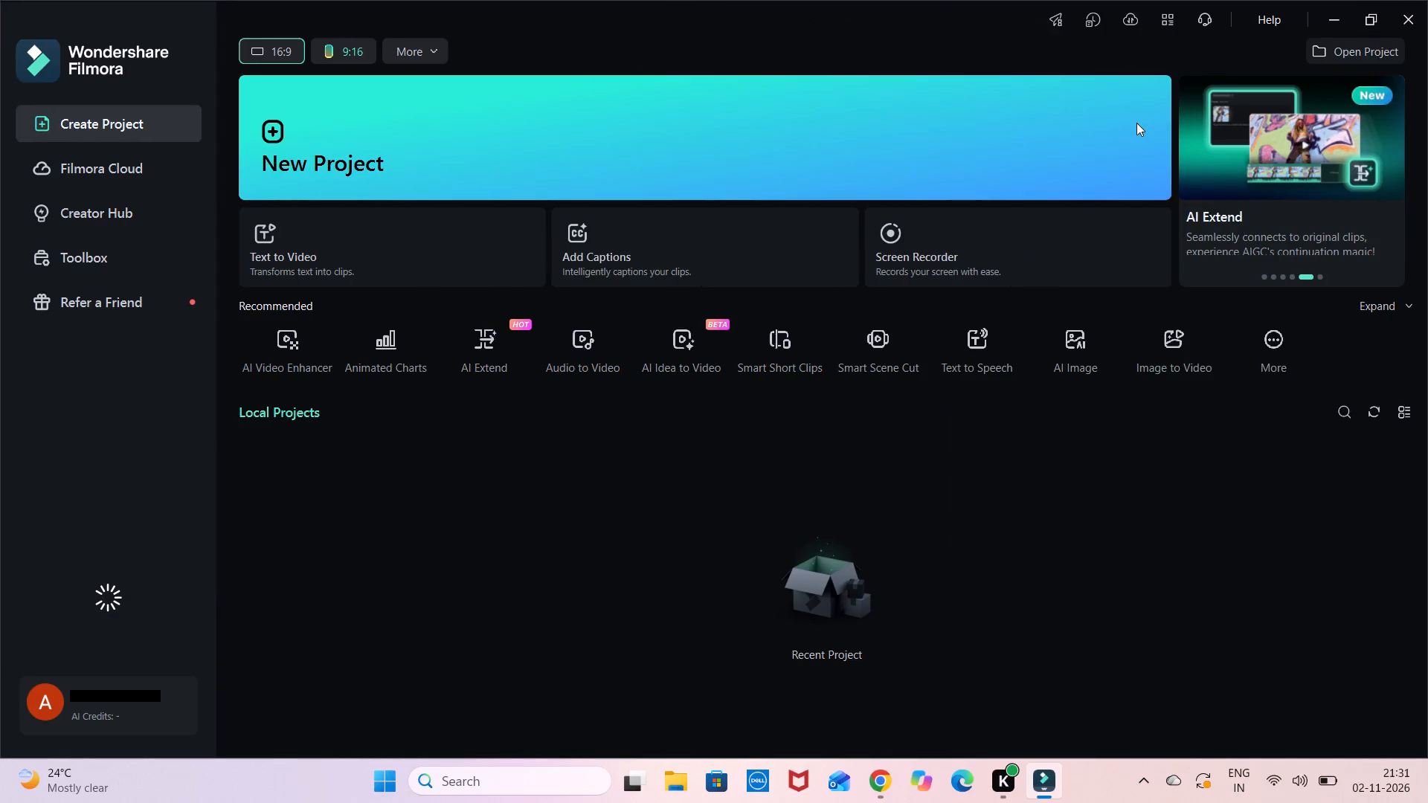
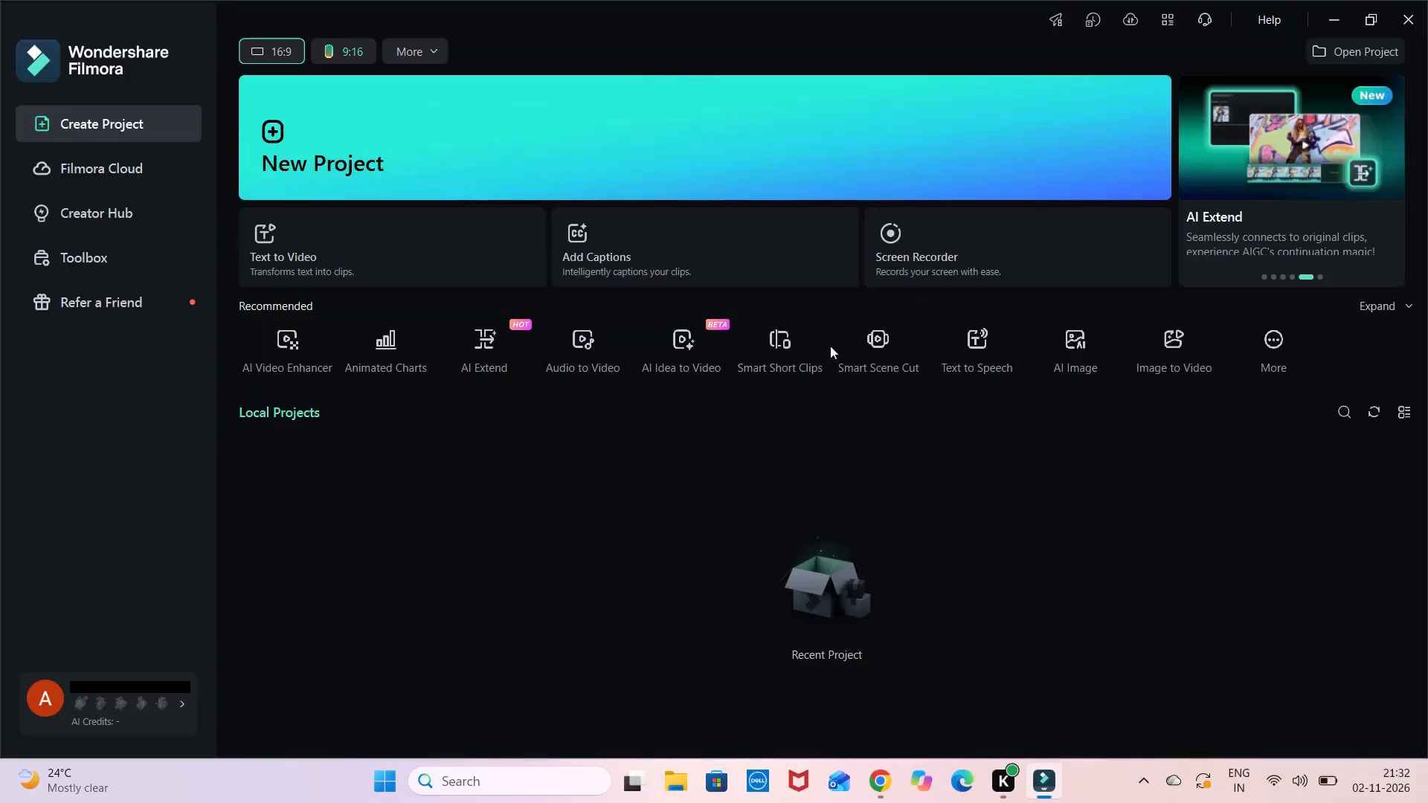
Open a new blank video project with the 16:9 aspect ratio.
{"action": "left_click", "coordinate": [443, 143]}
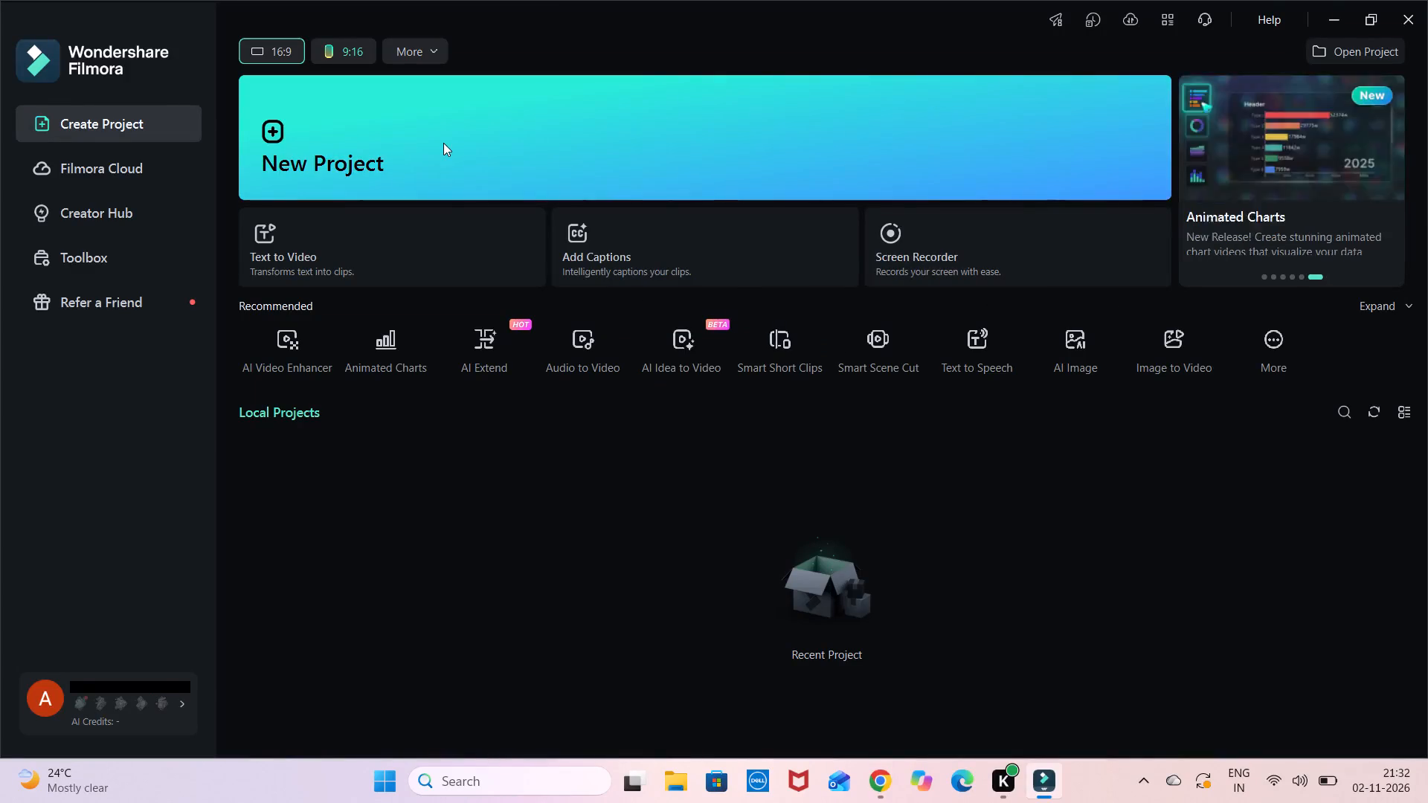
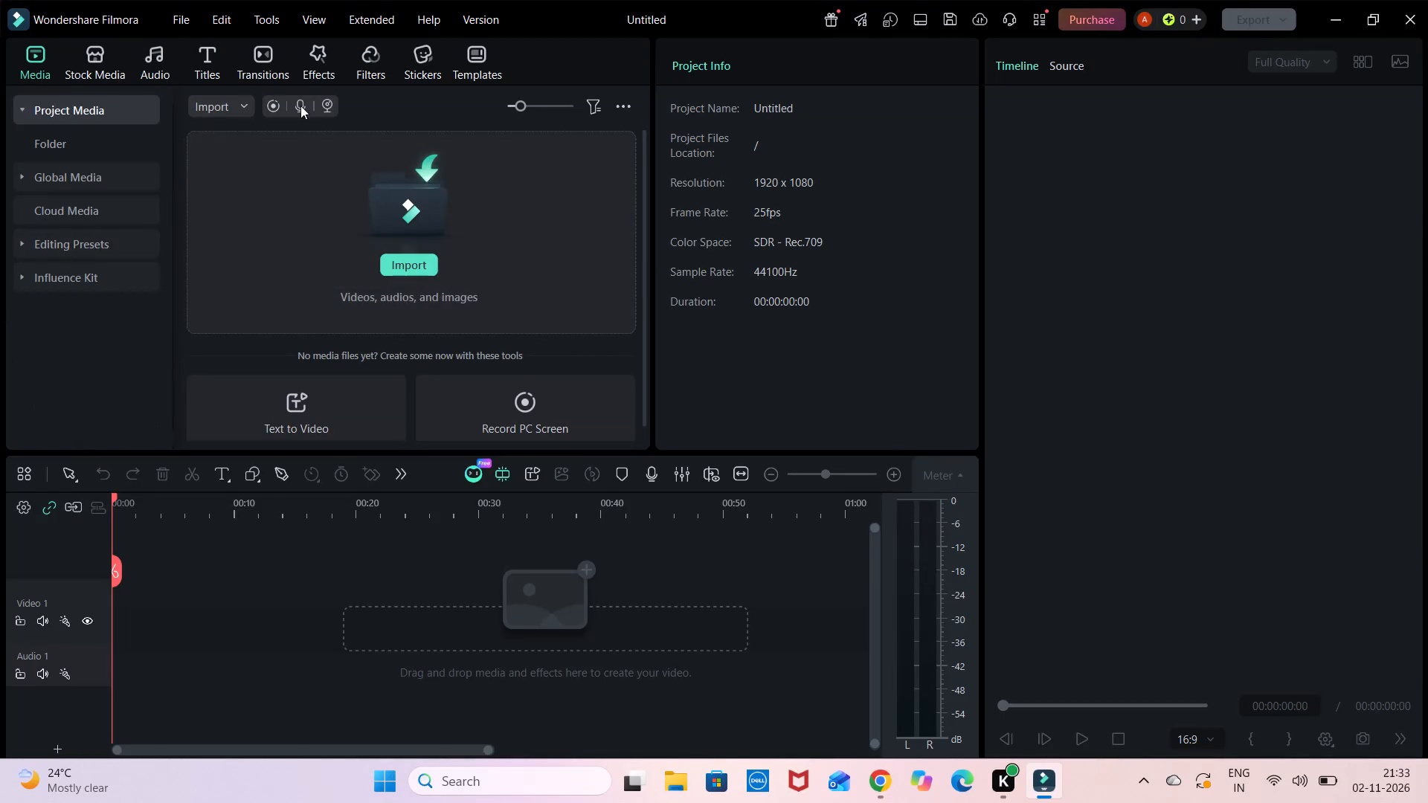
Open the file browser for importing media into the project.
{"action": "left_click", "coordinate": [411, 255]}
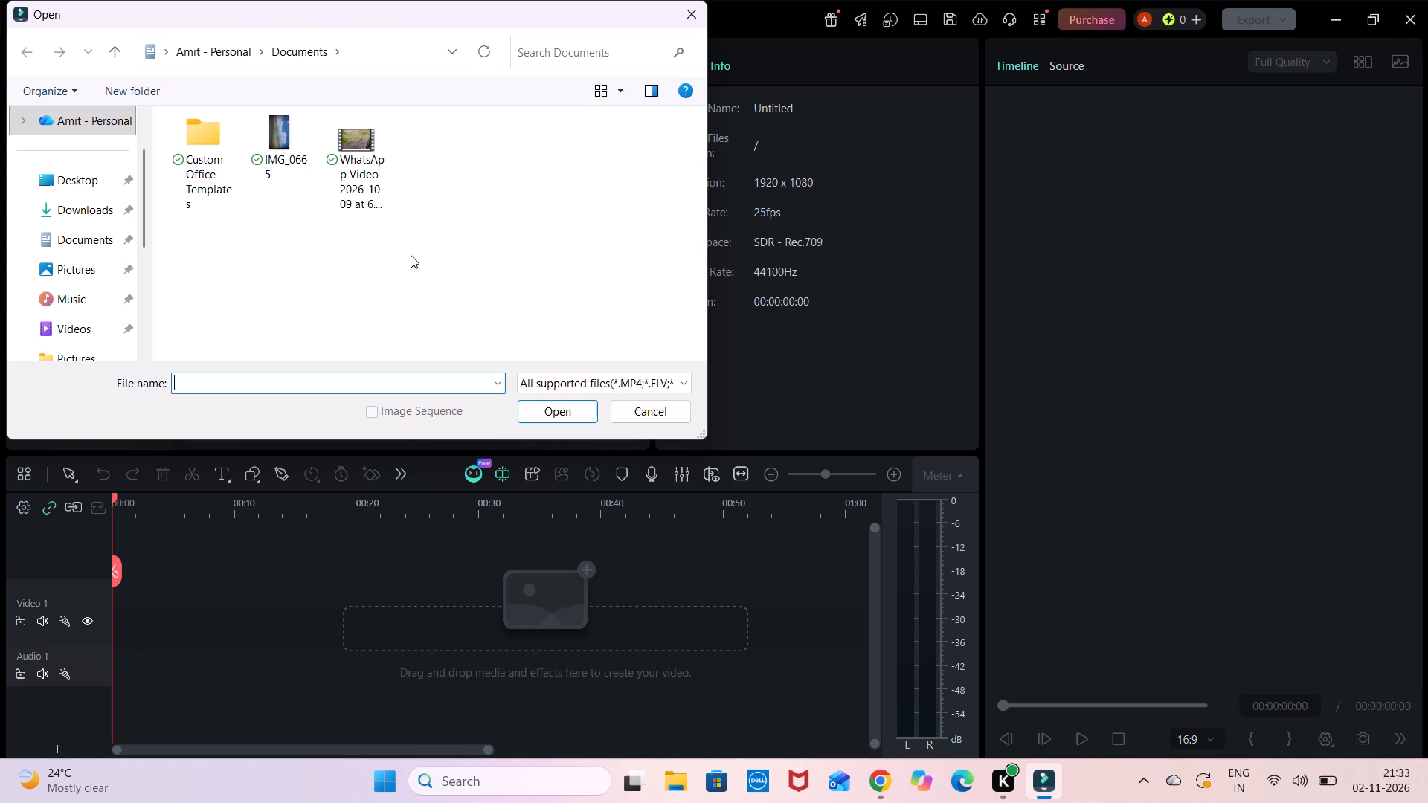
Search the computer for "what" and launch the best-matching result.
{"action": "left_click", "coordinate": [512, 787]}
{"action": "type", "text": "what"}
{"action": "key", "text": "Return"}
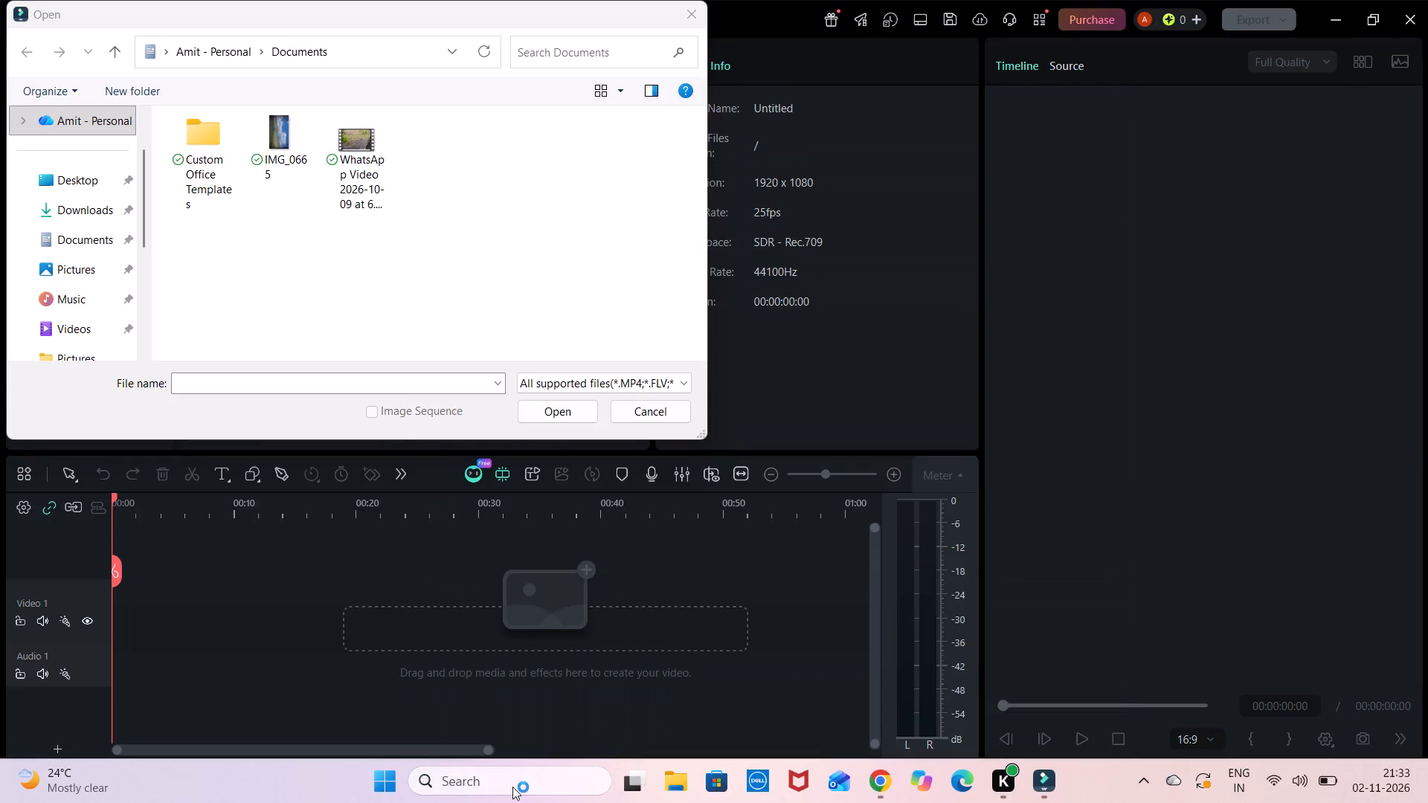
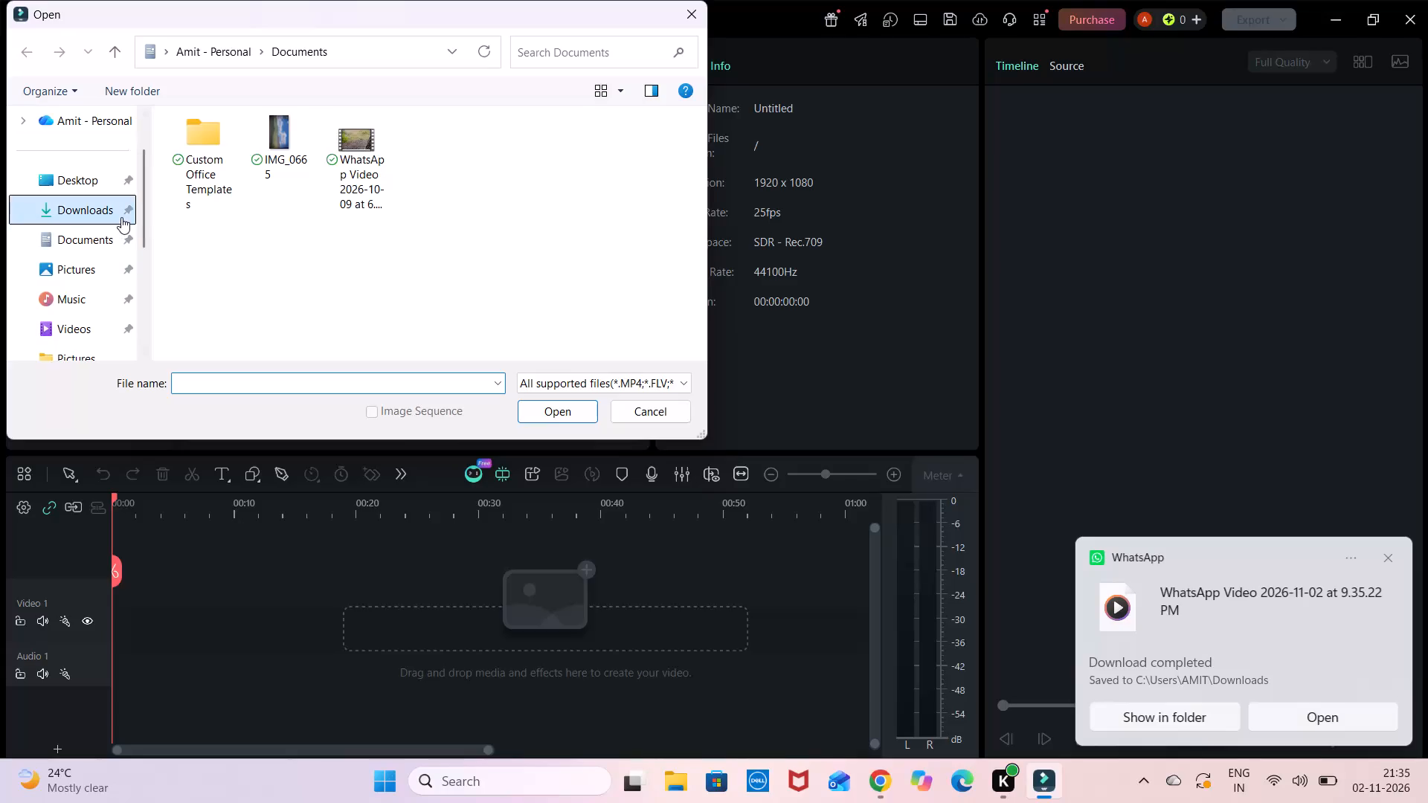
Place the downloaded WhatsApp Video 2026-11-02 at 9.35.22 PM on the Video 1 track, keeping the current 1920x1080 25fps project settings.
{"action": "left_click_drag", "start_coordinate": [205, 210], "coordinate": [157, 628]}
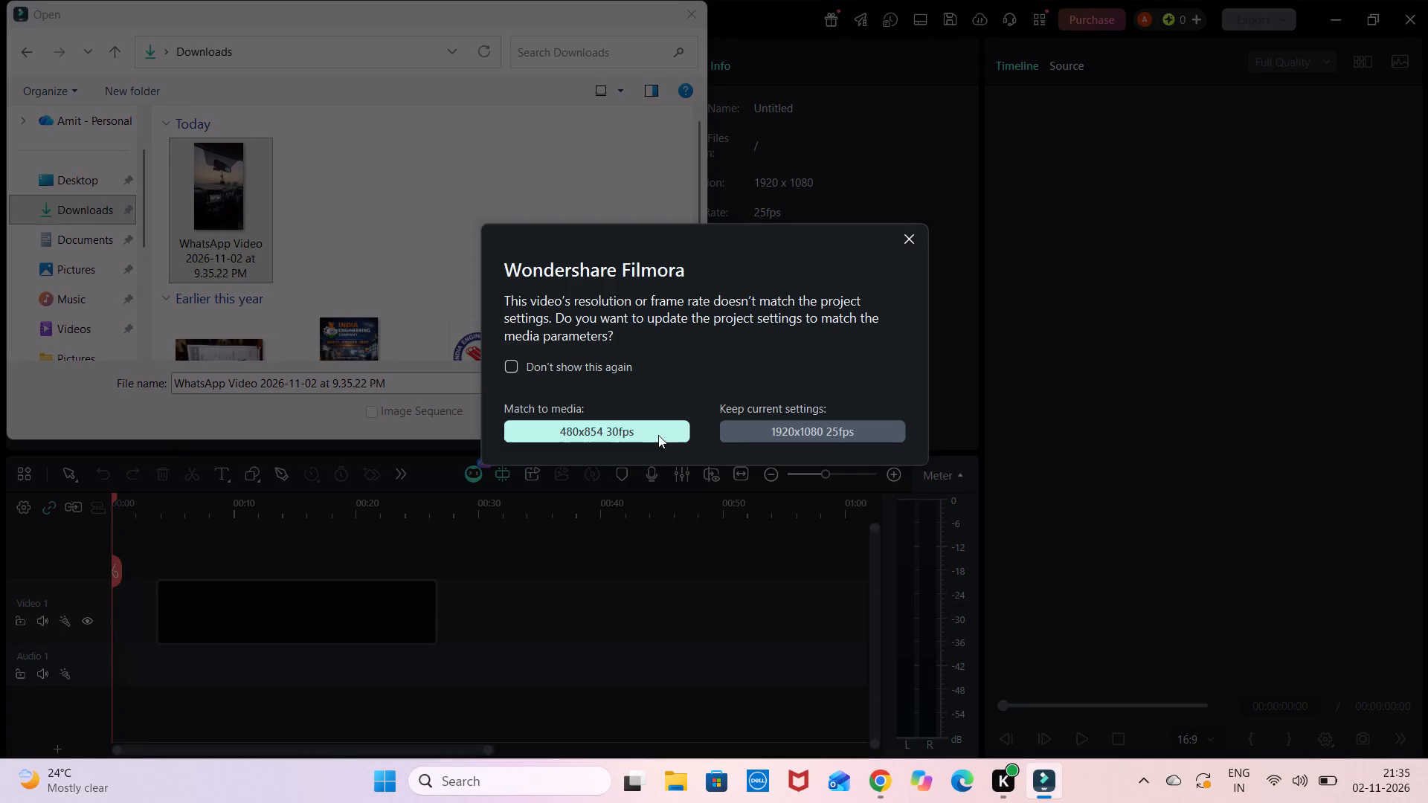
{"action": "left_click", "coordinate": [772, 429]}
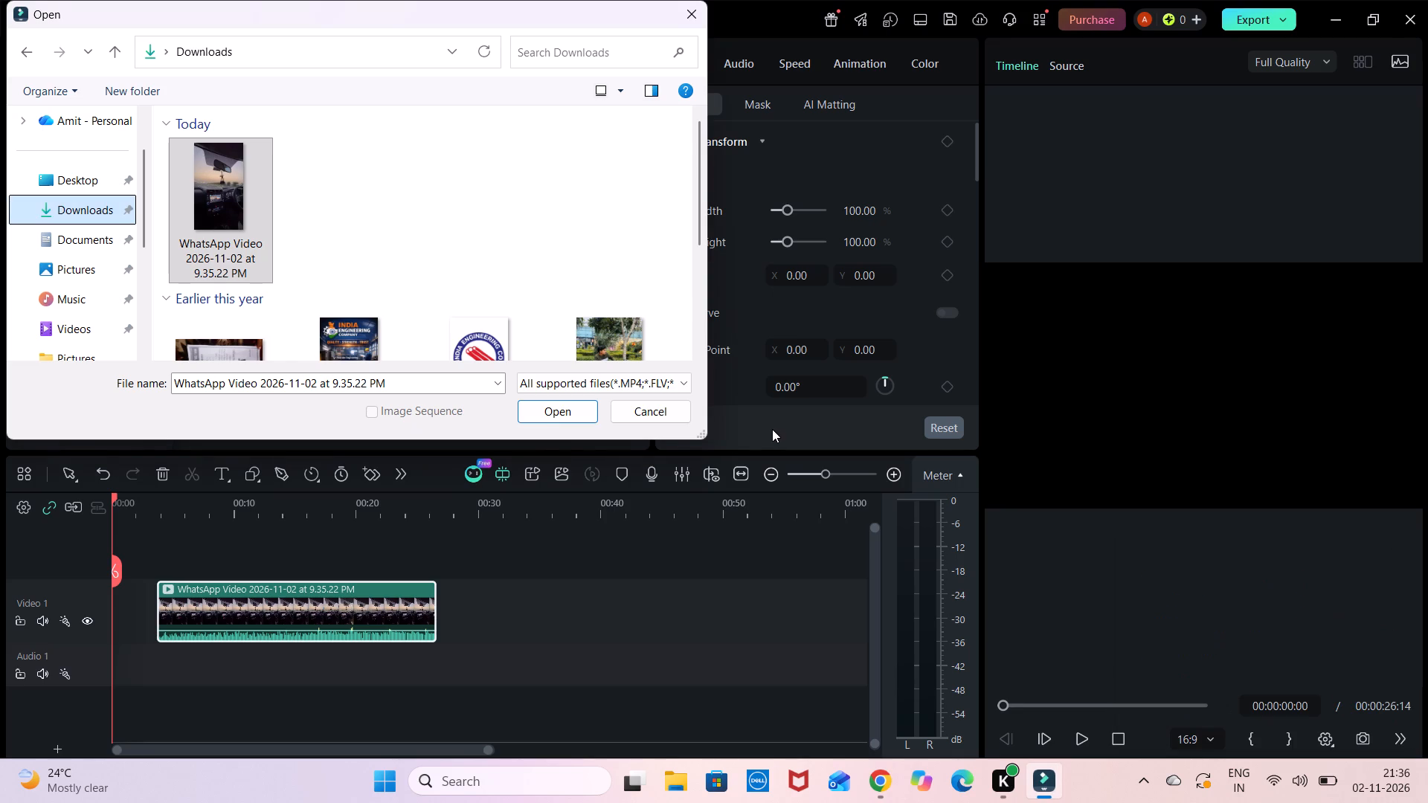
Dismiss the file import dialog and move the WhatsApp video clip on Video 1 to the timeline start at 00:00.
{"action": "left_click", "coordinate": [687, 16]}
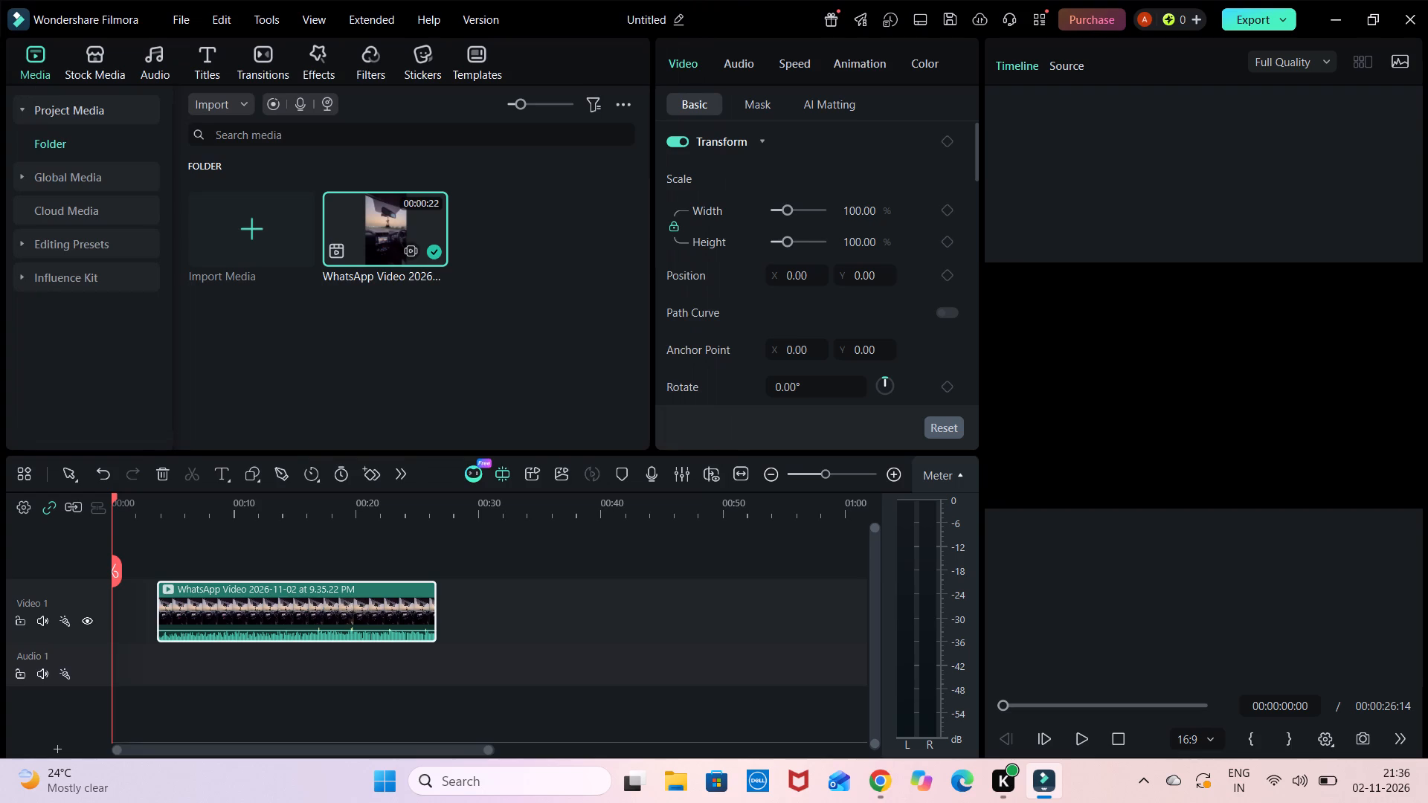
{"action": "left_click_drag", "start_coordinate": [267, 601], "coordinate": [186, 630]}
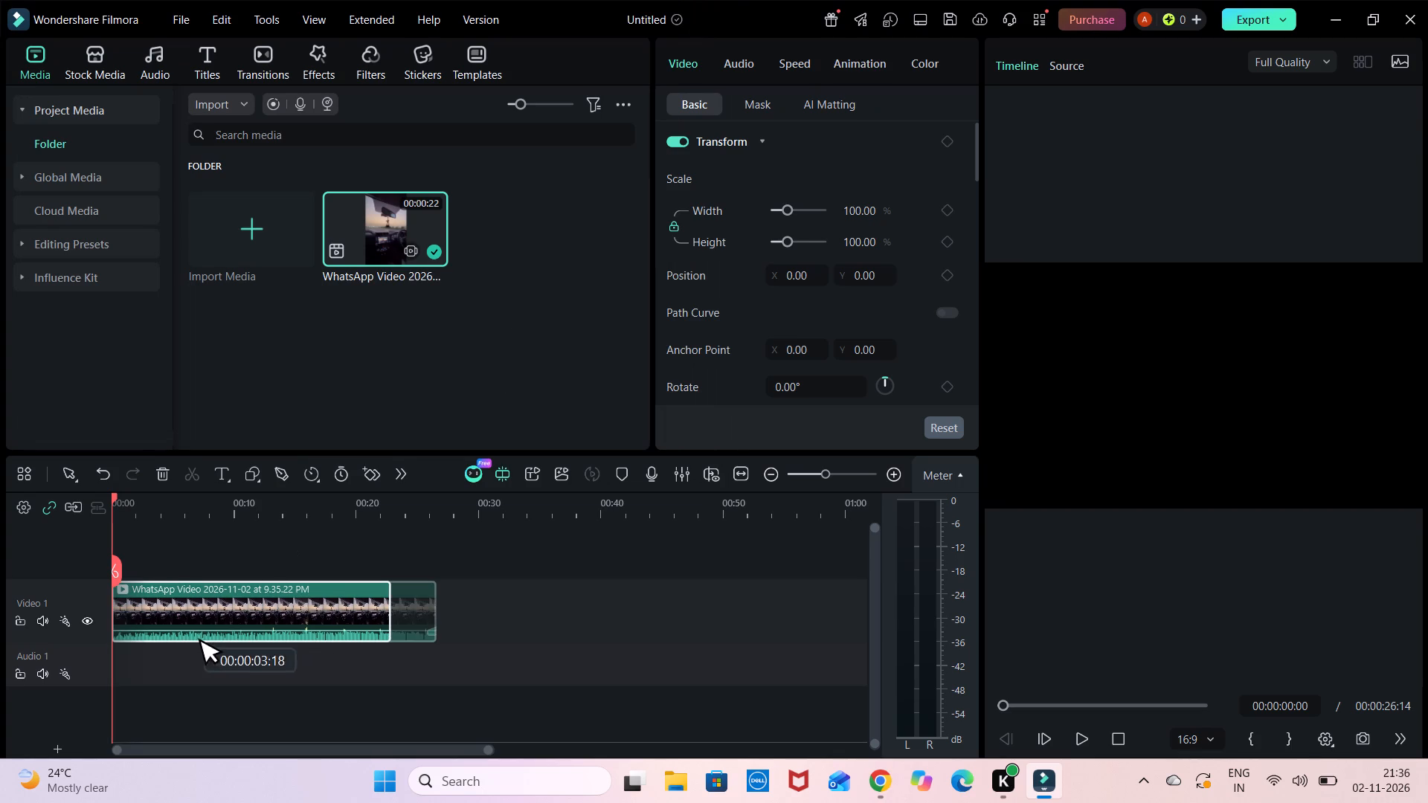
{"action": "left_click_drag", "start_coordinate": [186, 630], "coordinate": [159, 630]}
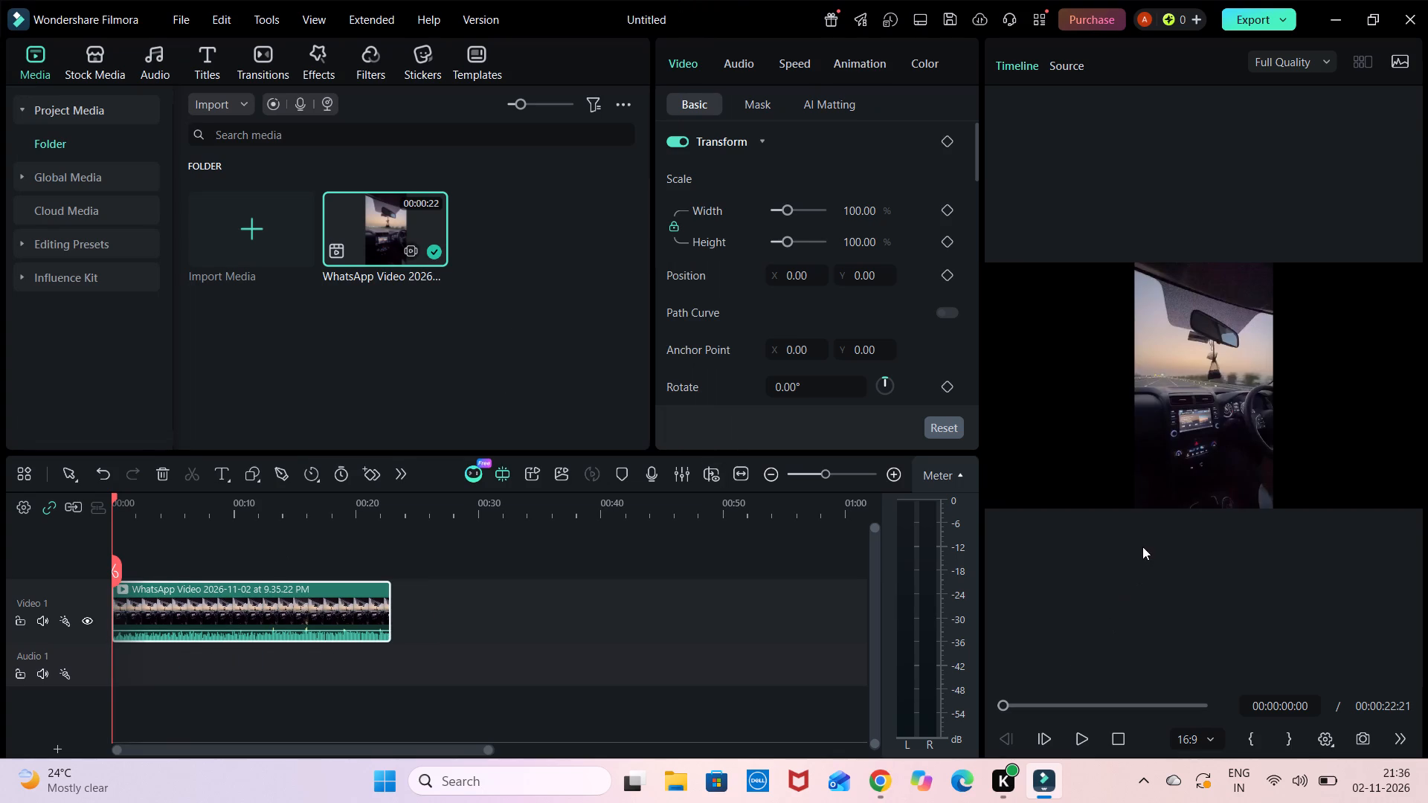
Play a short part of the clip from the start of the timeline and pause the preview.
{"action": "left_click", "coordinate": [1083, 745]}
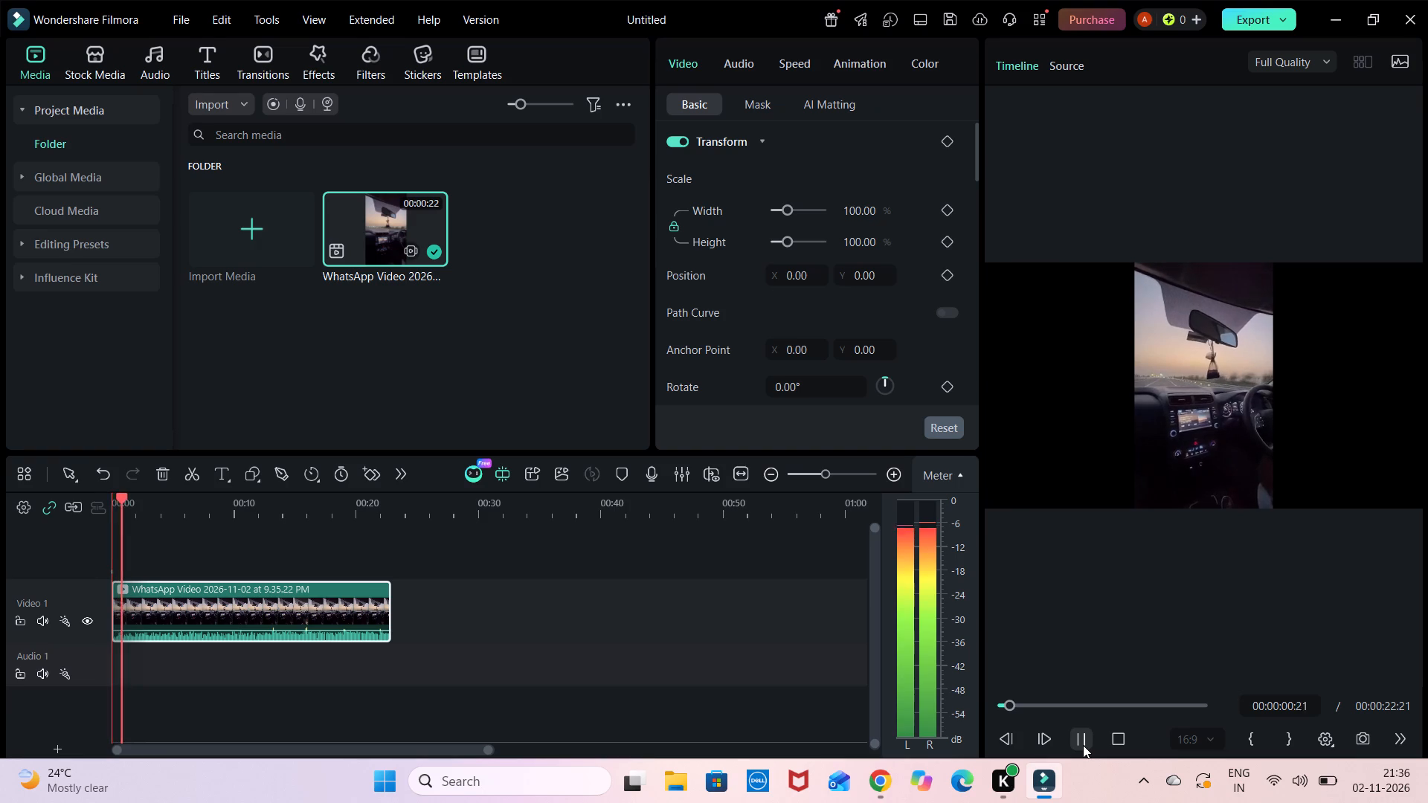
{"action": "left_click", "coordinate": [1083, 745]}
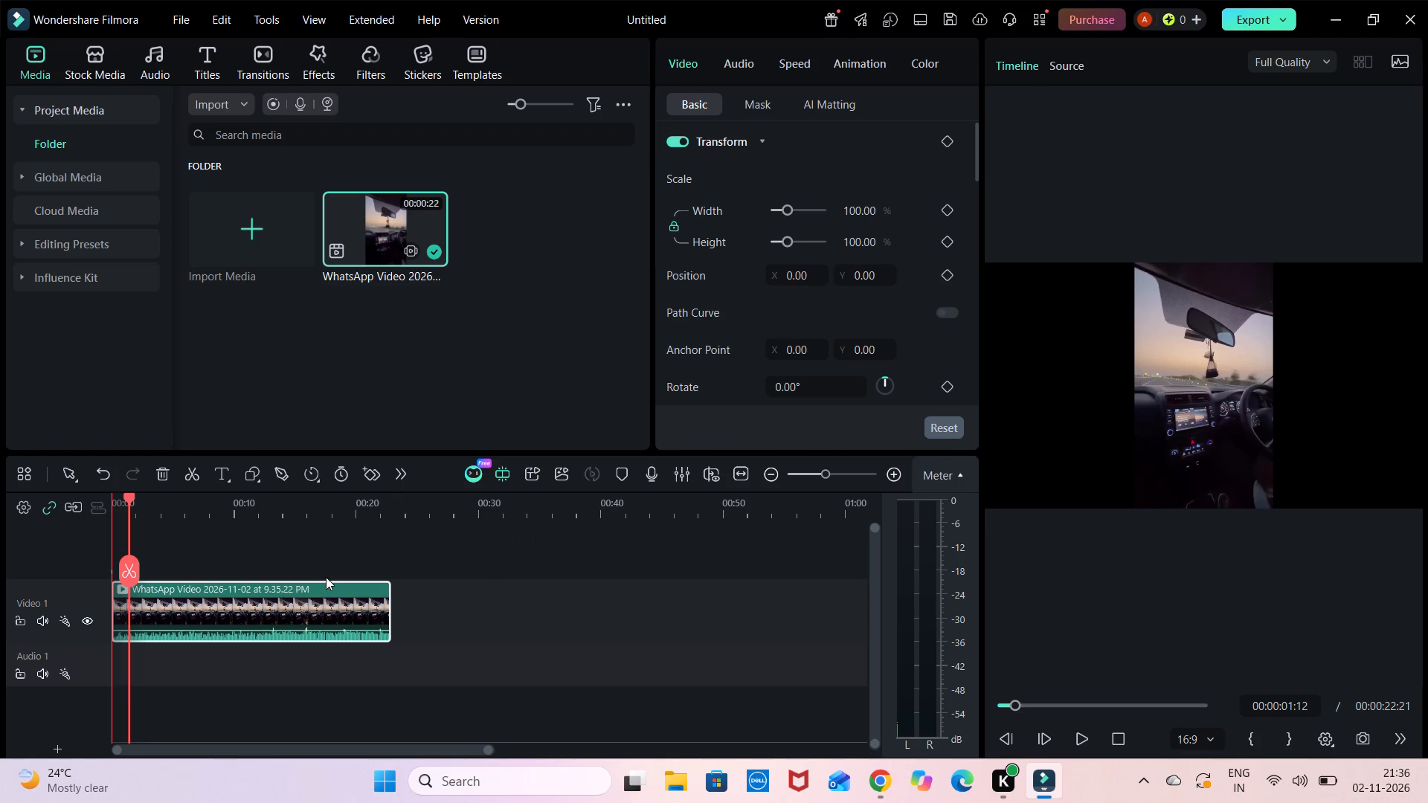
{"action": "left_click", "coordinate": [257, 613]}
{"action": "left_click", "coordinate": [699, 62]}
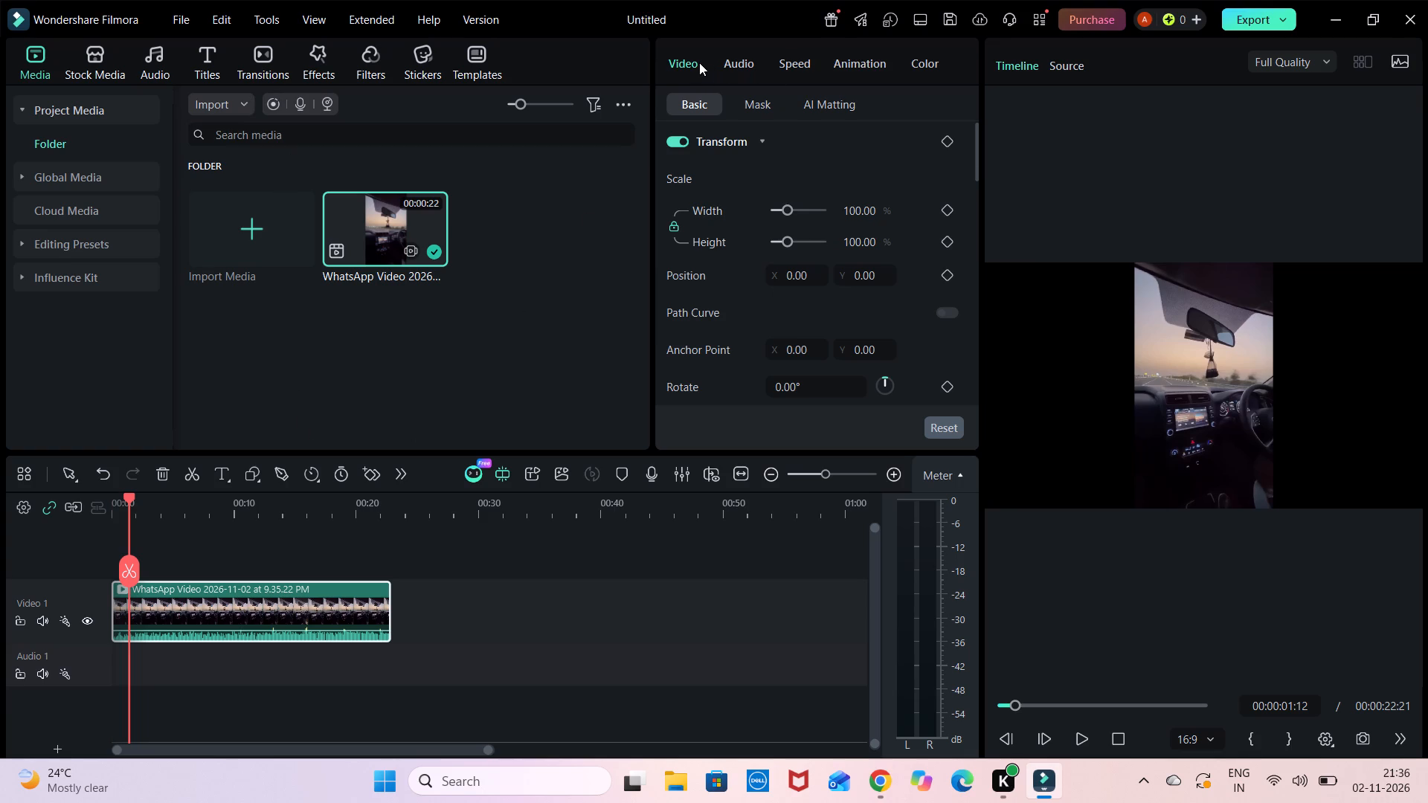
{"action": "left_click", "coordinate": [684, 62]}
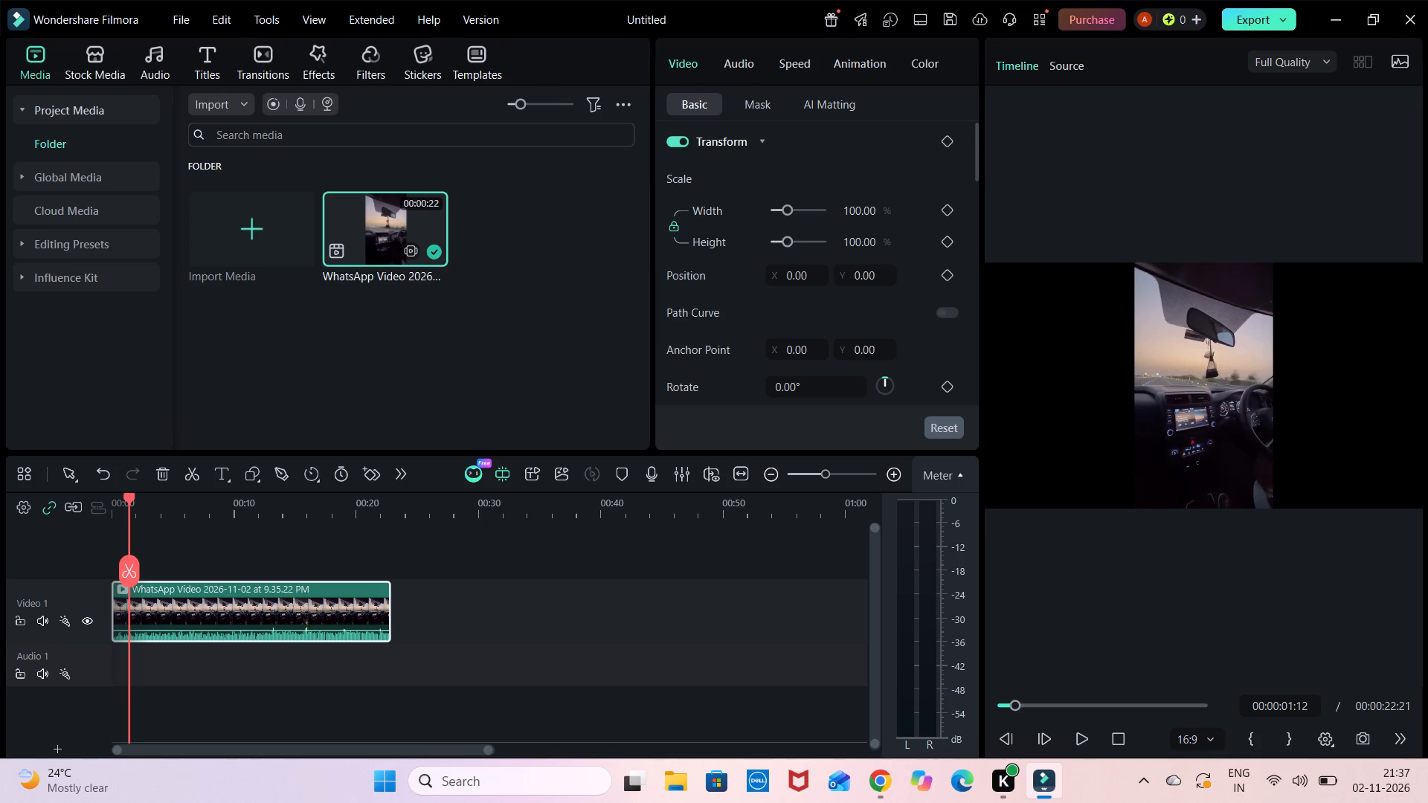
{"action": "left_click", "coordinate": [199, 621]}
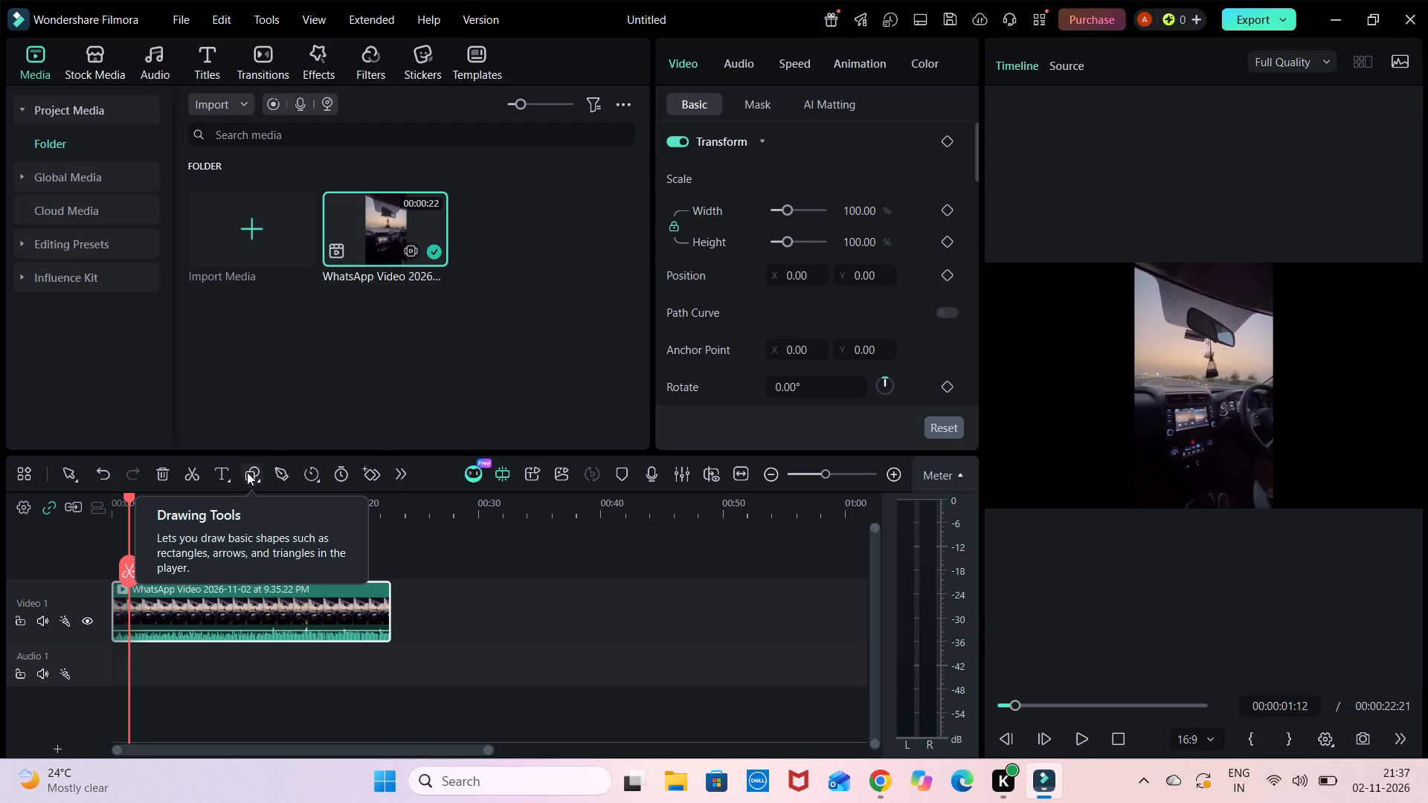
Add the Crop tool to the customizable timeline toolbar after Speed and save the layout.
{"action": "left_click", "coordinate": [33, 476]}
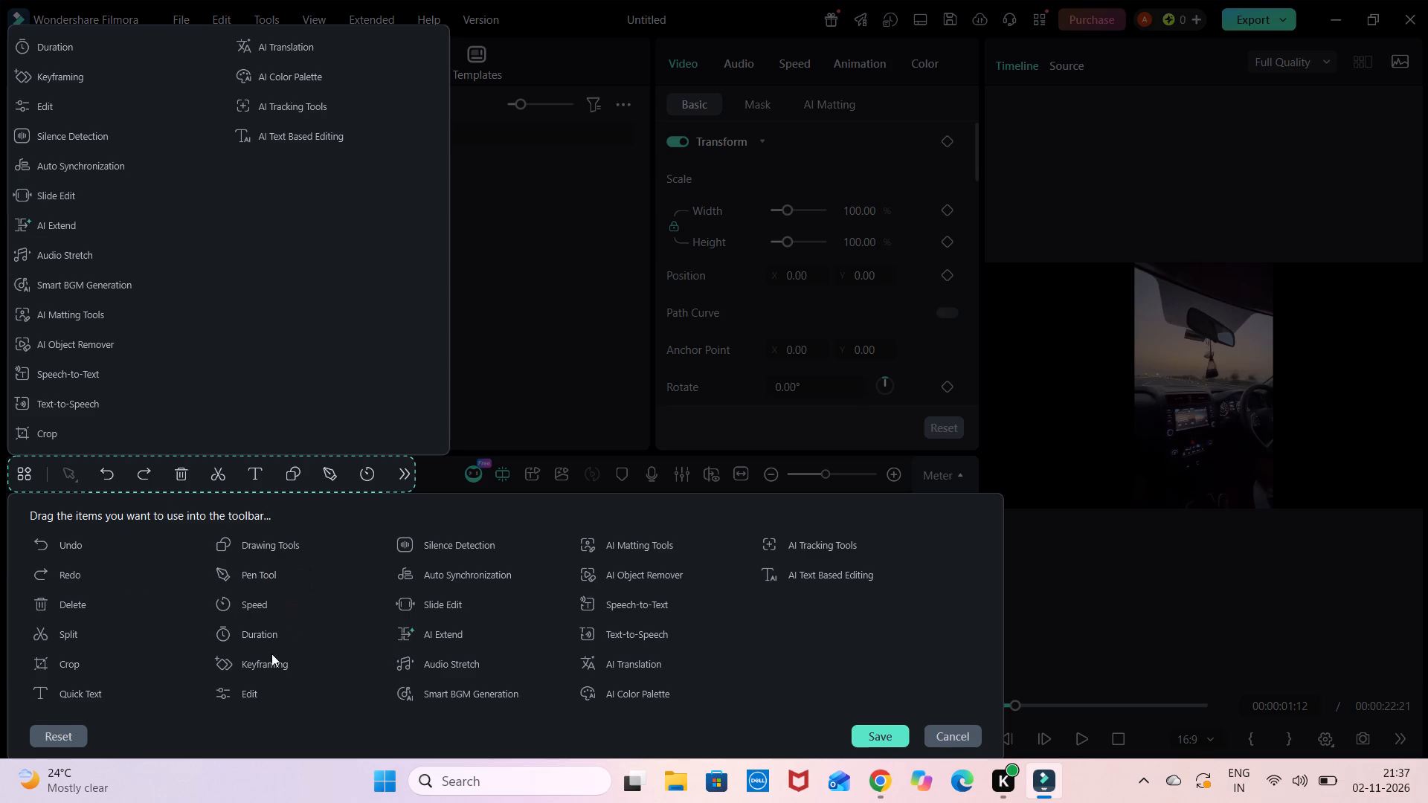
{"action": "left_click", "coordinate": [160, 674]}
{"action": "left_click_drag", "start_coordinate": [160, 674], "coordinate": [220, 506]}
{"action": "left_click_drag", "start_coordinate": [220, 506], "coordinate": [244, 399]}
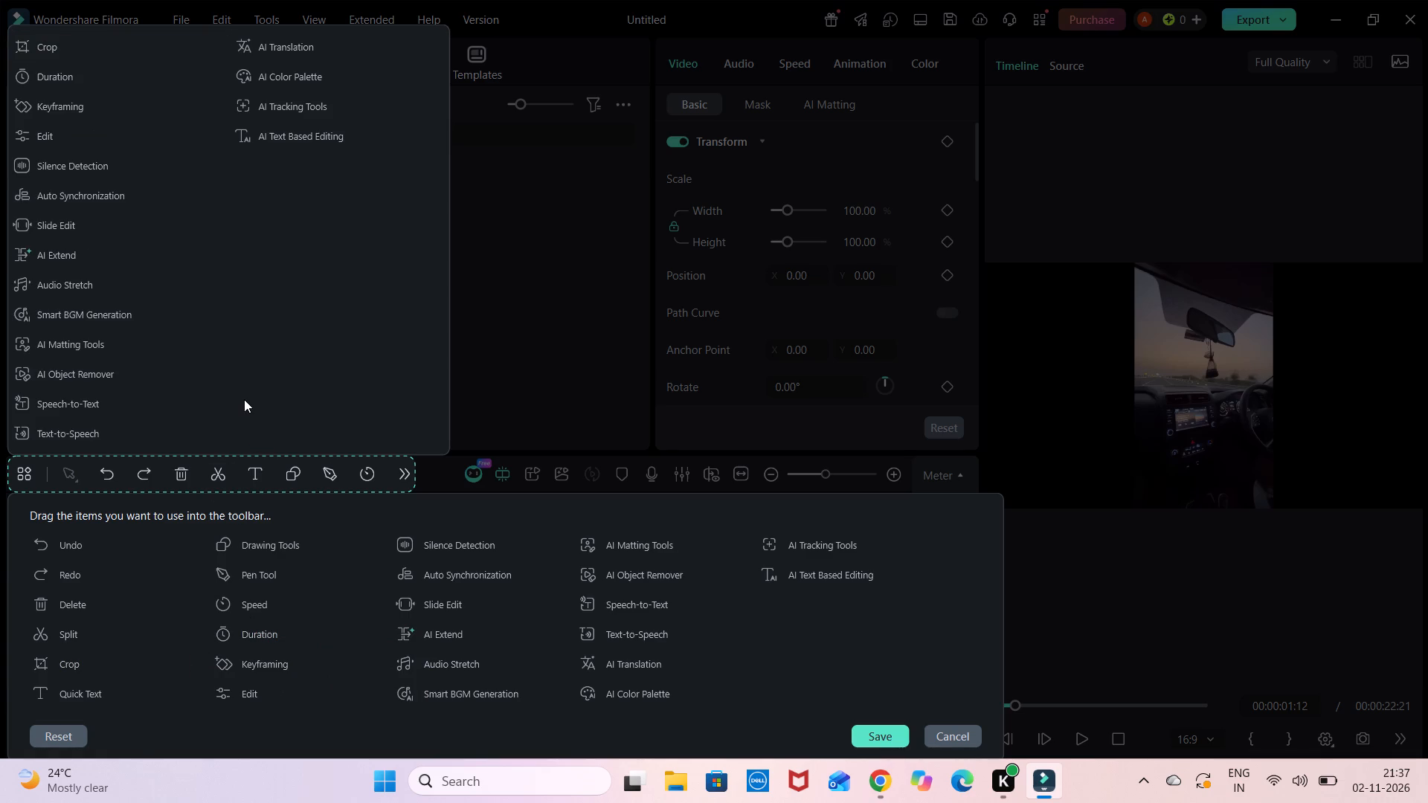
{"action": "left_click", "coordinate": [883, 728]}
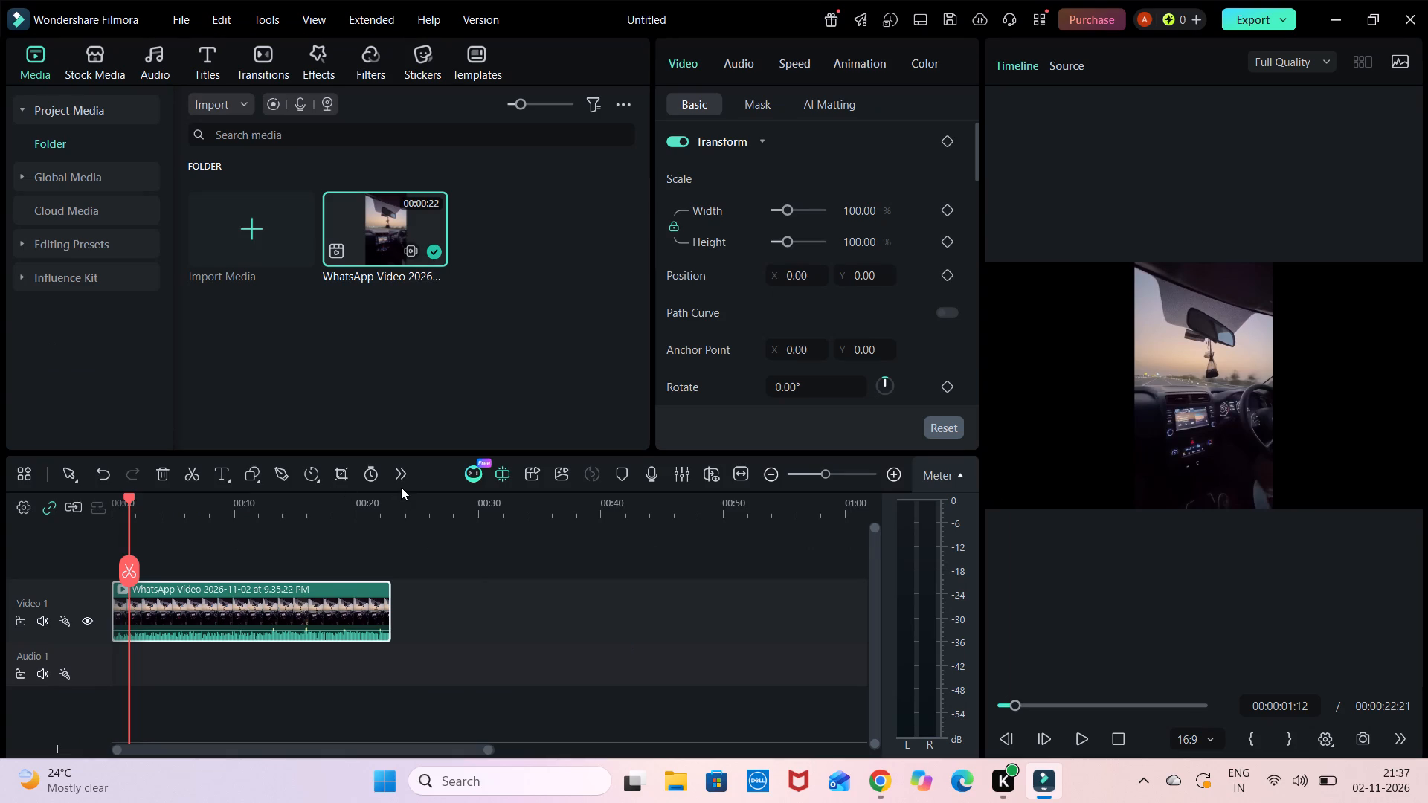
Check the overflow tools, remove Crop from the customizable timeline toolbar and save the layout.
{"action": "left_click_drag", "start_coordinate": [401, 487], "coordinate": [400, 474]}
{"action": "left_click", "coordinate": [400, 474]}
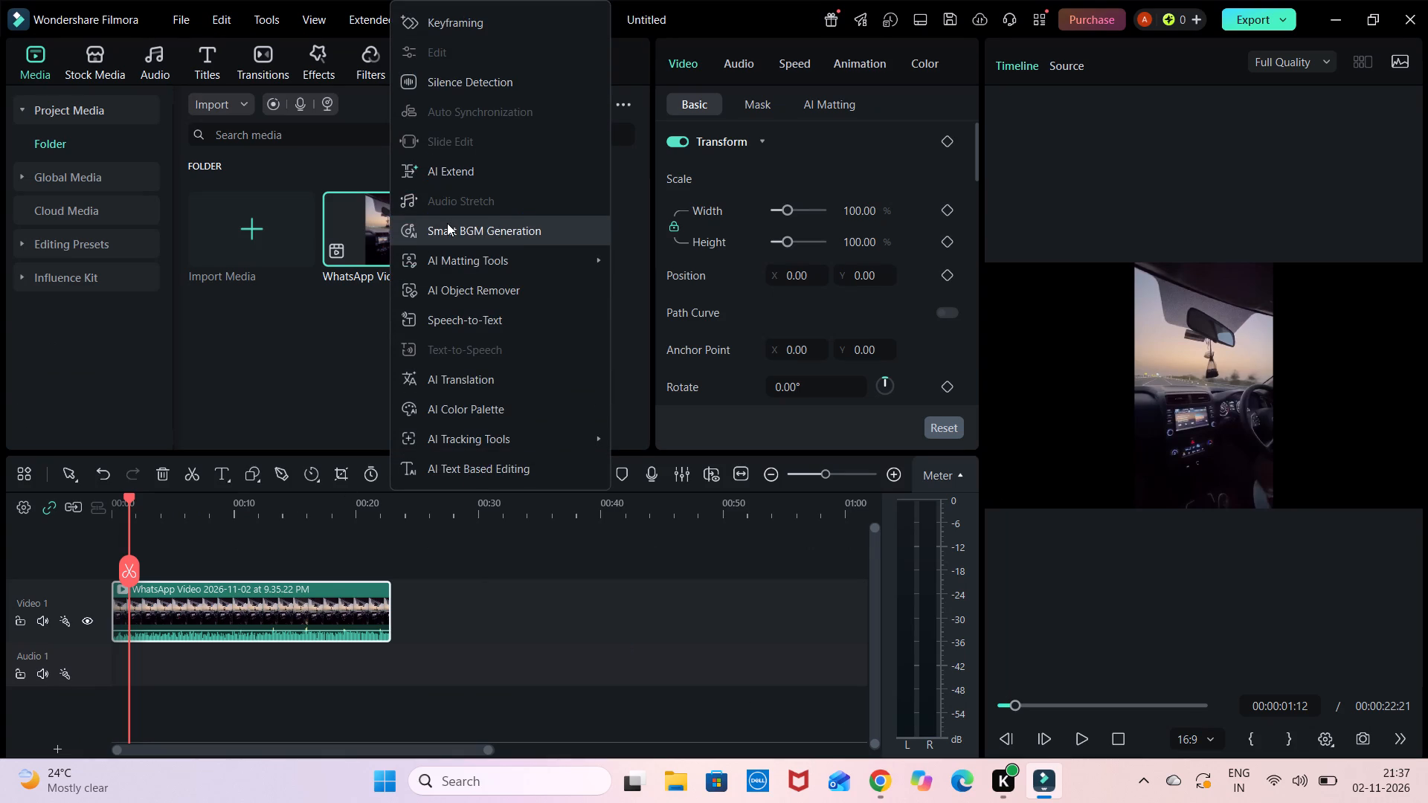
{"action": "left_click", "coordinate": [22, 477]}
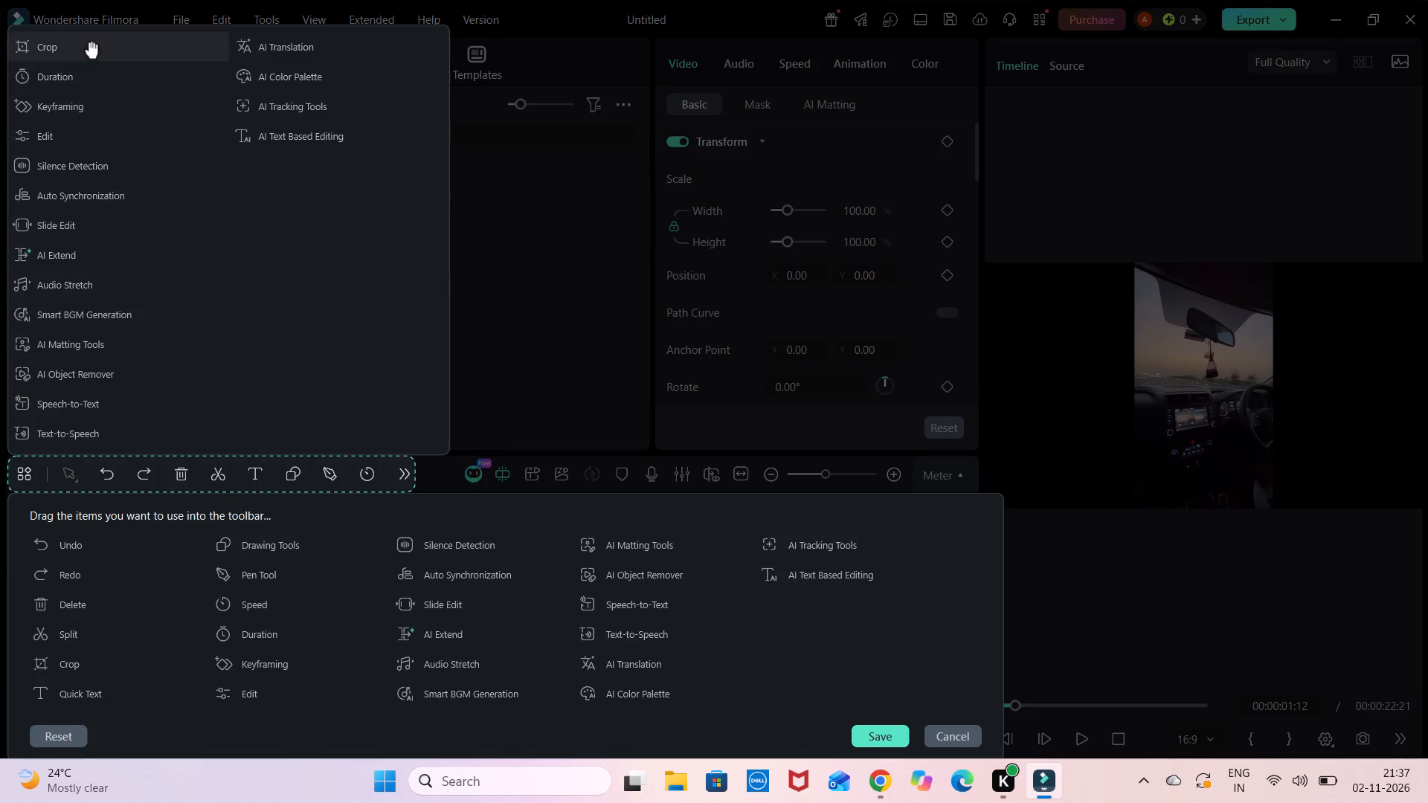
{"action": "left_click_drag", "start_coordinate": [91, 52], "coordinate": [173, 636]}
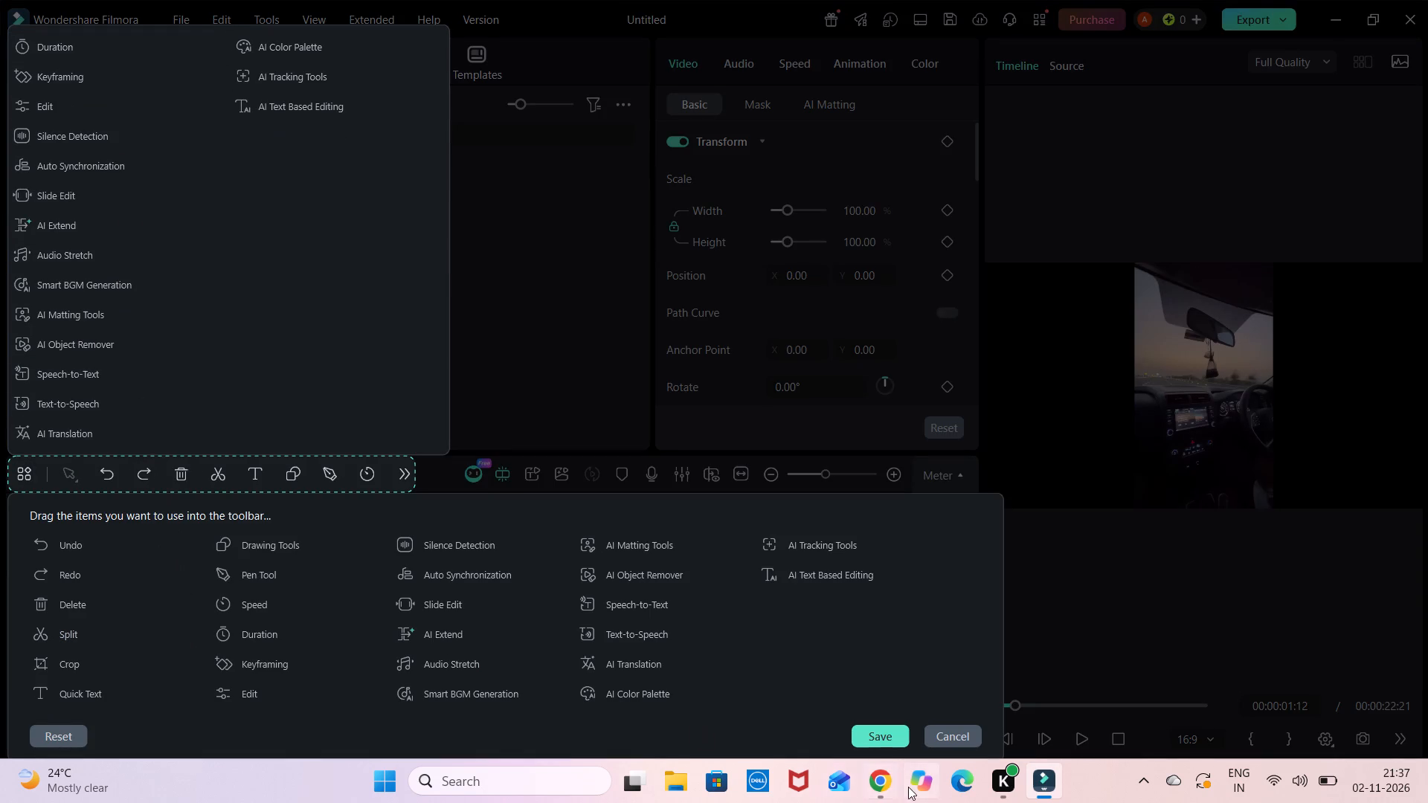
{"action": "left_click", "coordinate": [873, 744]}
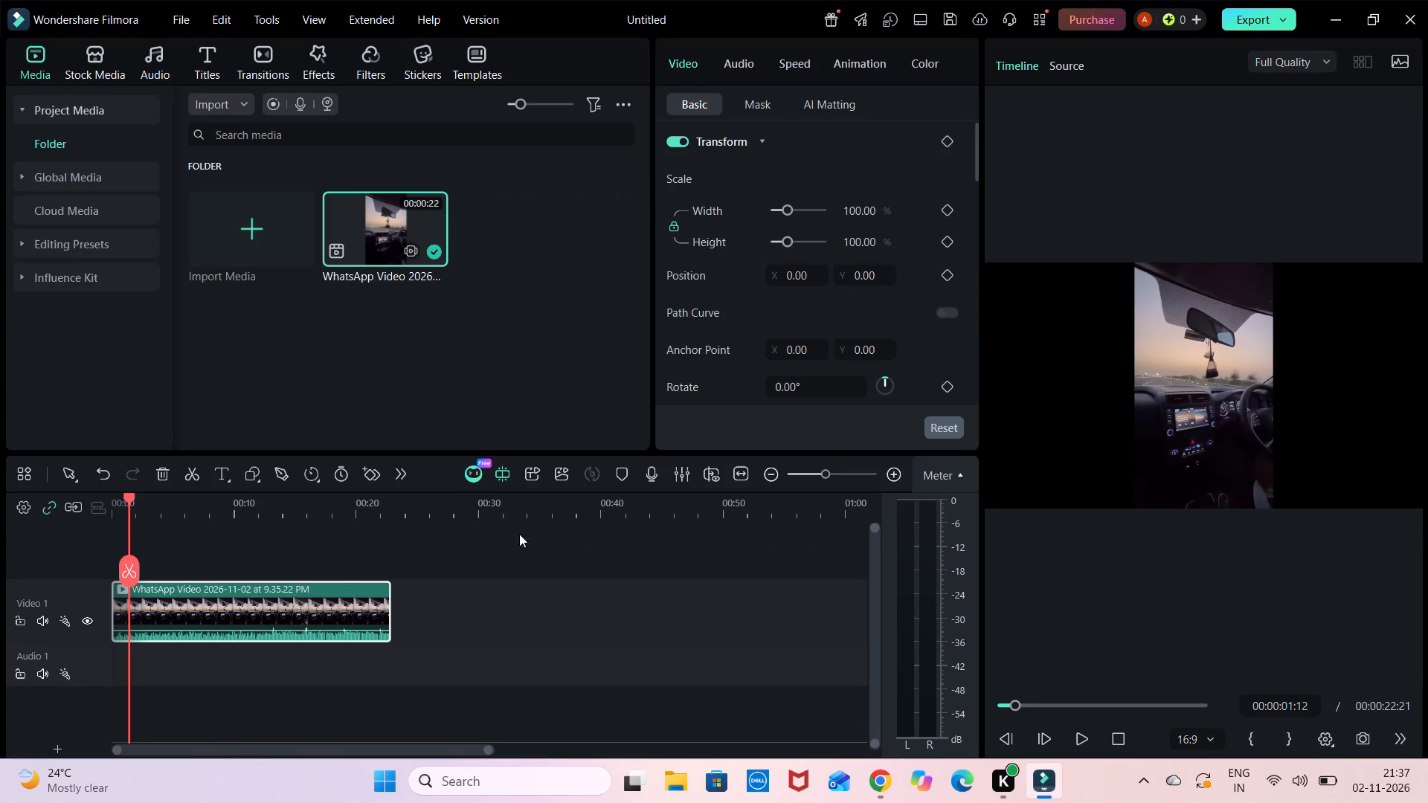
Add the Crop tool to the timeline toolbar between Quick Text and Drawing Tools and save the layout.
{"action": "left_click", "coordinate": [407, 466]}
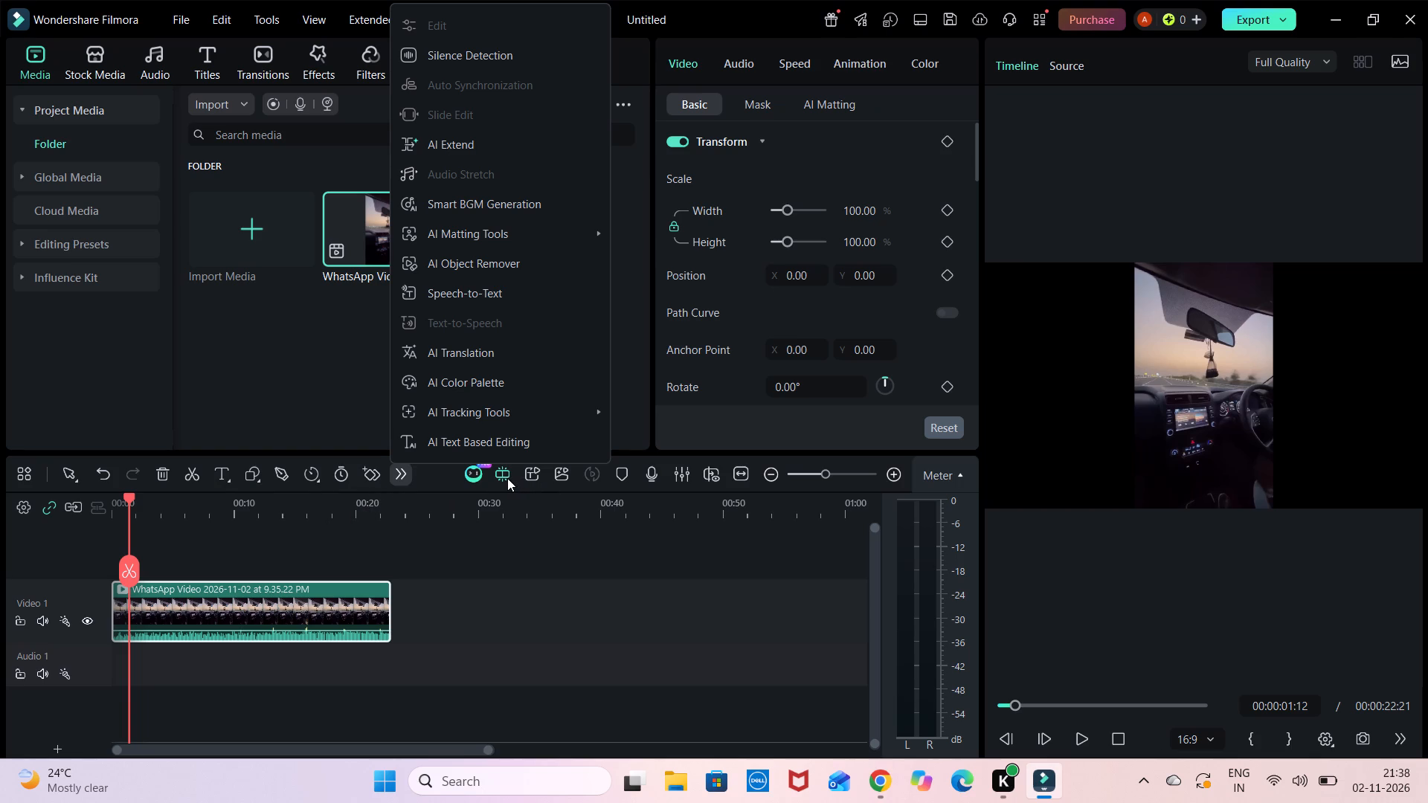
{"action": "left_click", "coordinate": [33, 480]}
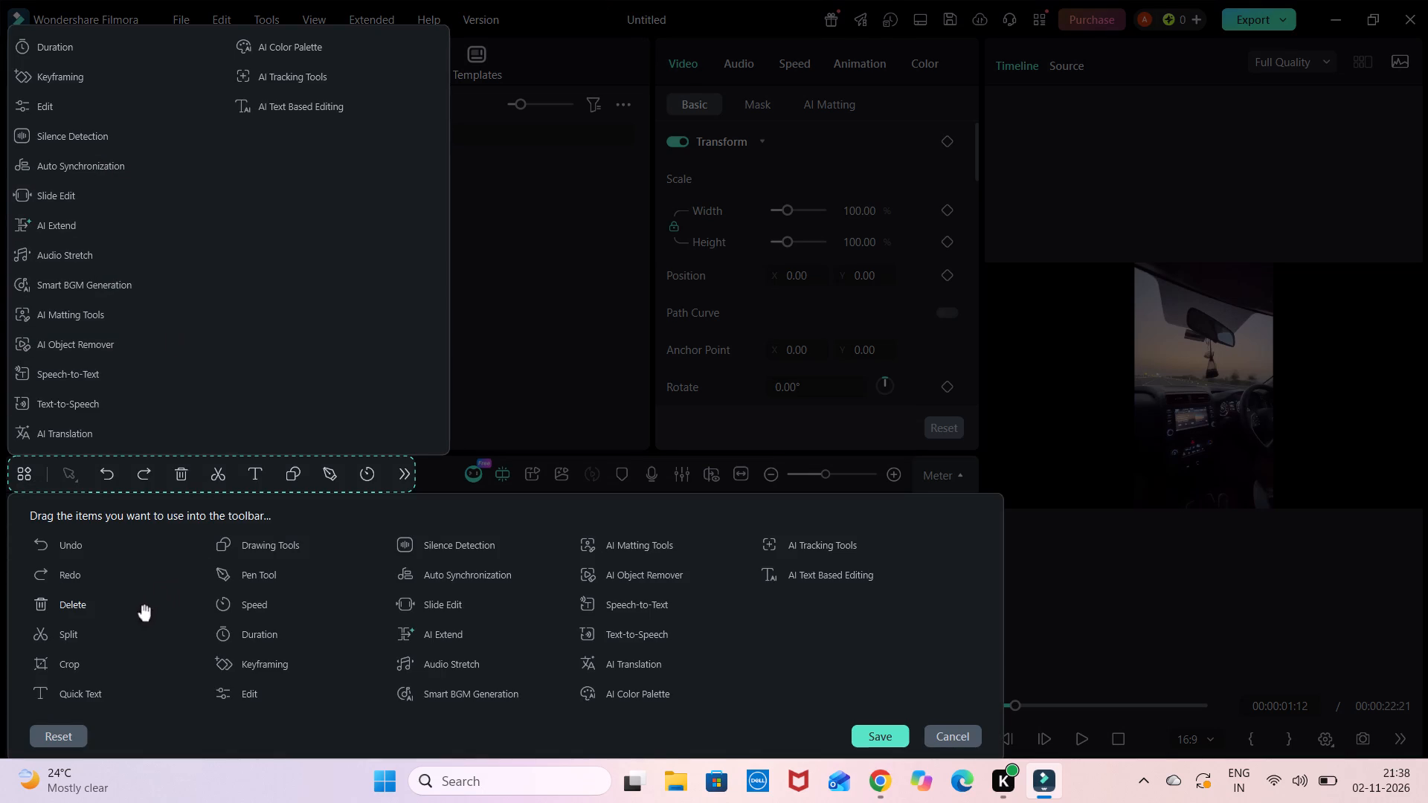
{"action": "left_click", "coordinate": [94, 667]}
{"action": "left_click_drag", "start_coordinate": [94, 667], "coordinate": [404, 476]}
{"action": "left_click_drag", "start_coordinate": [404, 476], "coordinate": [390, 474]}
{"action": "left_click_drag", "start_coordinate": [390, 474], "coordinate": [268, 463]}
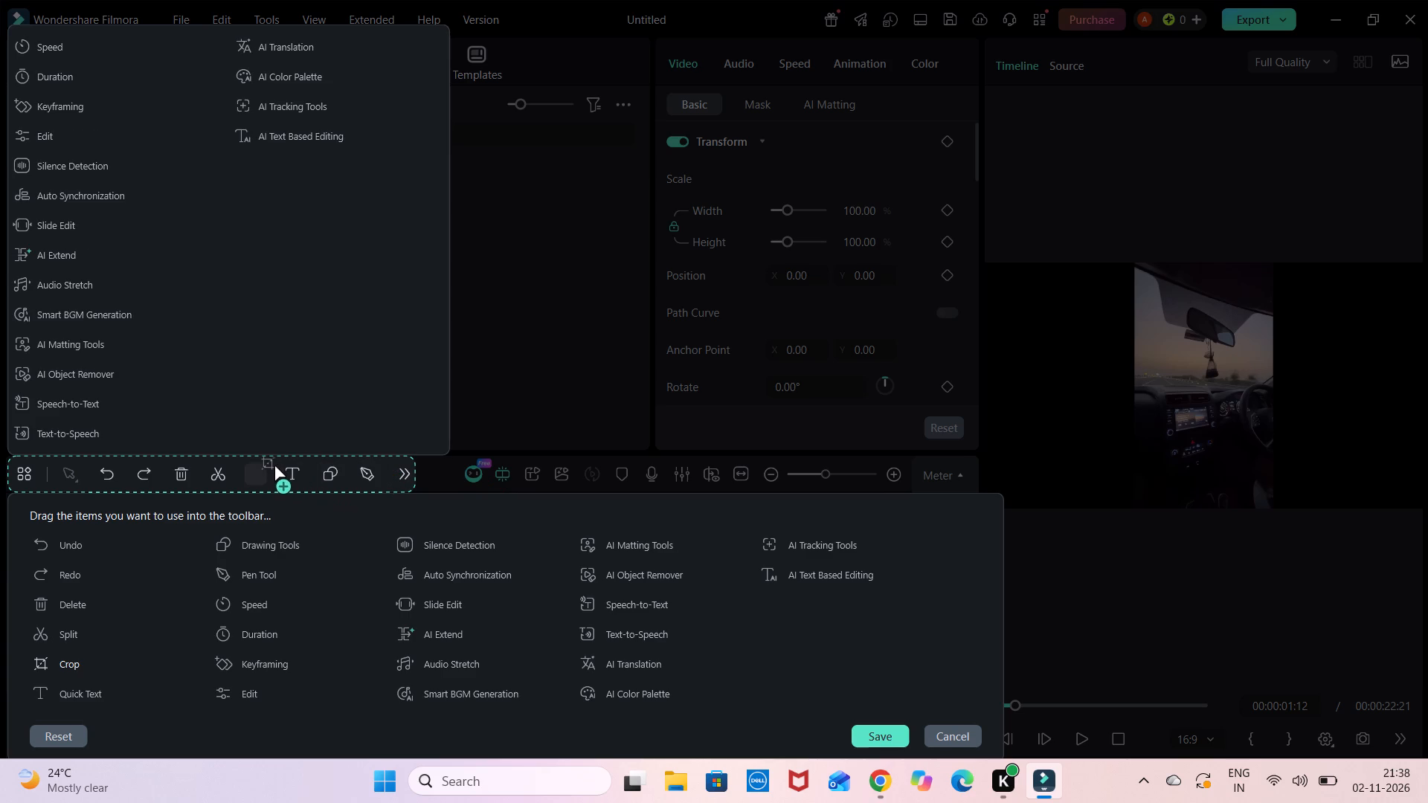
{"action": "left_click_drag", "start_coordinate": [268, 463], "coordinate": [299, 477]}
{"action": "left_click_drag", "start_coordinate": [299, 477], "coordinate": [297, 477]}
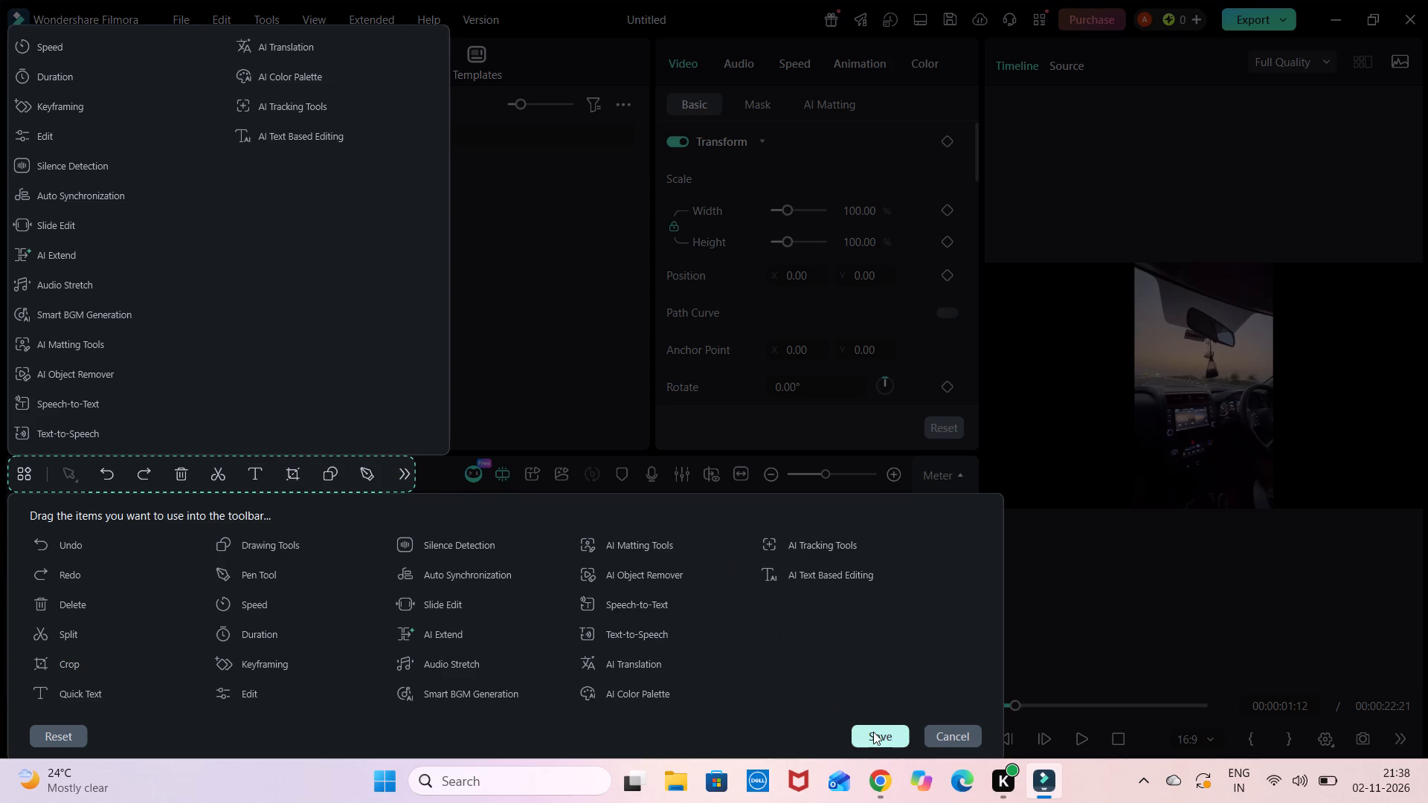
{"action": "left_click", "coordinate": [873, 732]}
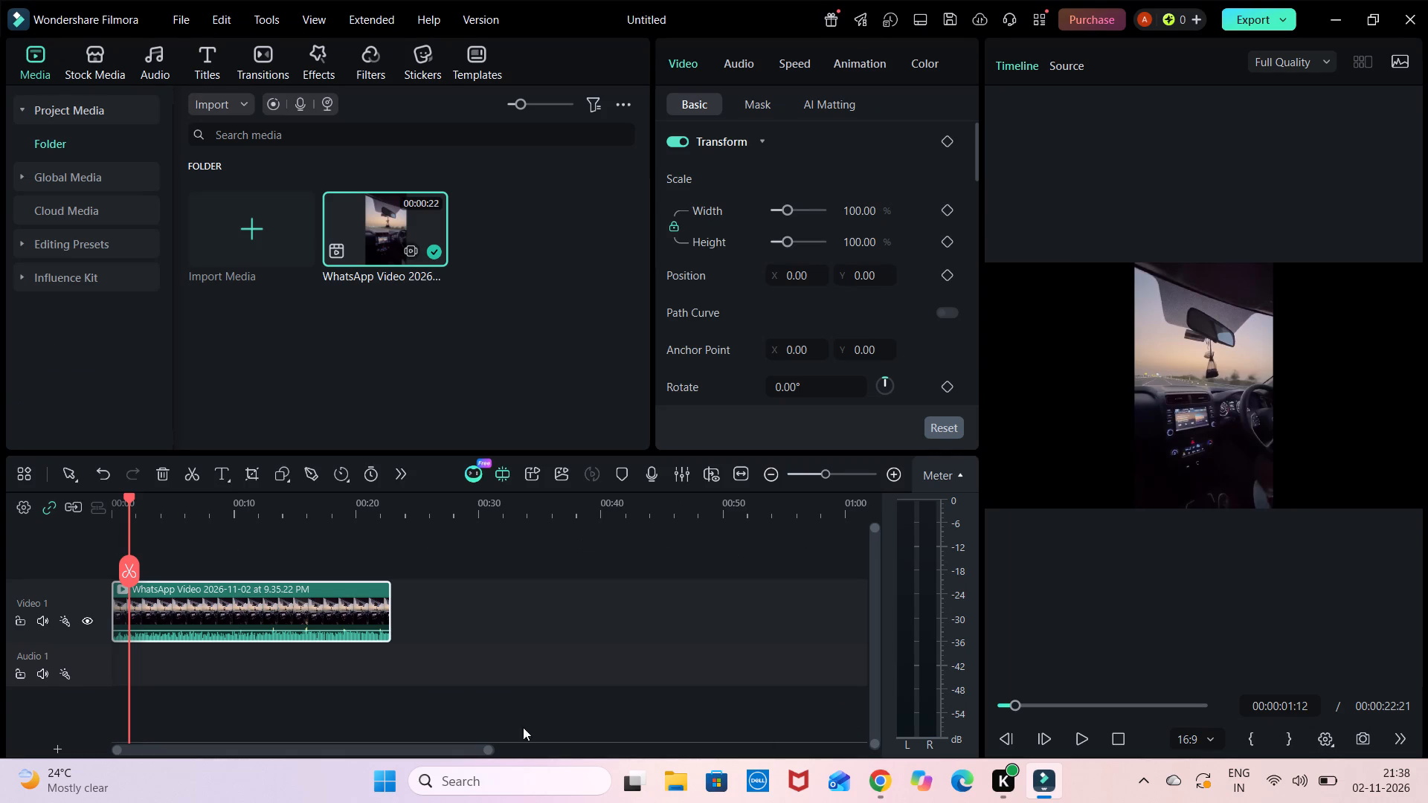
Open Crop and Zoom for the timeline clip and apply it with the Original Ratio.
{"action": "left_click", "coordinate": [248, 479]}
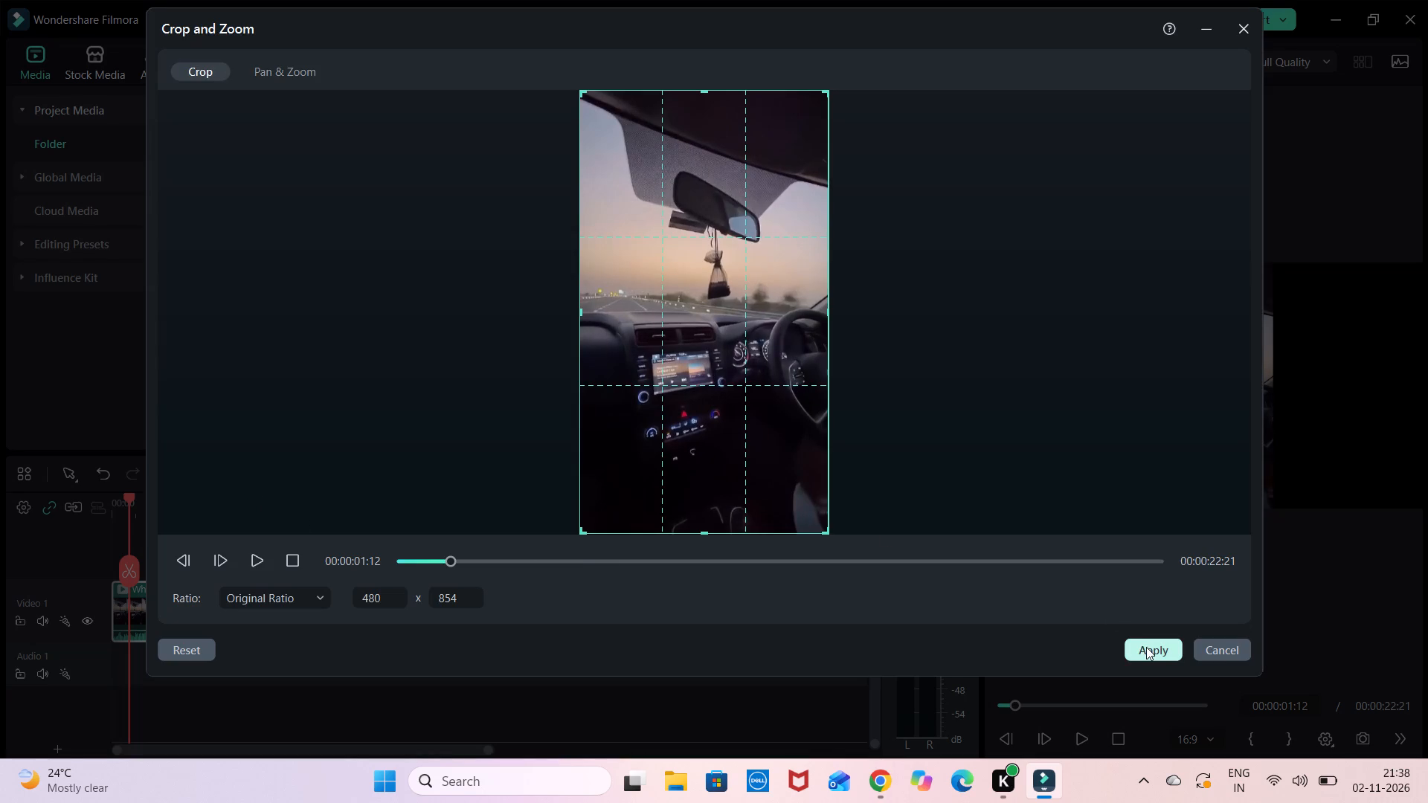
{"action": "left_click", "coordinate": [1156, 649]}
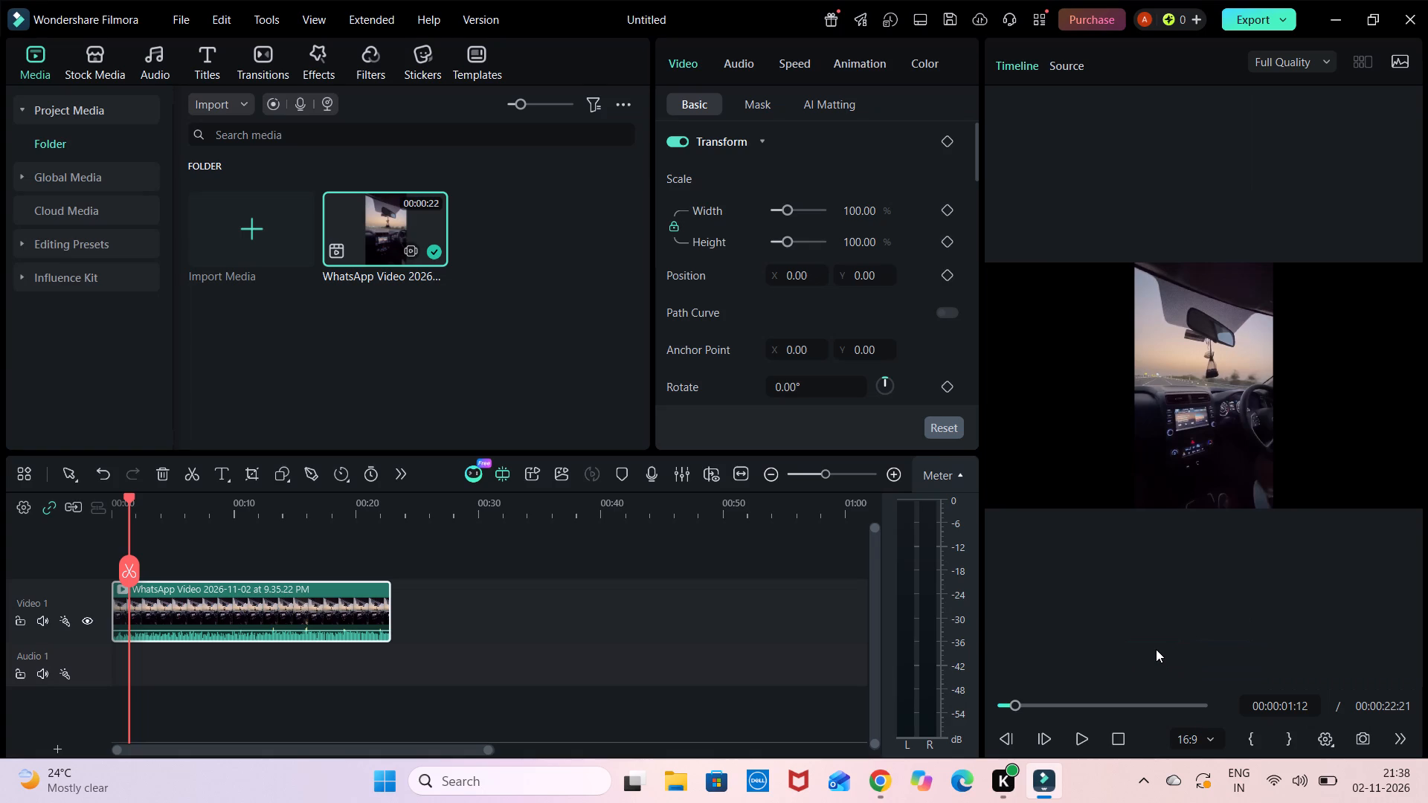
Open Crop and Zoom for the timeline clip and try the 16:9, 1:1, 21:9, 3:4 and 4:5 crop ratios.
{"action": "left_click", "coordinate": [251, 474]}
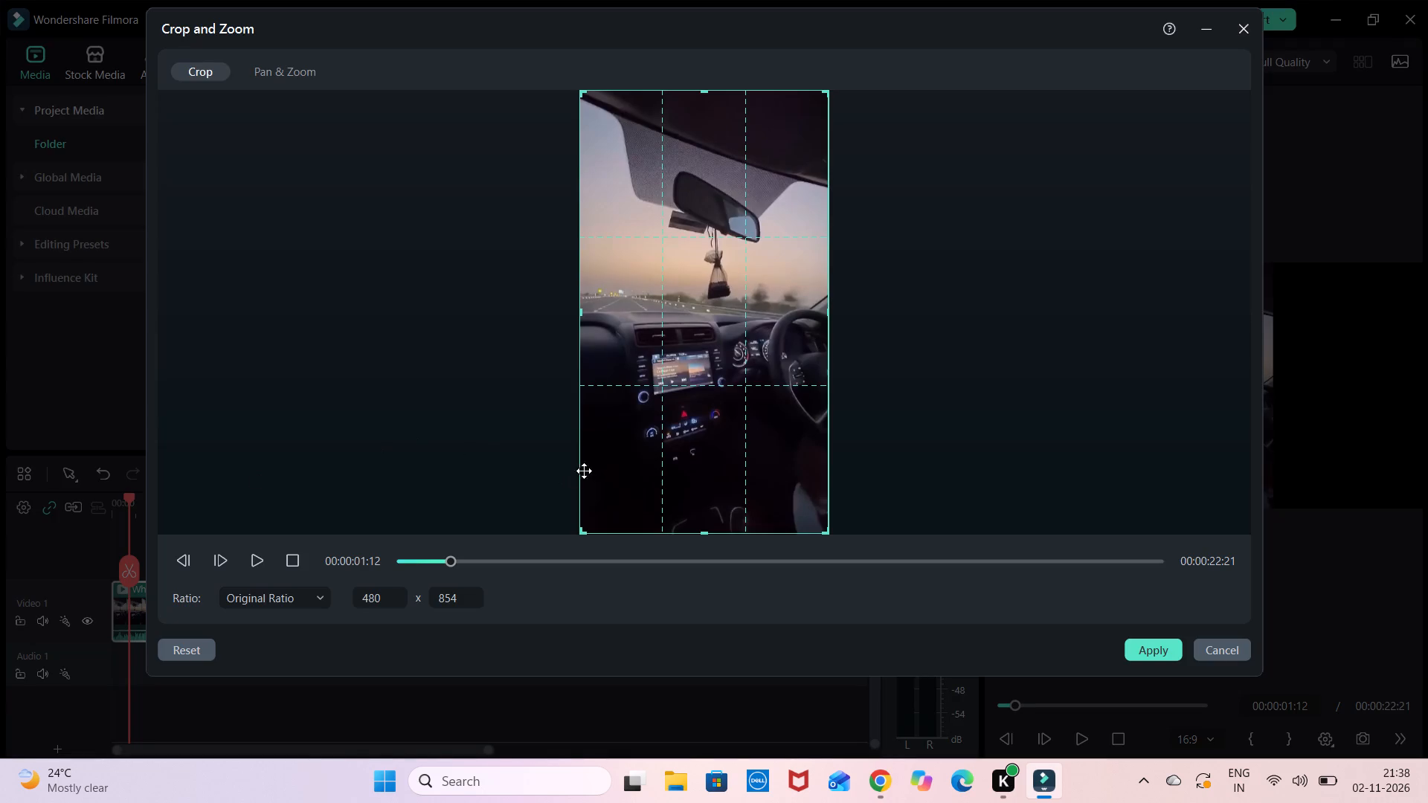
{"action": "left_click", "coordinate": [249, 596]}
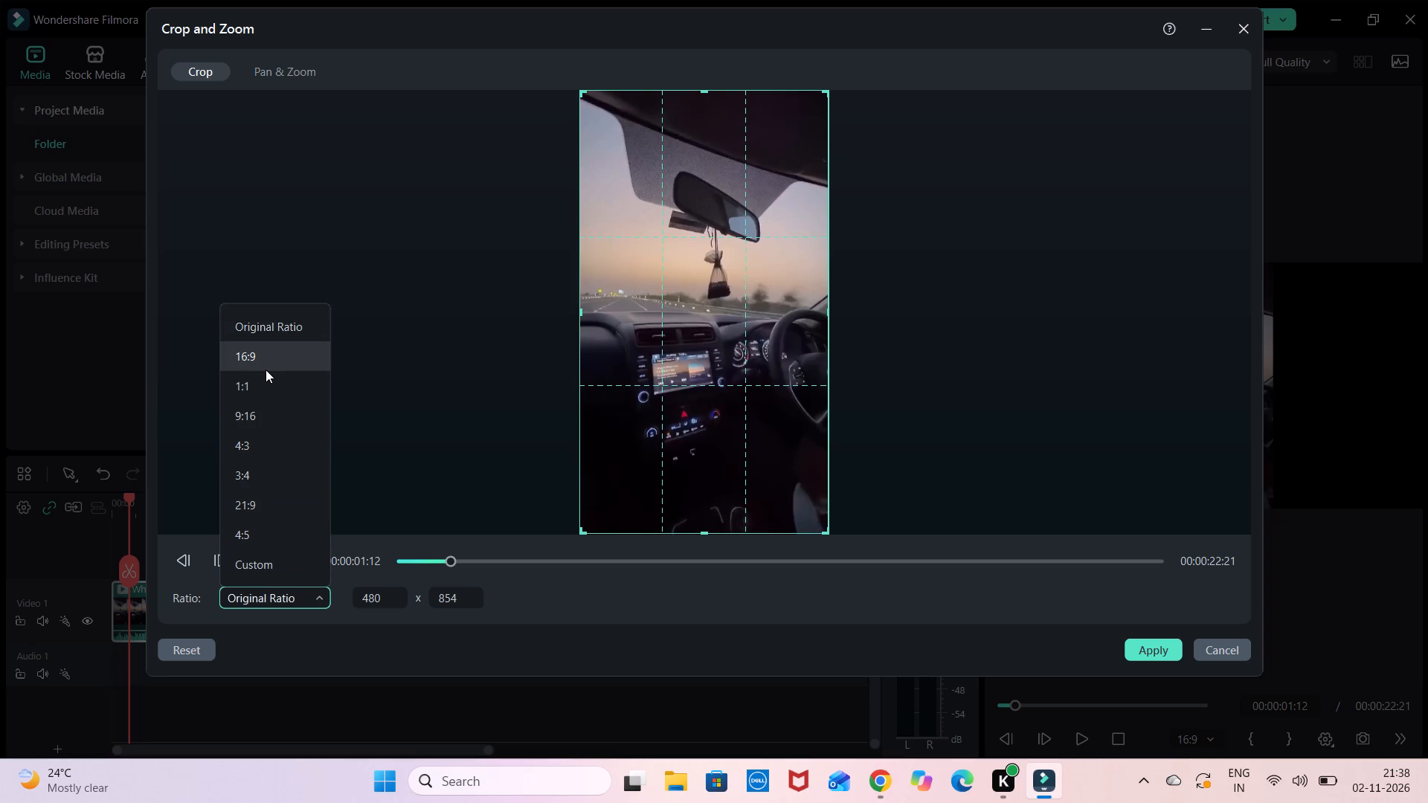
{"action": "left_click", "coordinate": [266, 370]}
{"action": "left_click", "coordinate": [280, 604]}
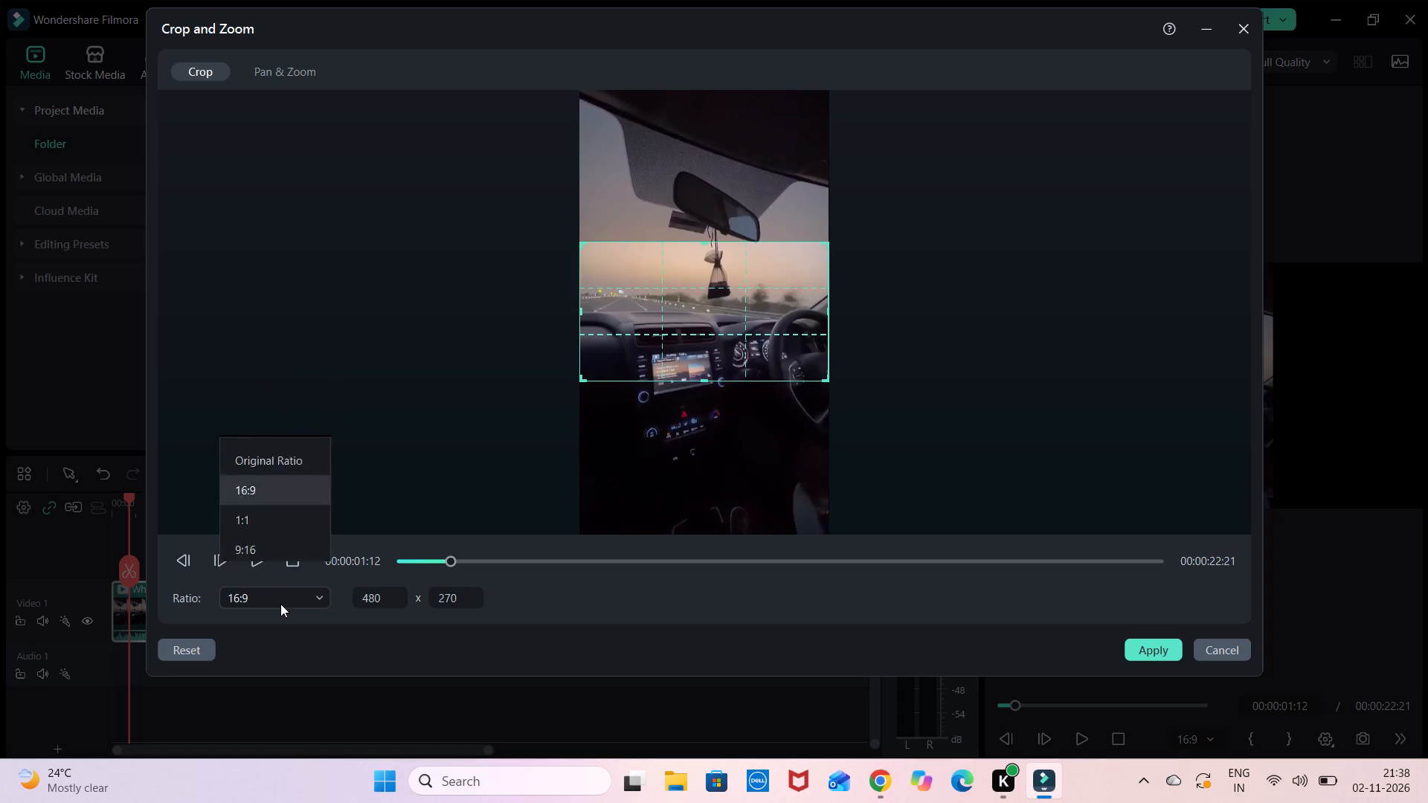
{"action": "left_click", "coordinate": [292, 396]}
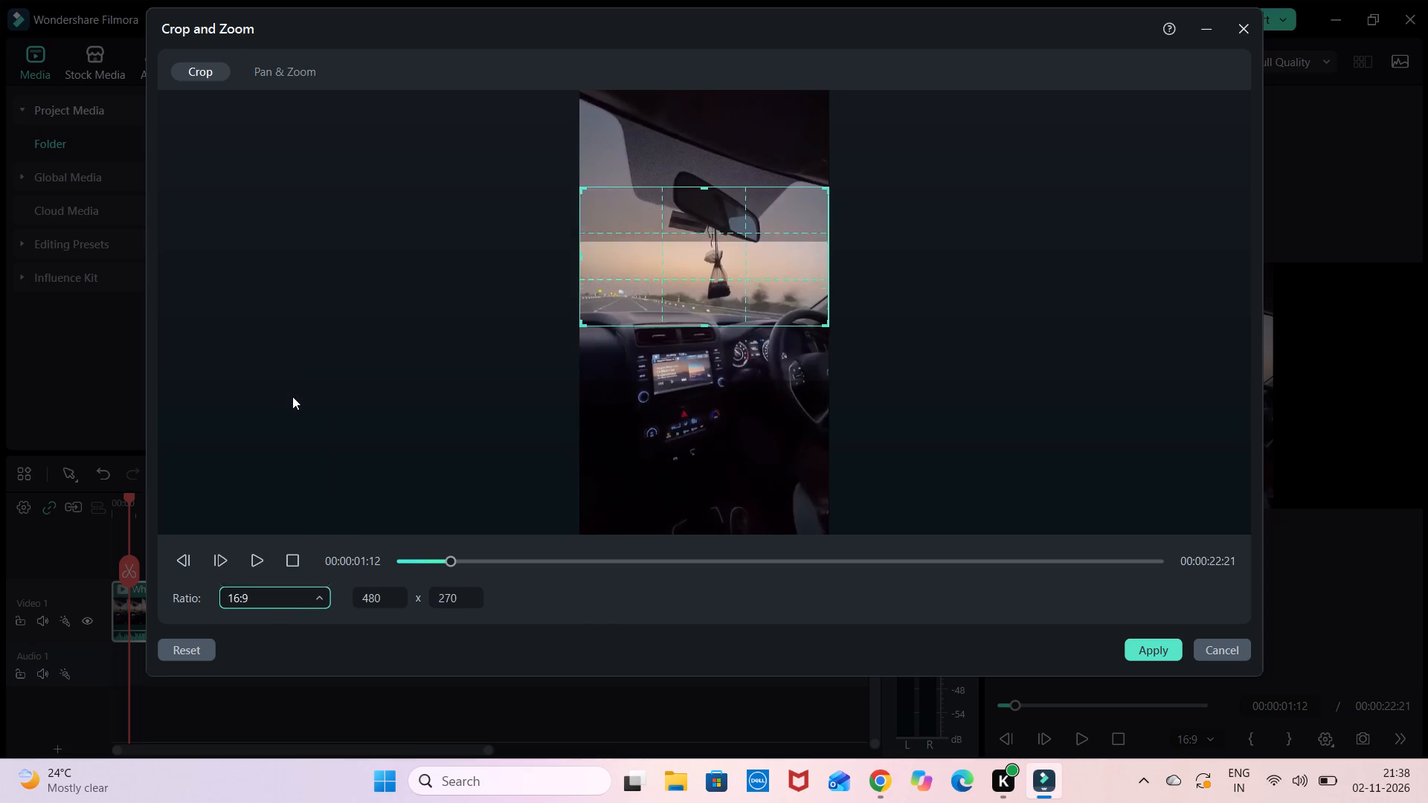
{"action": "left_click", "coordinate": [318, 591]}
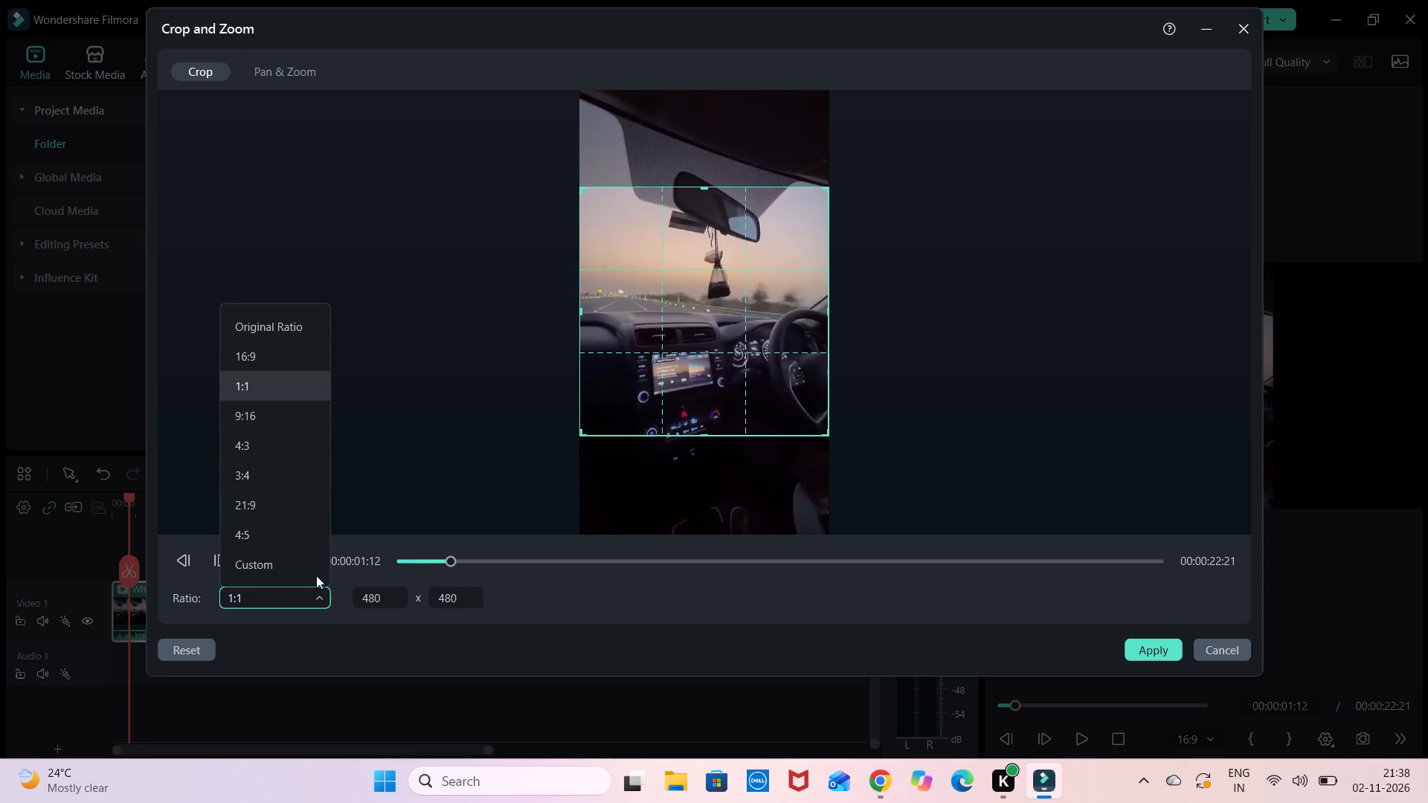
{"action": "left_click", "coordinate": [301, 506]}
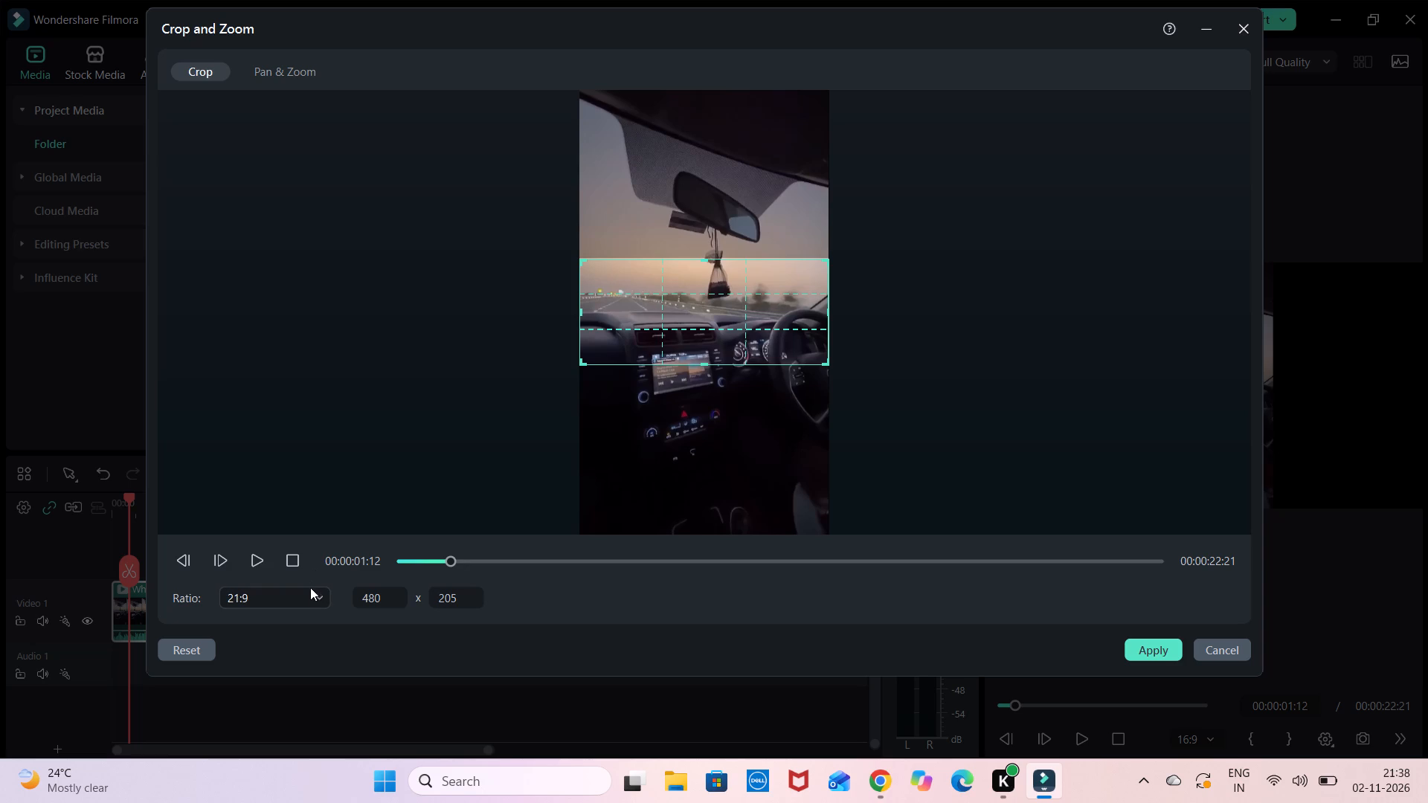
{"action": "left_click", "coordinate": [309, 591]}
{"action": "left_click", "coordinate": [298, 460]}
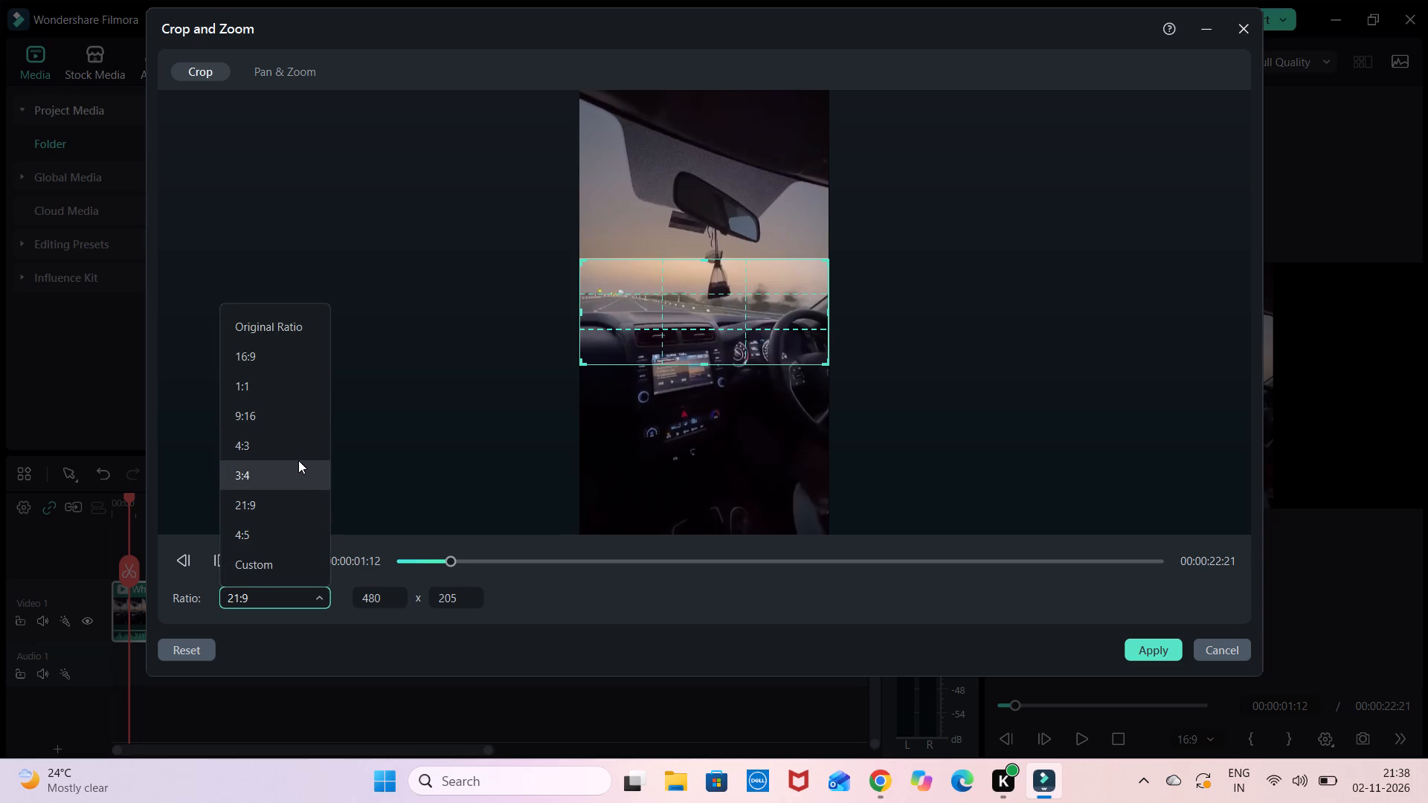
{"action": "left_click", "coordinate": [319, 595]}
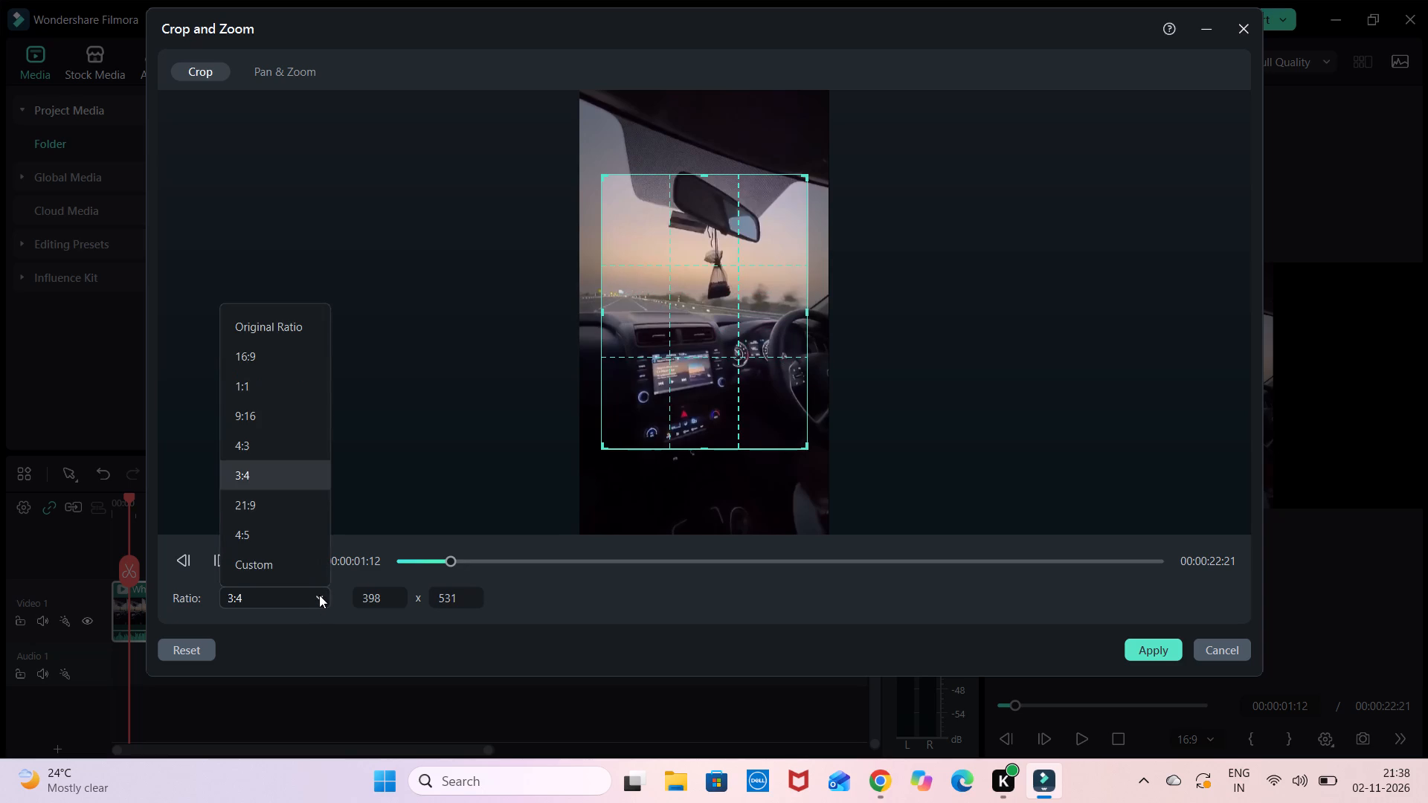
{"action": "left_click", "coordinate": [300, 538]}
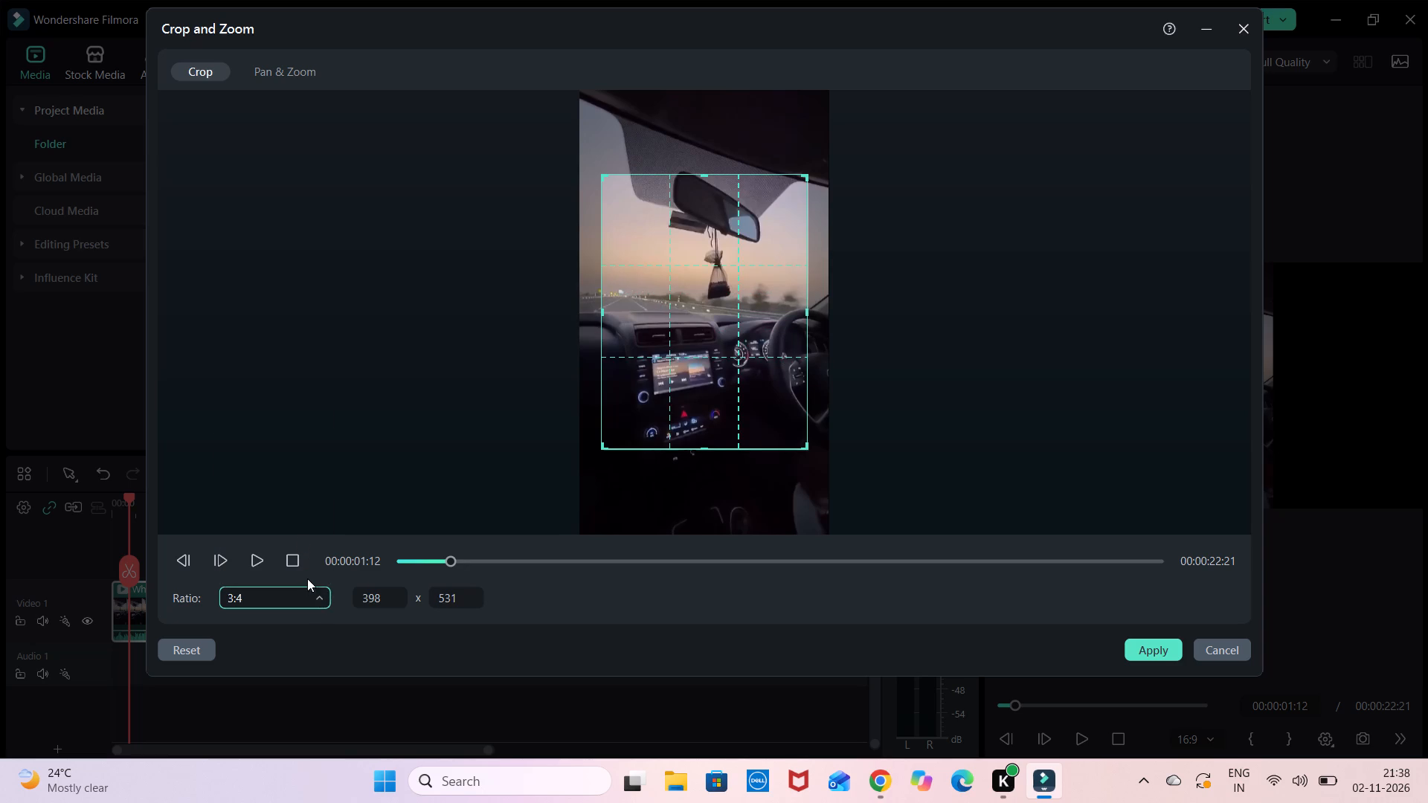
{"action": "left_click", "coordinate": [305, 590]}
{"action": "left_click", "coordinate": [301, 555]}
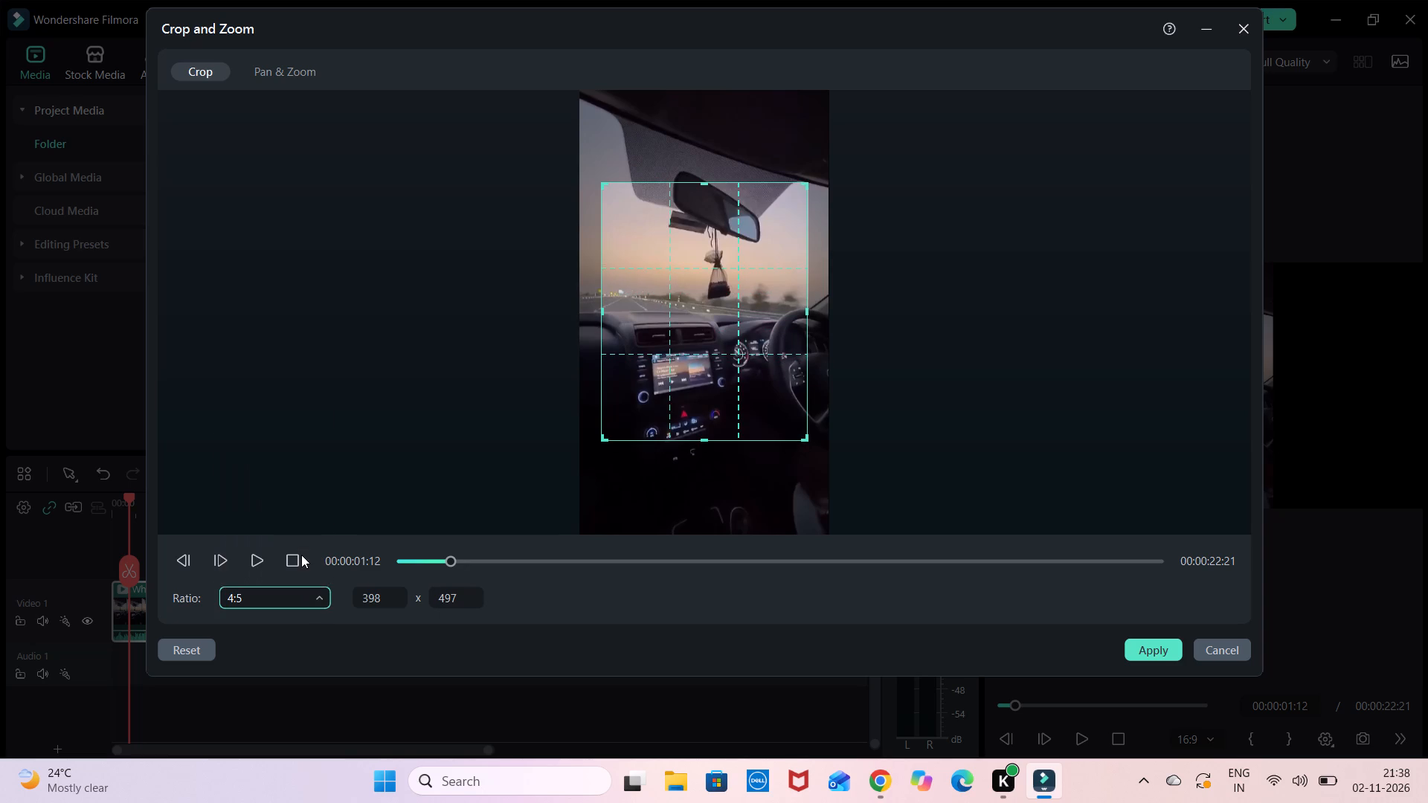
Enlarge the crop frame to a Custom size of 473 x 854 covering nearly the whole clip and apply the crop.
{"action": "left_click_drag", "start_coordinate": [803, 433], "coordinate": [817, 497]}
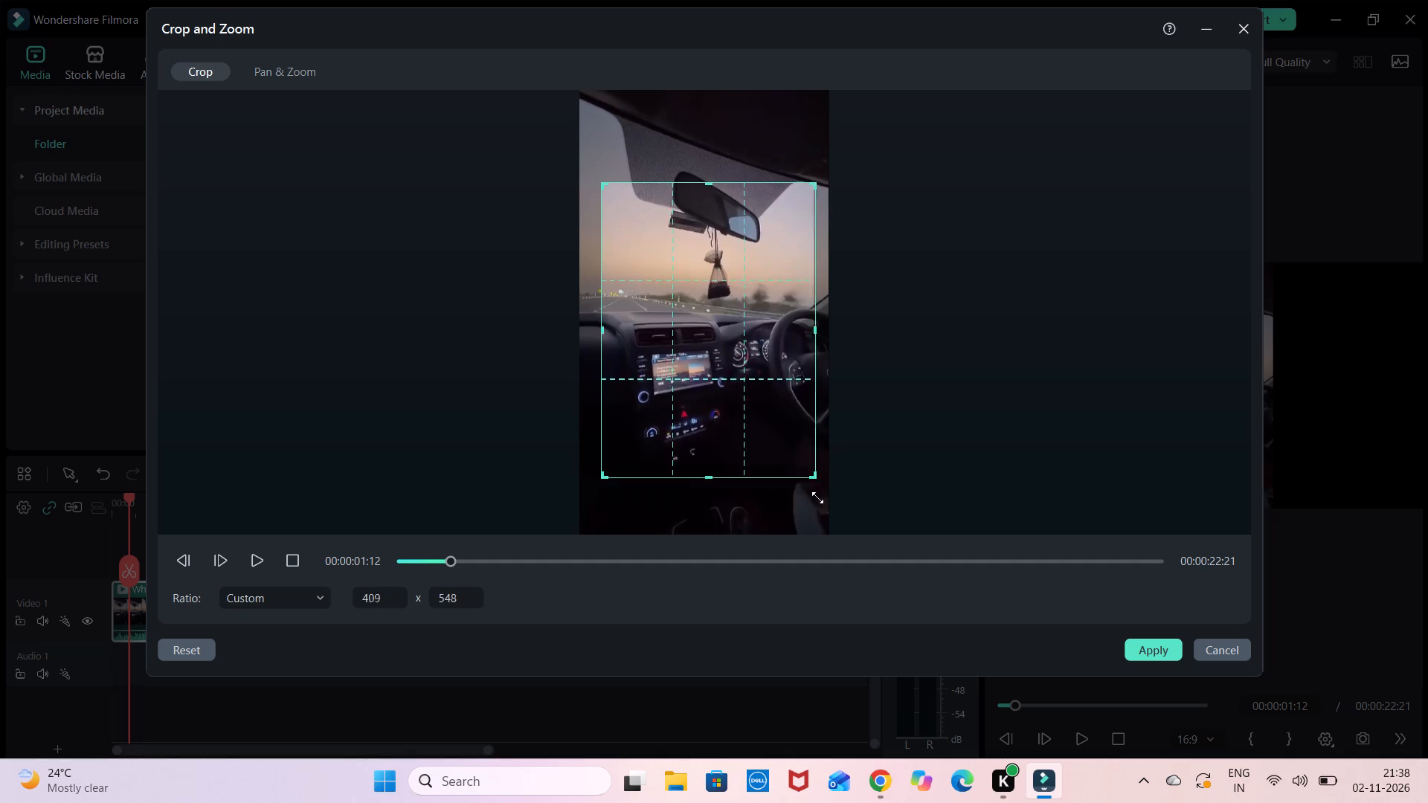
{"action": "left_click_drag", "start_coordinate": [817, 497], "coordinate": [830, 535]}
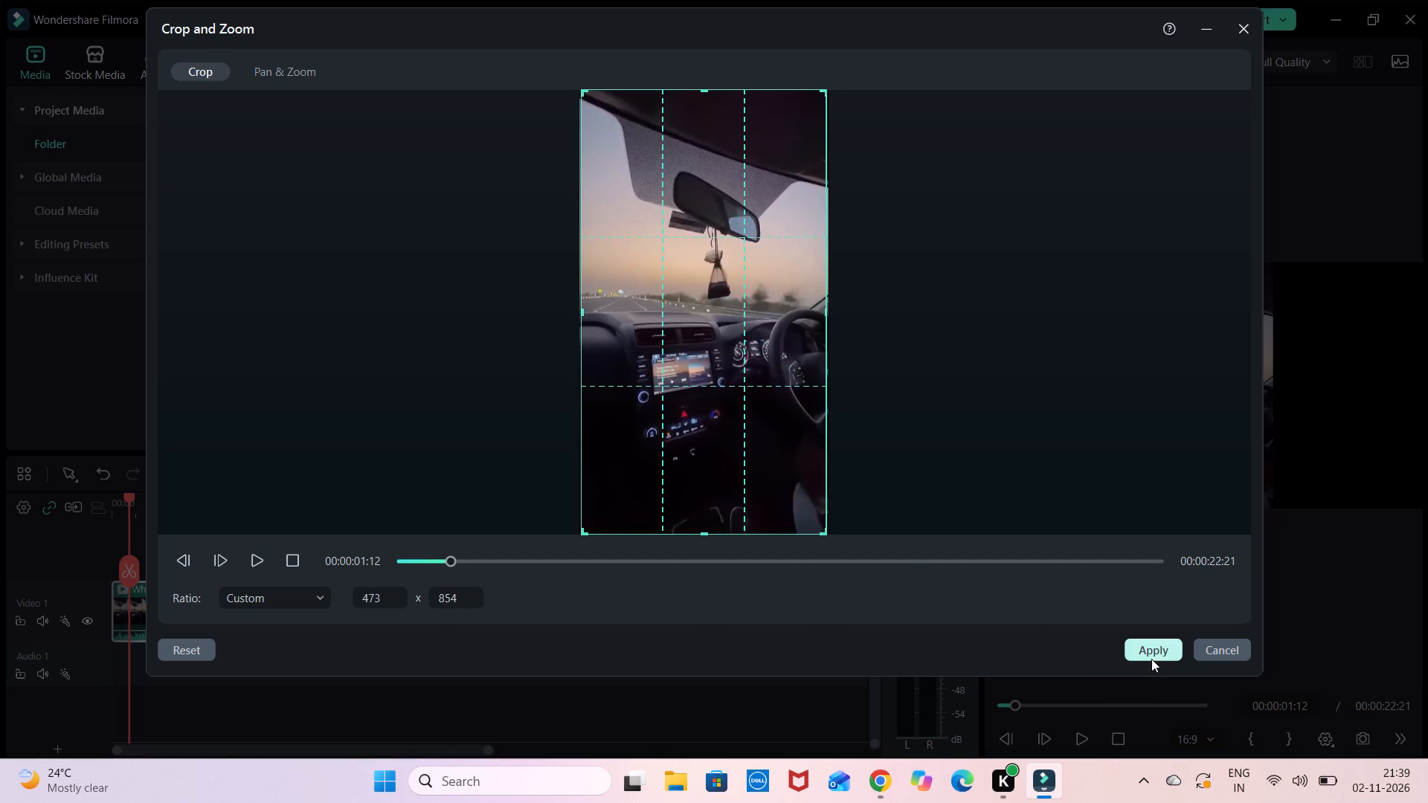
{"action": "left_click", "coordinate": [1153, 655]}
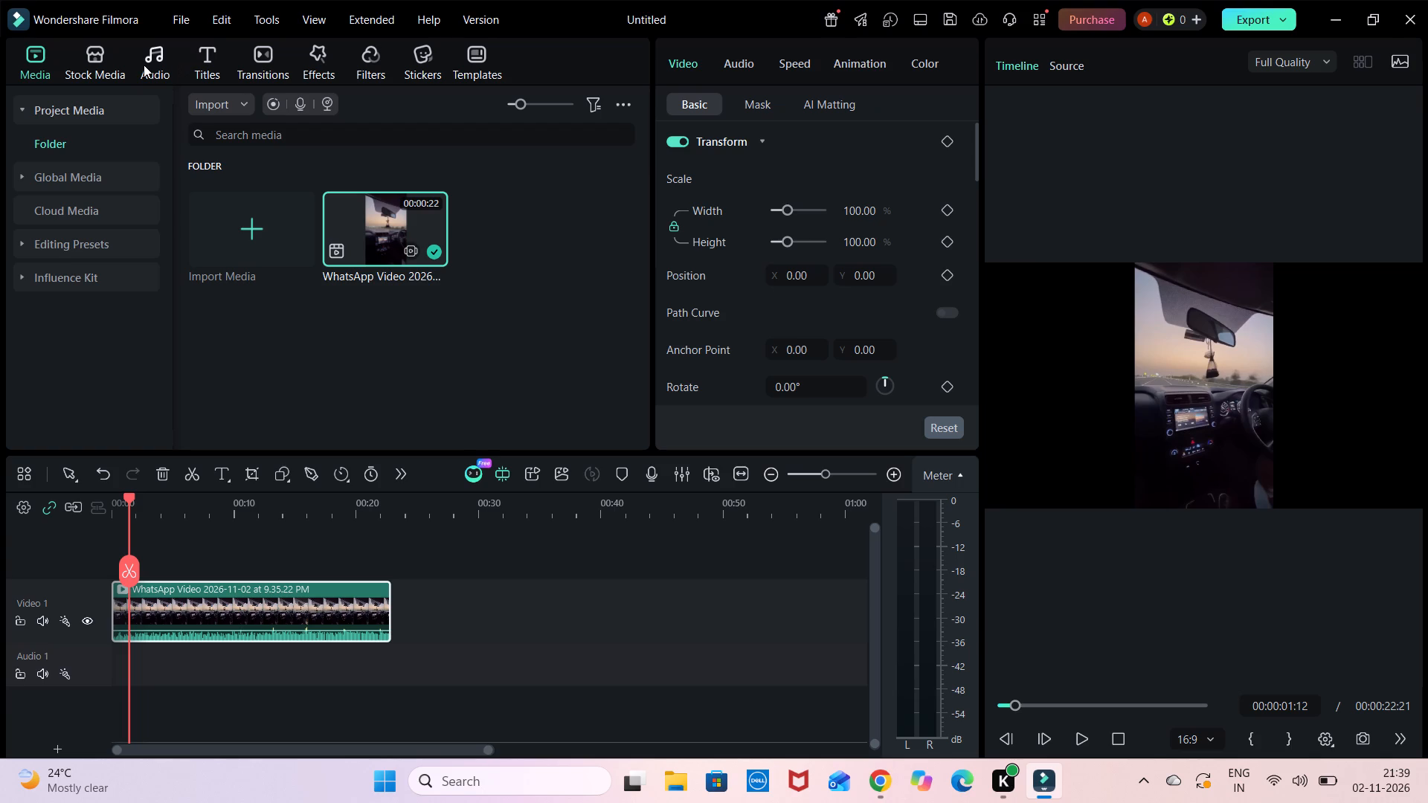
Browse the Trending transitions and look through the transition categories.
{"action": "left_click", "coordinate": [258, 62]}
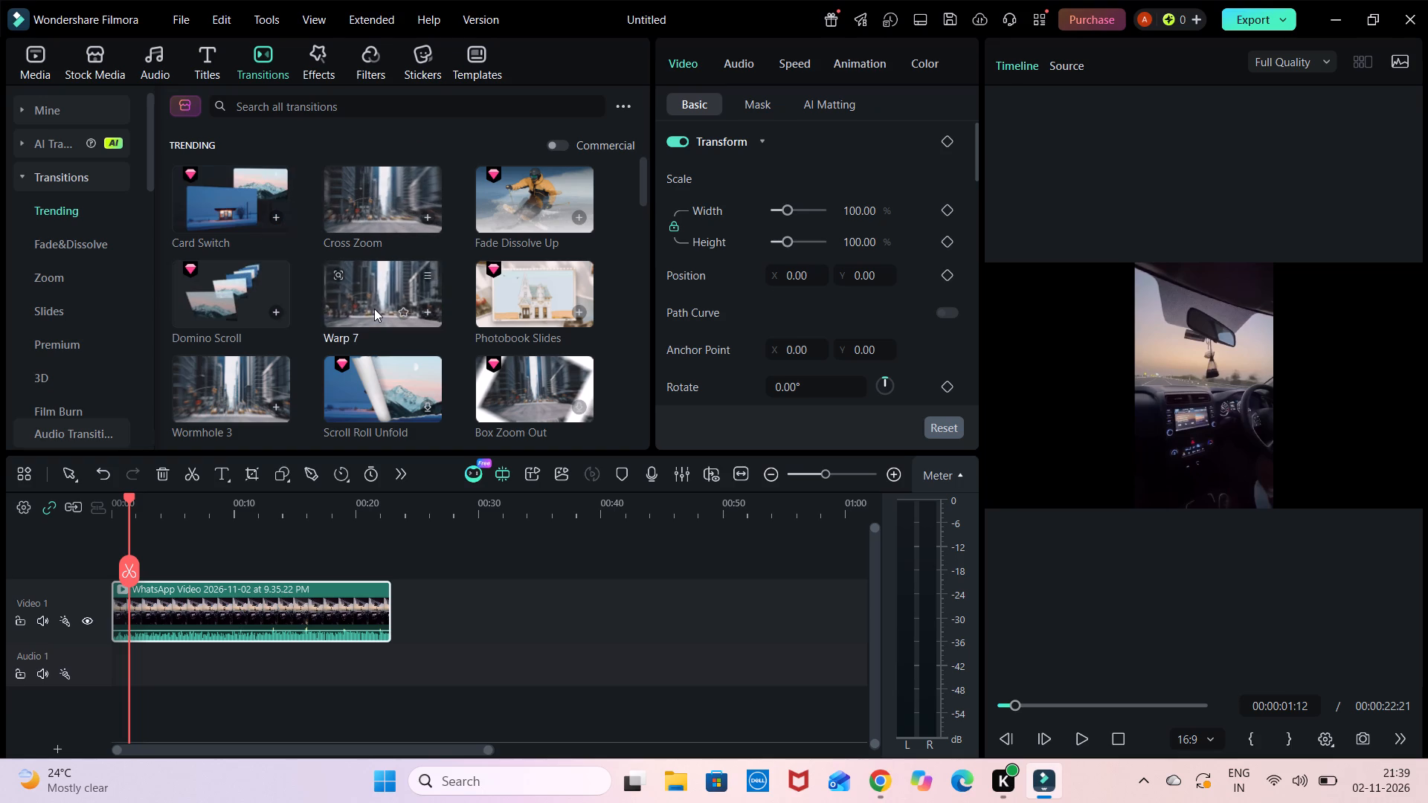
{"action": "scroll", "coordinate": [374, 309], "scroll_direction": "down", "scroll_amount": 1}
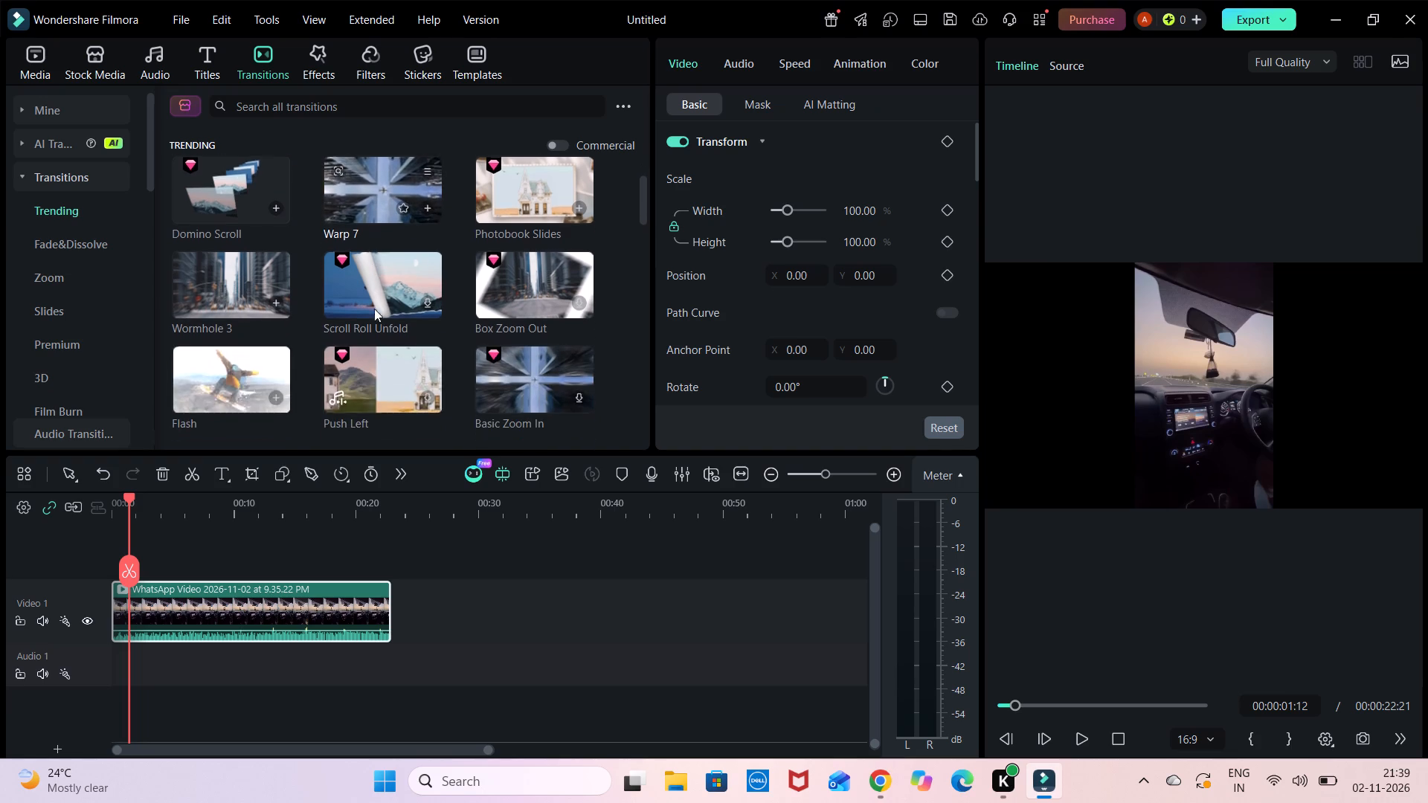
{"action": "scroll", "coordinate": [374, 309], "scroll_direction": "down", "scroll_amount": 1}
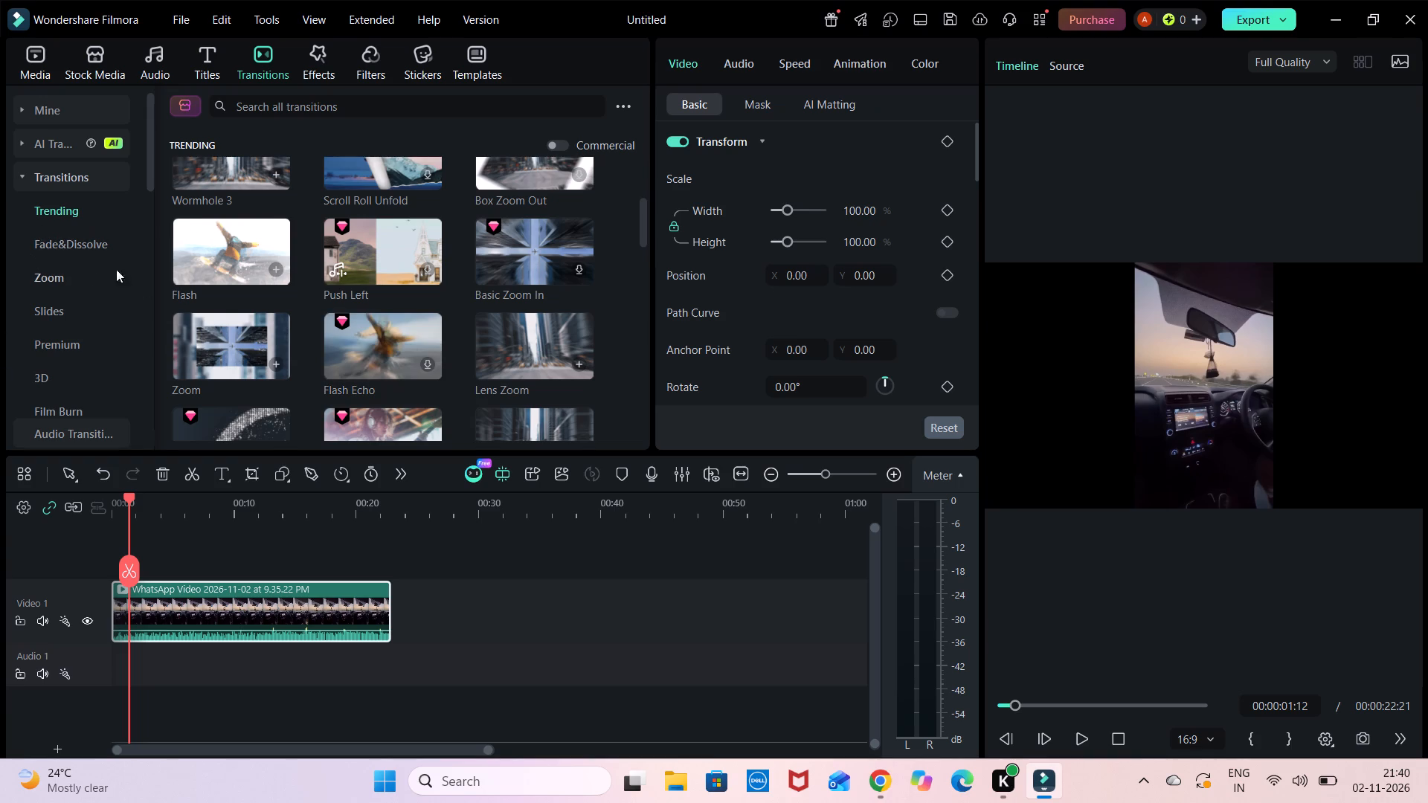
{"action": "scroll", "coordinate": [80, 377], "scroll_direction": "down", "scroll_amount": 1}
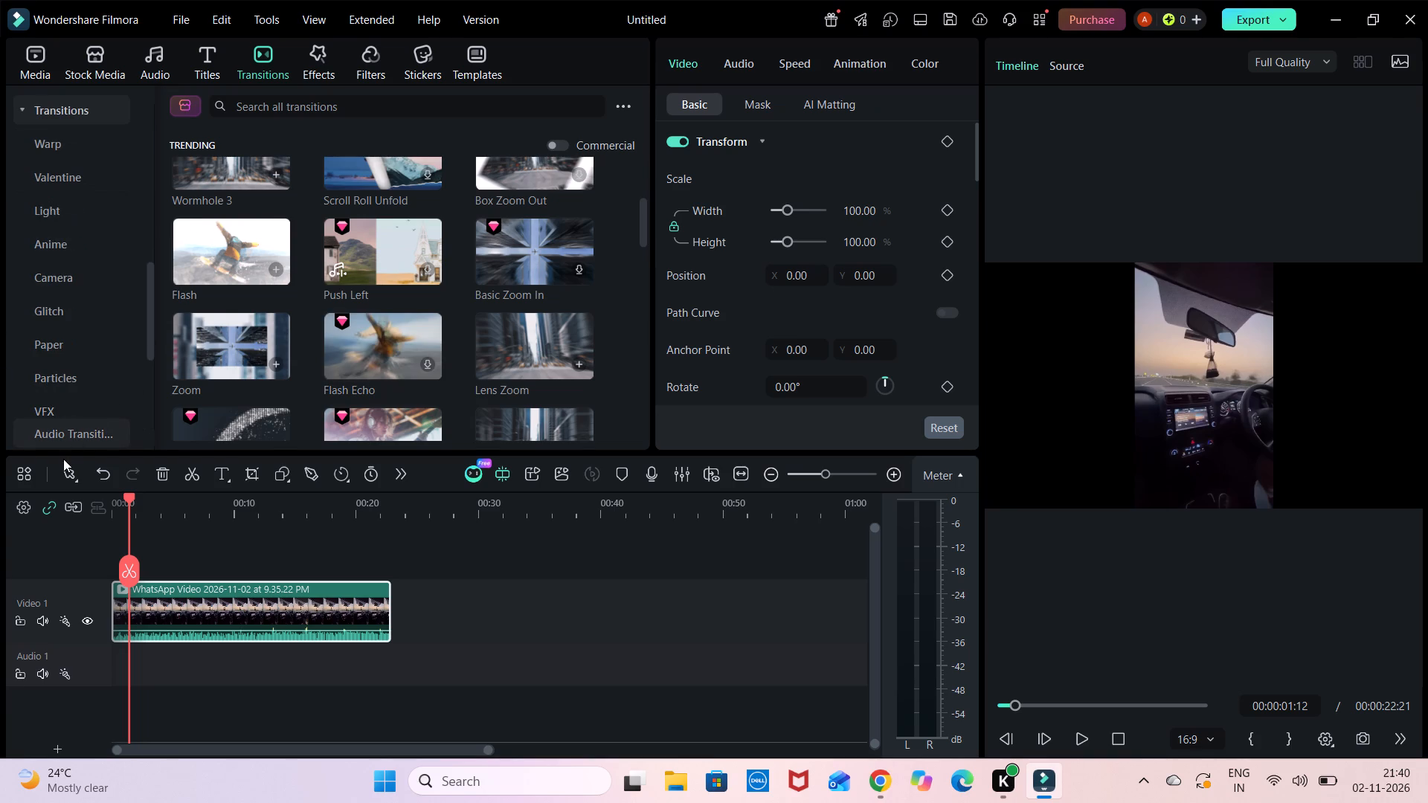
{"action": "left_click", "coordinate": [67, 437]}
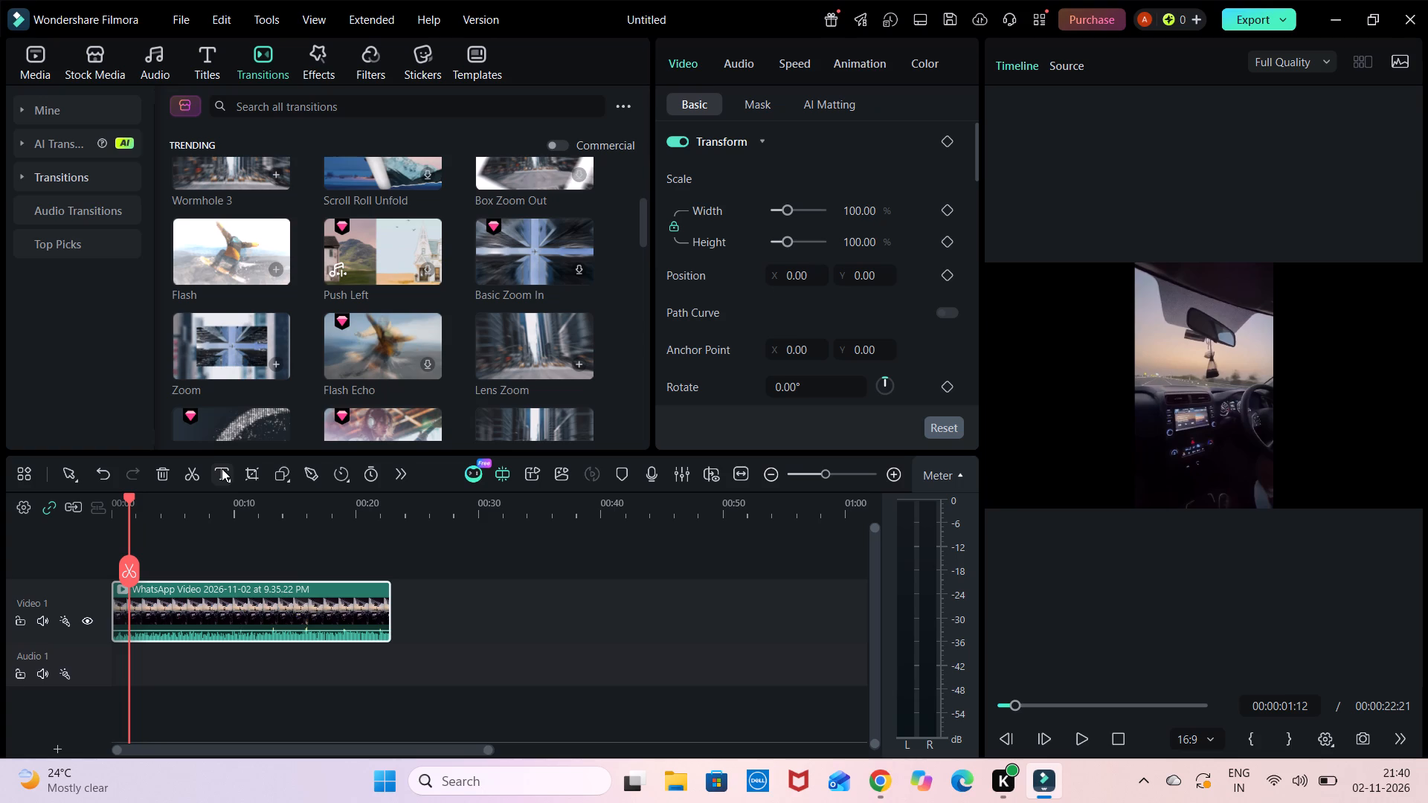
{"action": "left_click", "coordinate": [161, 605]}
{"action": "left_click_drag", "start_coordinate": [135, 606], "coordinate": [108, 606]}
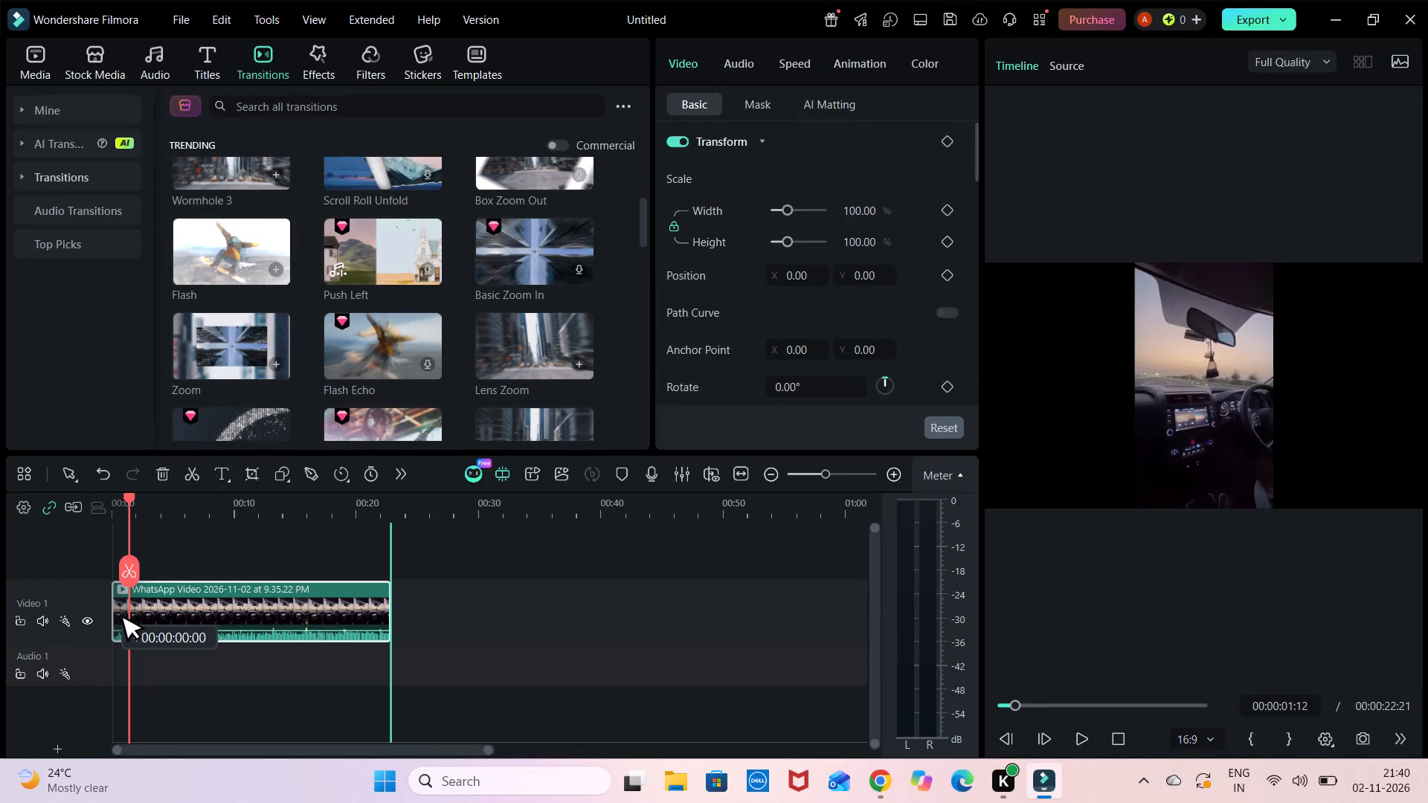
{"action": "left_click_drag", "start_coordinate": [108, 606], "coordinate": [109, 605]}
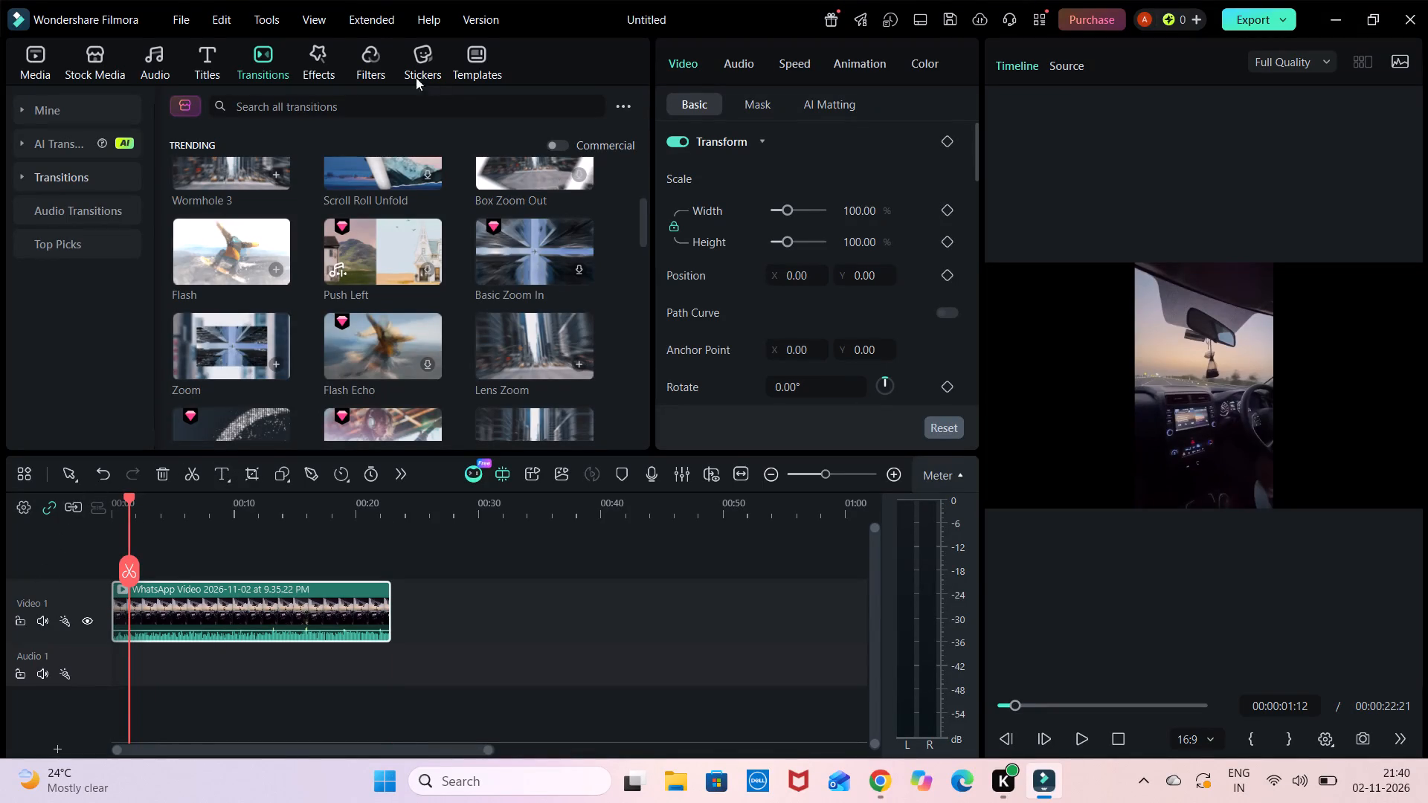
Add a basic text title on a new track above the driving clip.
{"action": "left_click", "coordinate": [210, 58]}
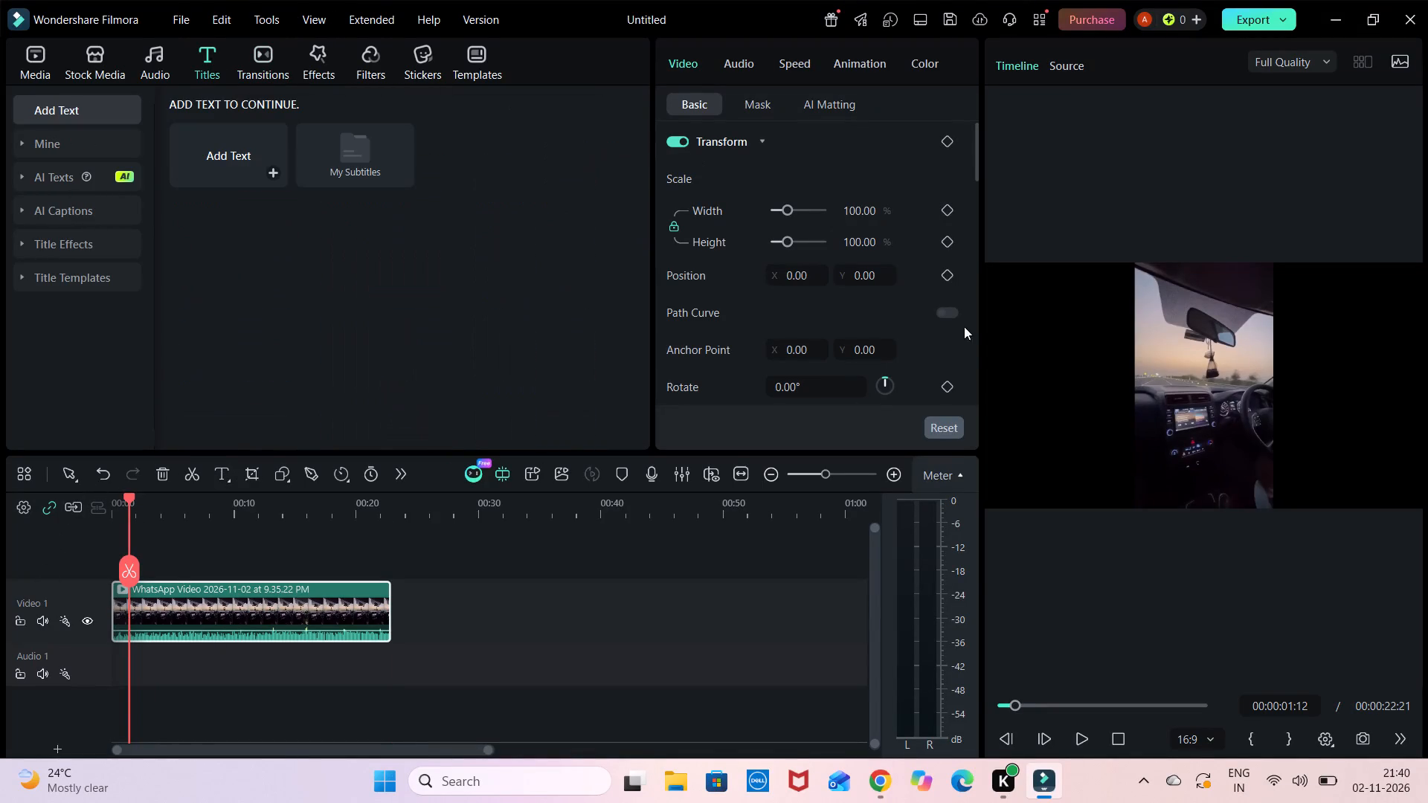
{"action": "scroll", "coordinate": [1182, 356], "scroll_direction": "up", "scroll_amount": 6, "text": "ctrl"}
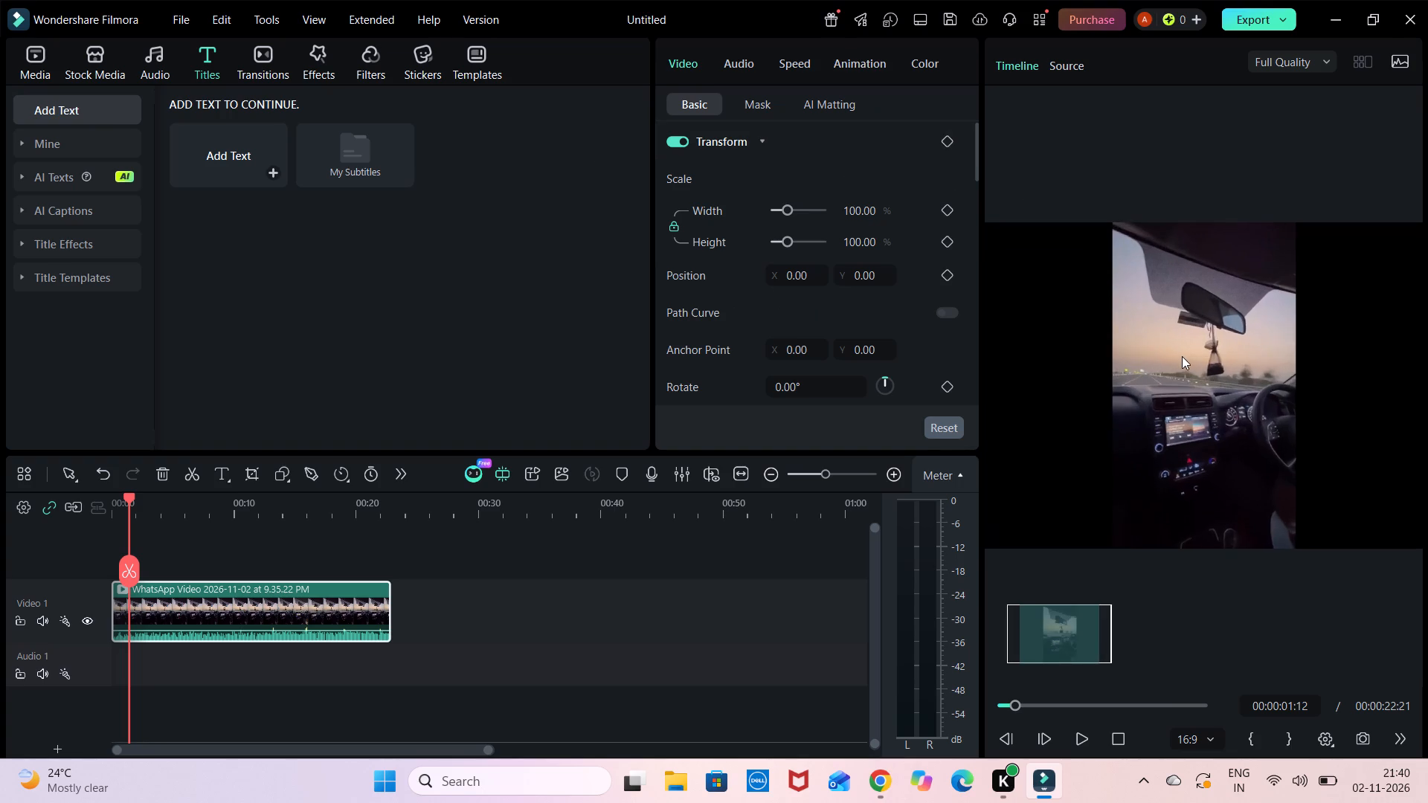
{"action": "scroll", "coordinate": [1182, 356], "scroll_direction": "up", "scroll_amount": 8, "text": "ctrl"}
{"action": "scroll", "coordinate": [1182, 356], "scroll_direction": "up", "scroll_amount": 10}
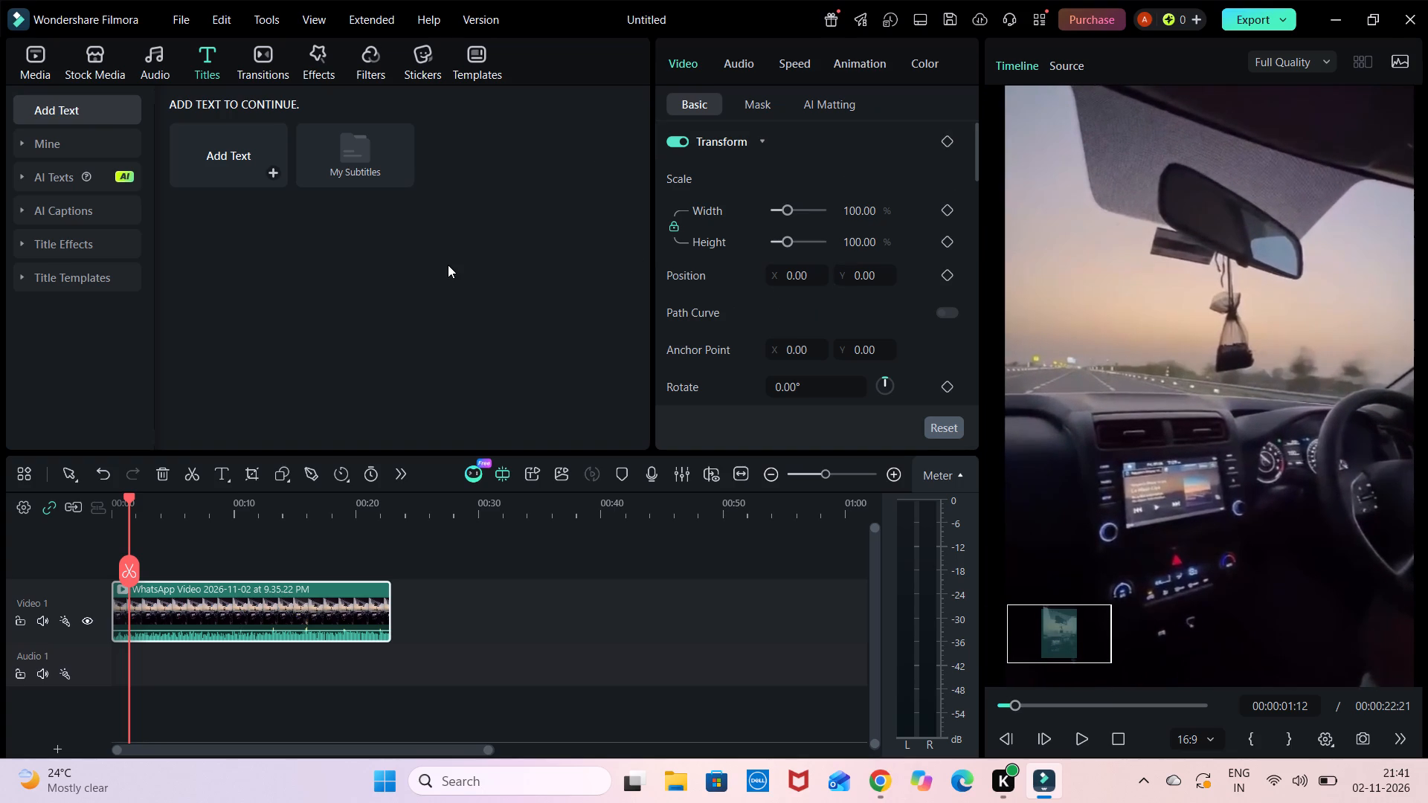
{"action": "left_click", "coordinate": [210, 52]}
{"action": "left_click_drag", "start_coordinate": [229, 152], "coordinate": [1185, 361]}
{"action": "left_click_drag", "start_coordinate": [1185, 361], "coordinate": [1185, 364]}
{"action": "left_click", "coordinate": [226, 164]}
{"action": "left_click", "coordinate": [277, 169]}
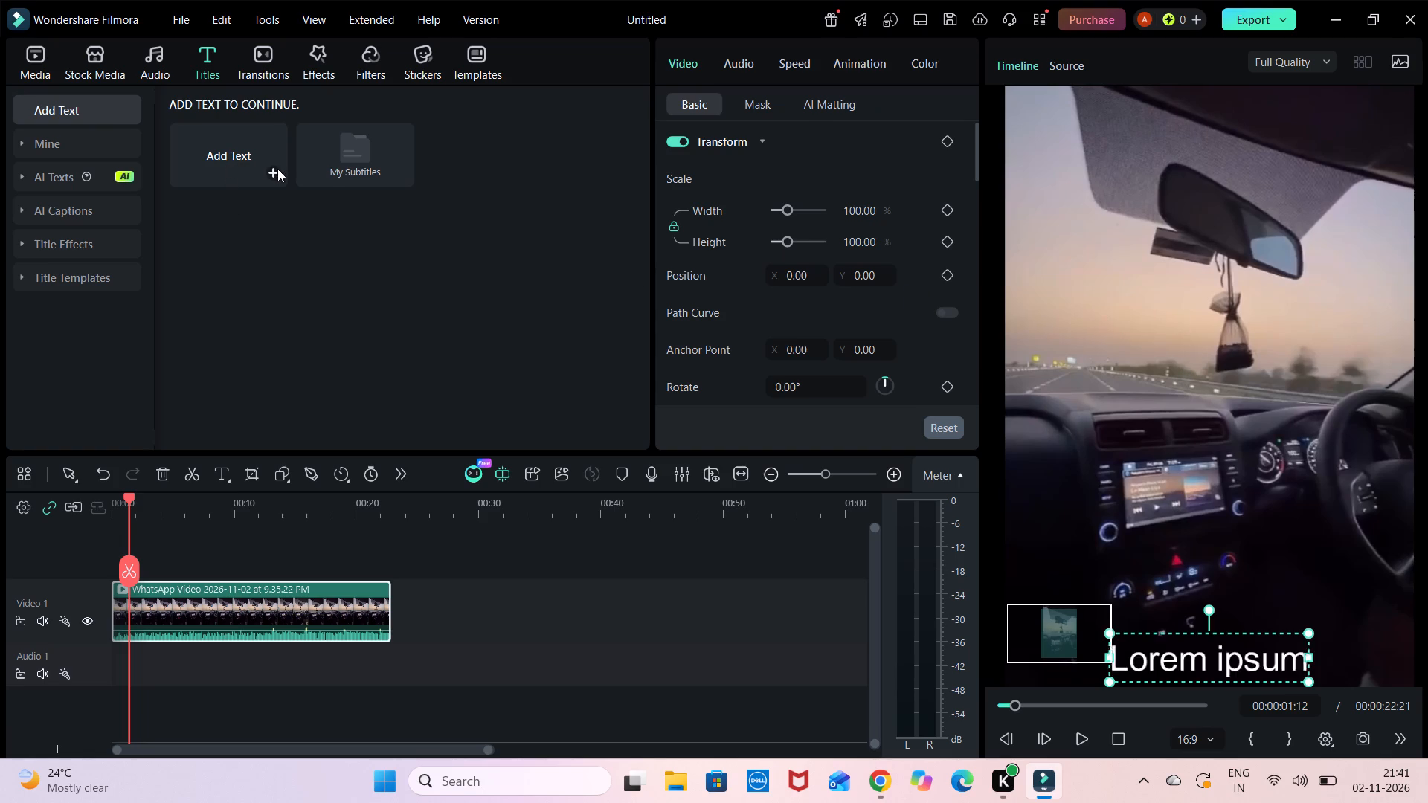
Move the title clip to the start of the timeline at 00:00:00:00.
{"action": "left_click_drag", "start_coordinate": [149, 578], "coordinate": [115, 573]}
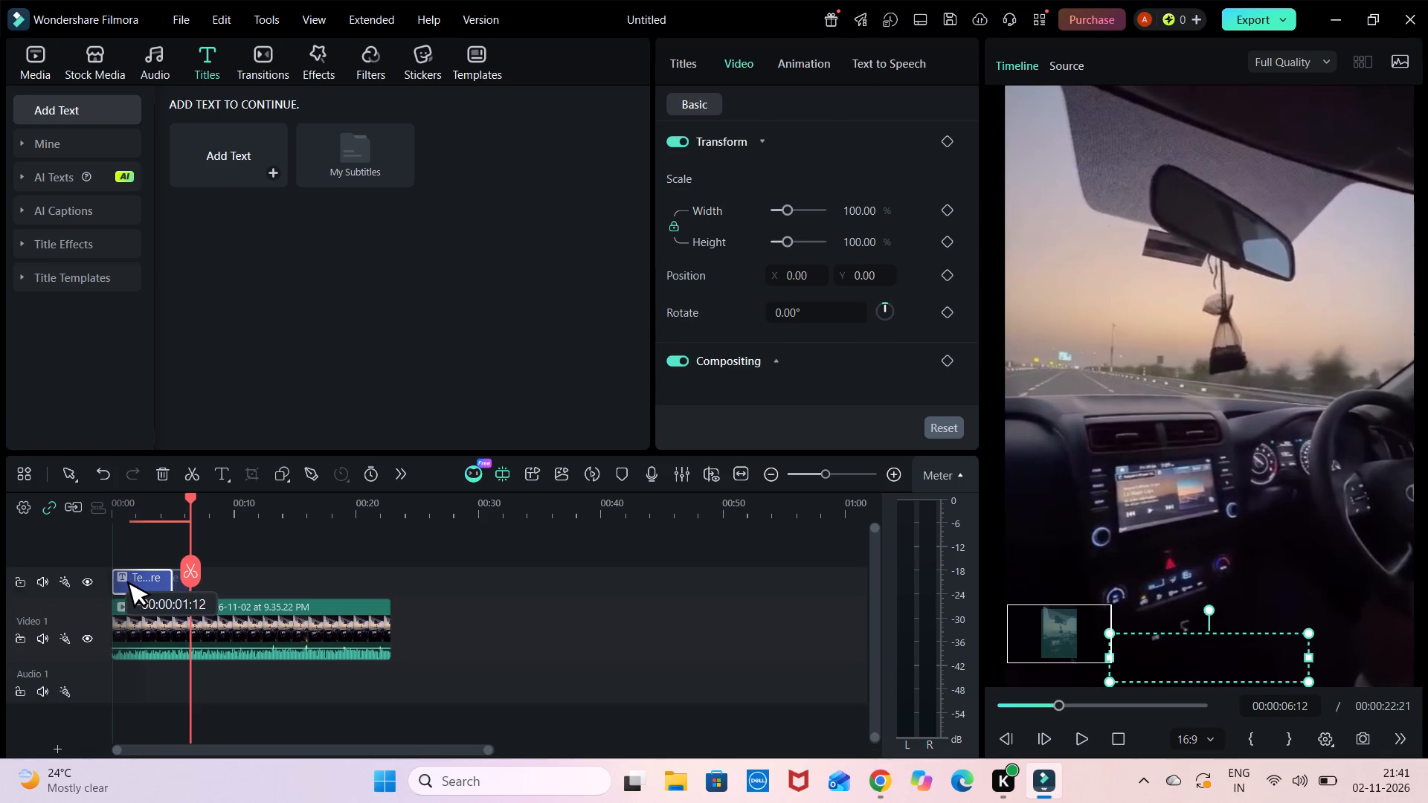
{"action": "left_click_drag", "start_coordinate": [115, 573], "coordinate": [115, 572]}
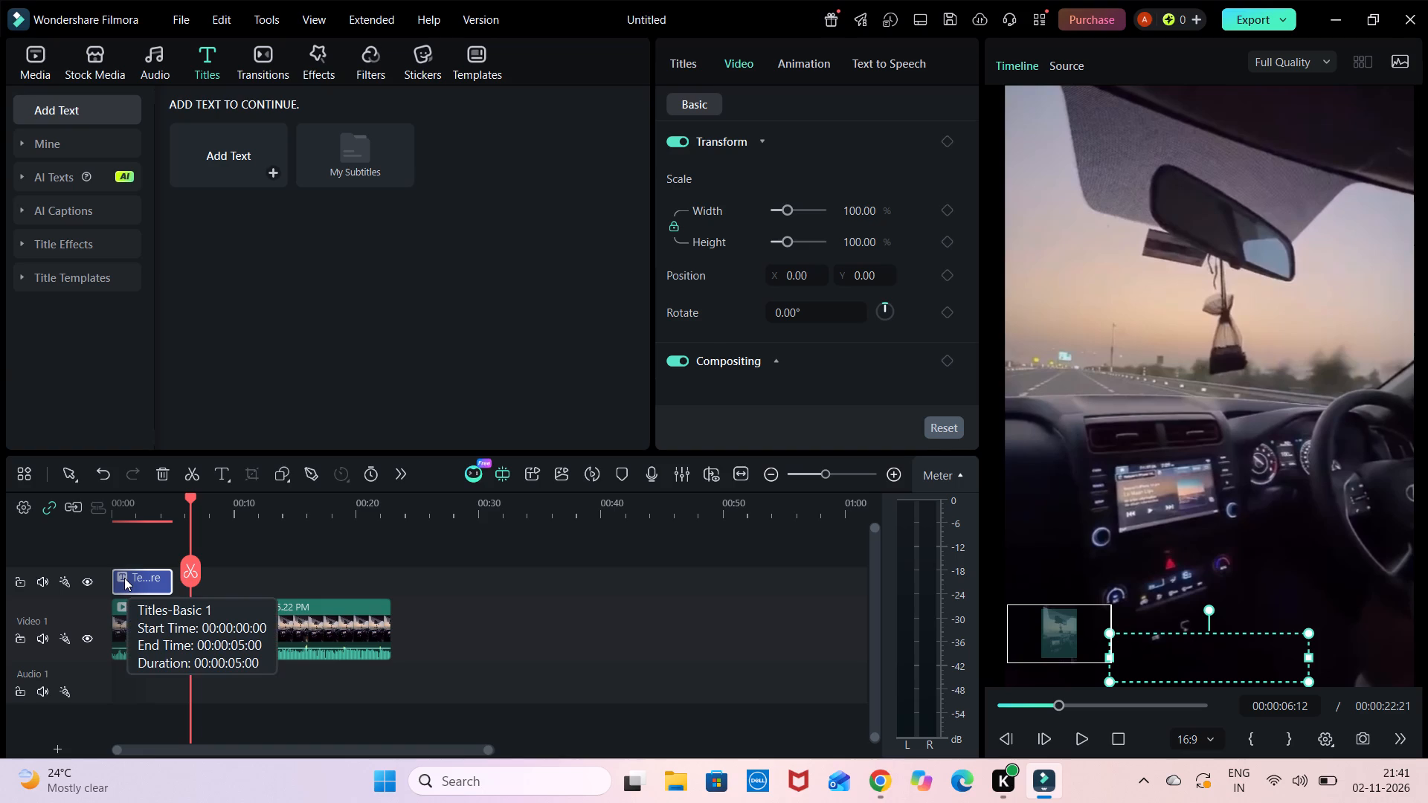
Replace the title clip's placeholder text with the line "Khoobsurat vo pal tha".
{"action": "left_click", "coordinate": [129, 582]}
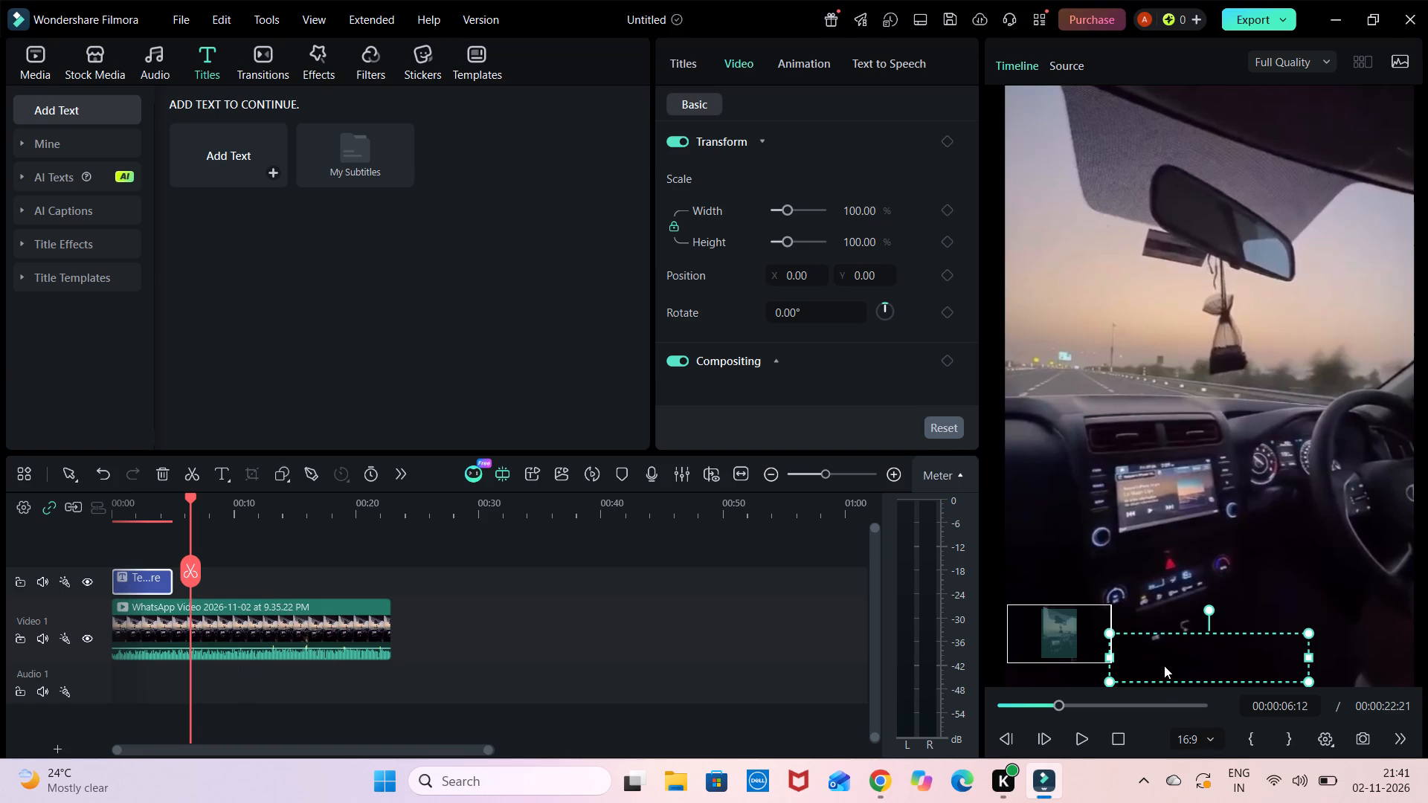
{"action": "double_click", "coordinate": [152, 574]}
{"action": "type", "text": "kda"}
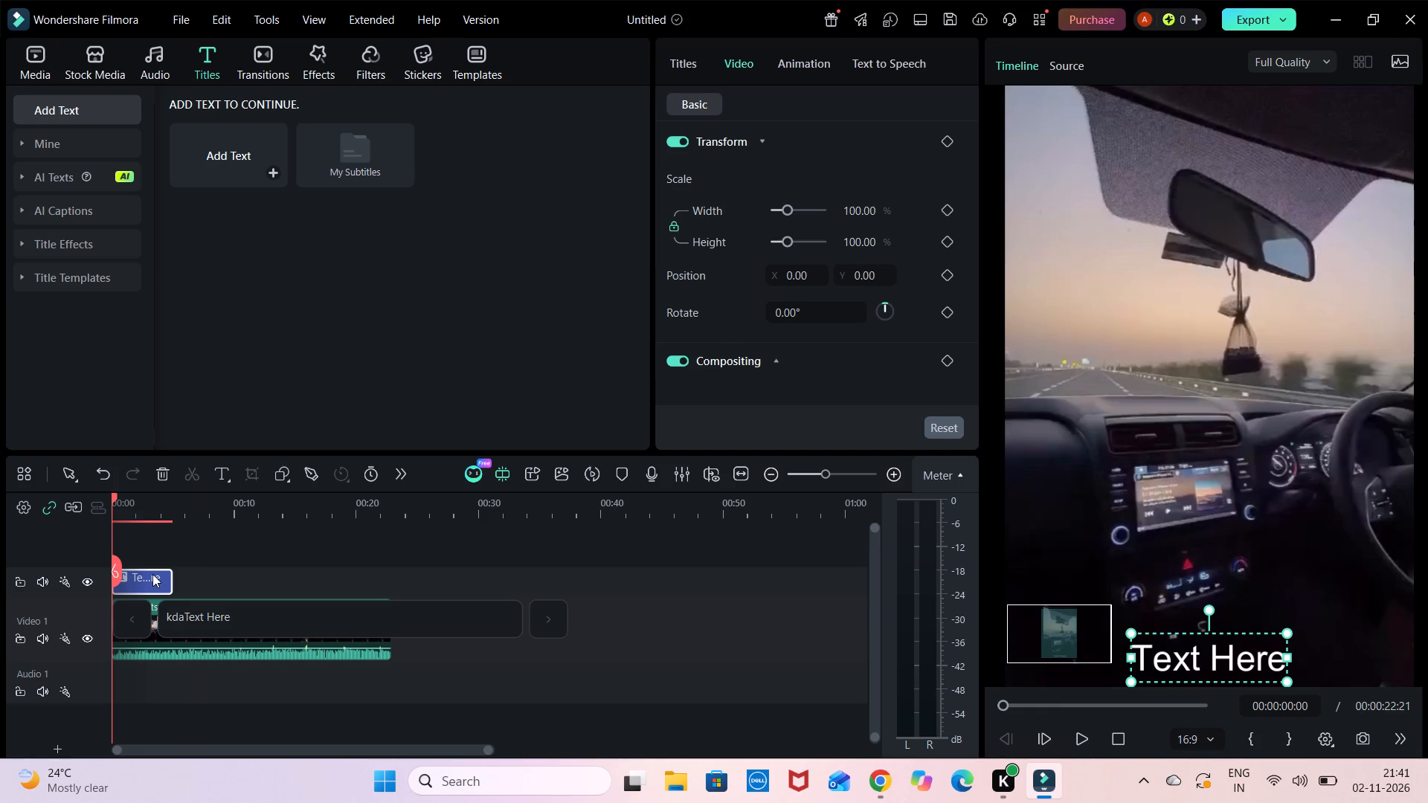
{"action": "key", "text": "BackSpace"}
{"action": "key", "text": "BackSpace"}
{"action": "key", "text": "Right"}
{"action": "key", "text": "Right"}
{"action": "key", "text": "Right"}
{"action": "key", "text": "Right"}
{"action": "key", "text": "Right"}
{"action": "key", "text": "Right"}
{"action": "key", "text": "Right"}
{"action": "key", "text": "Right"}
{"action": "key", "text": "Right"}
{"action": "key", "text": "Right"}
{"action": "key", "text": "Right"}
{"action": "key", "text": "BackSpace"}
{"action": "key", "text": "BackSpace"}
{"action": "key", "text": "BackSpace"}
{"action": "key", "text": "BackSpace"}
{"action": "key", "text": "BackSpace"}
{"action": "key", "text": "BackSpace"}
{"action": "key", "text": "BackSpace"}
{"action": "key", "text": "BackSpace"}
{"action": "key", "text": "BackSpace"}
{"action": "key", "text": "BackSpace"}
{"action": "key", "text": "BackSpace"}
{"action": "key", "text": "BackSpace"}
{"action": "key", "text": "BackSpace"}
{"action": "key", "text": "shift+k"}
{"action": "type", "text": "hoo"}
{"action": "key", "text": "b"}
{"action": "type", "text": "surat"}
{"action": "key", "text": "space"}
{"action": "type", "text": "vo pal"}
{"action": "key", "text": "space"}
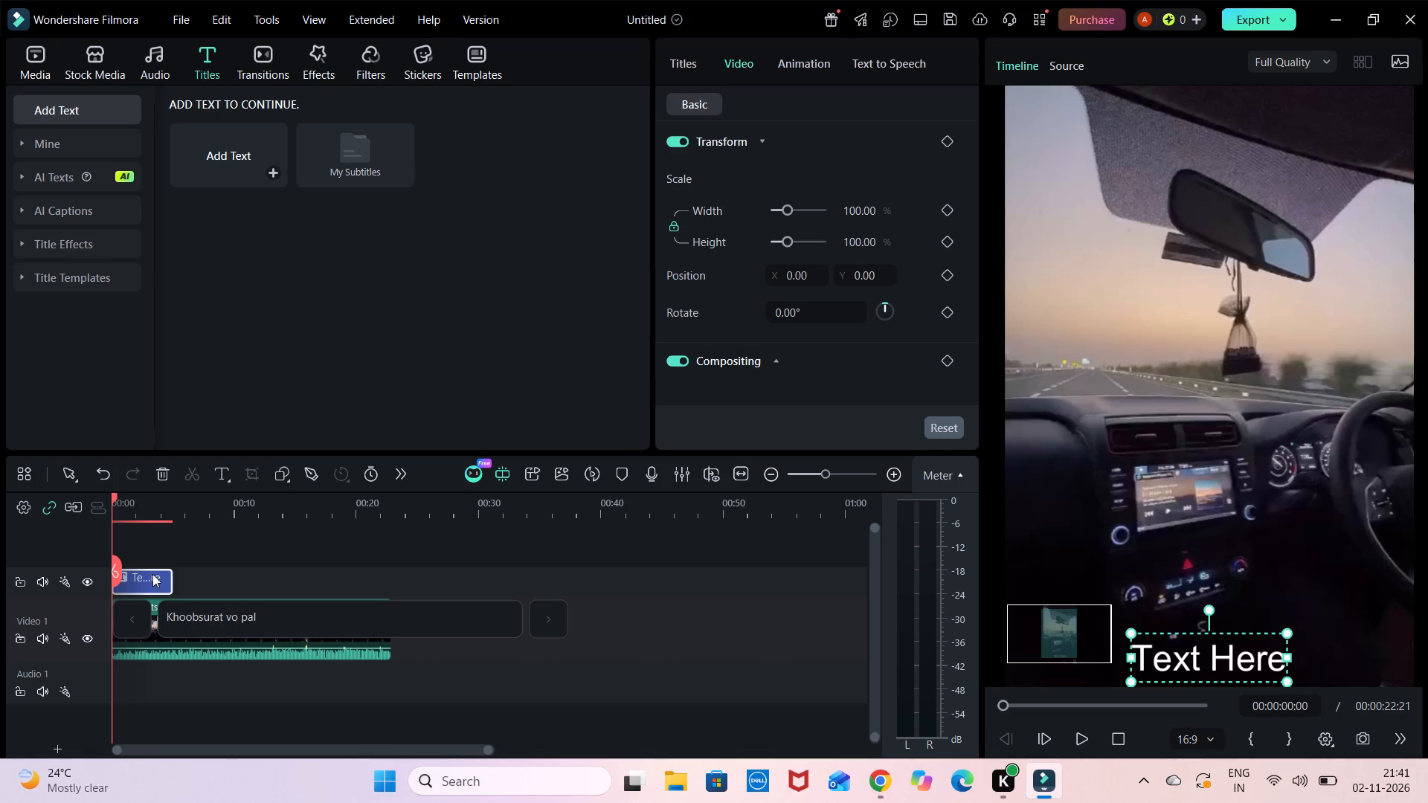
{"action": "type", "text": "tha"}
Add a second title line reading "Lekin kya kre vo kal tha!" and apply the text.
{"action": "key", "text": "shift+Return"}
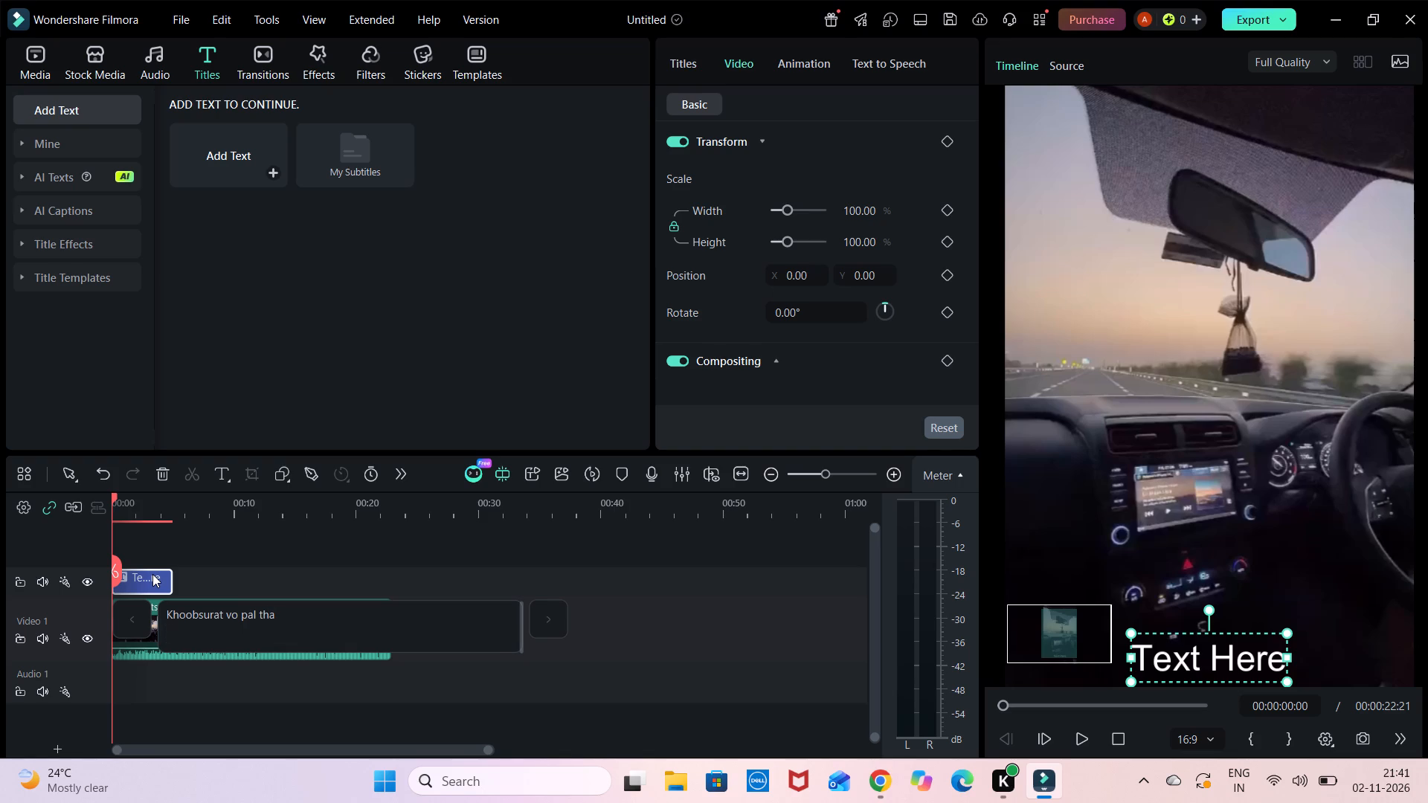
{"action": "type", "text": "Lekin"}
{"action": "key", "text": "space"}
{"action": "type", "text": "kya kre"}
{"action": "key", "text": "space"}
{"action": "type", "text": "vo kal"}
{"action": "key", "text": "space"}
{"action": "type", "text": "tha"}
{"action": "key", "text": "space"}
{"action": "key", "text": "shift+exclam"}
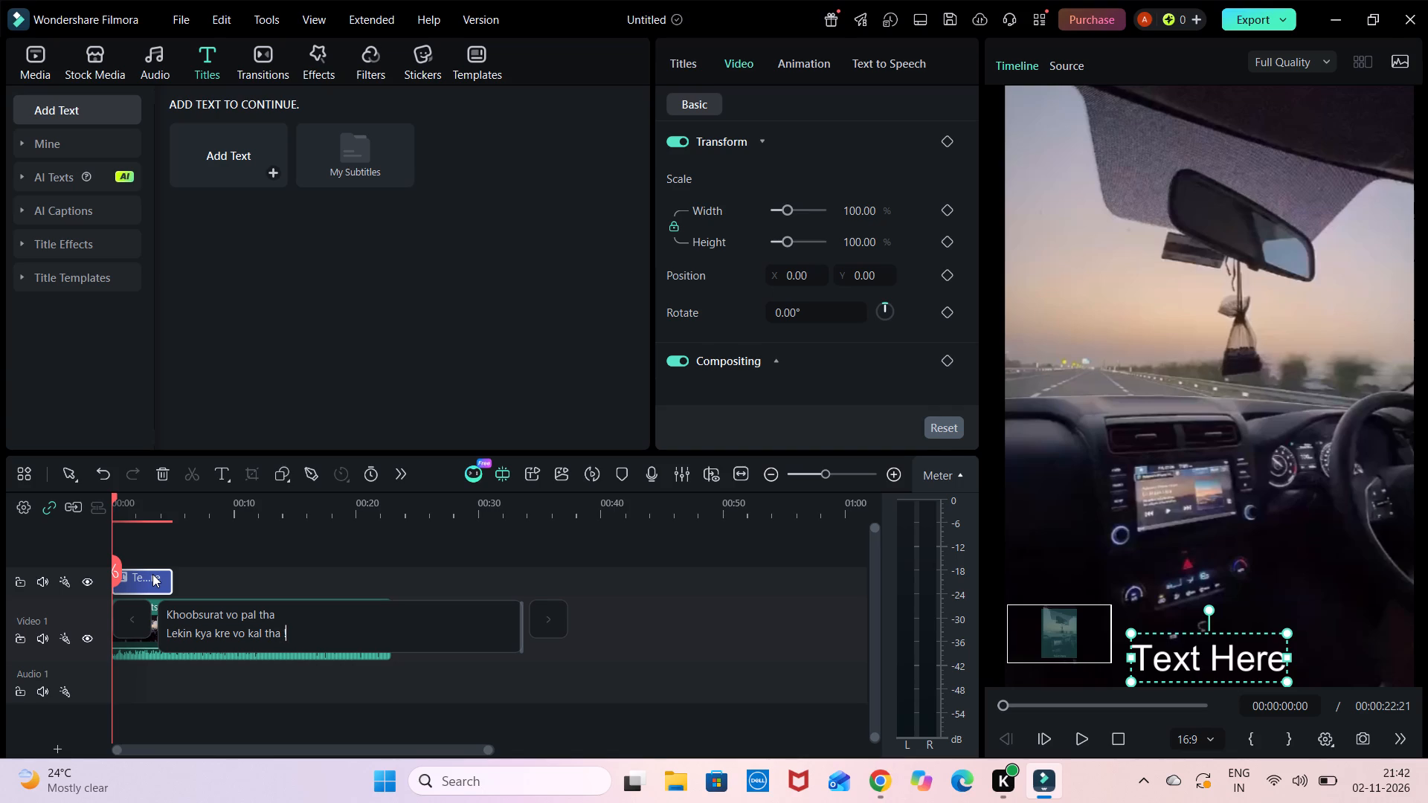
{"action": "key", "text": "BackSpace"}
{"action": "key", "text": "BackSpace"}
{"action": "key", "text": "shift+exclam"}
{"action": "key", "text": "BackSpace"}
{"action": "key", "text": "space"}
{"action": "key", "text": "shift+exclam"}
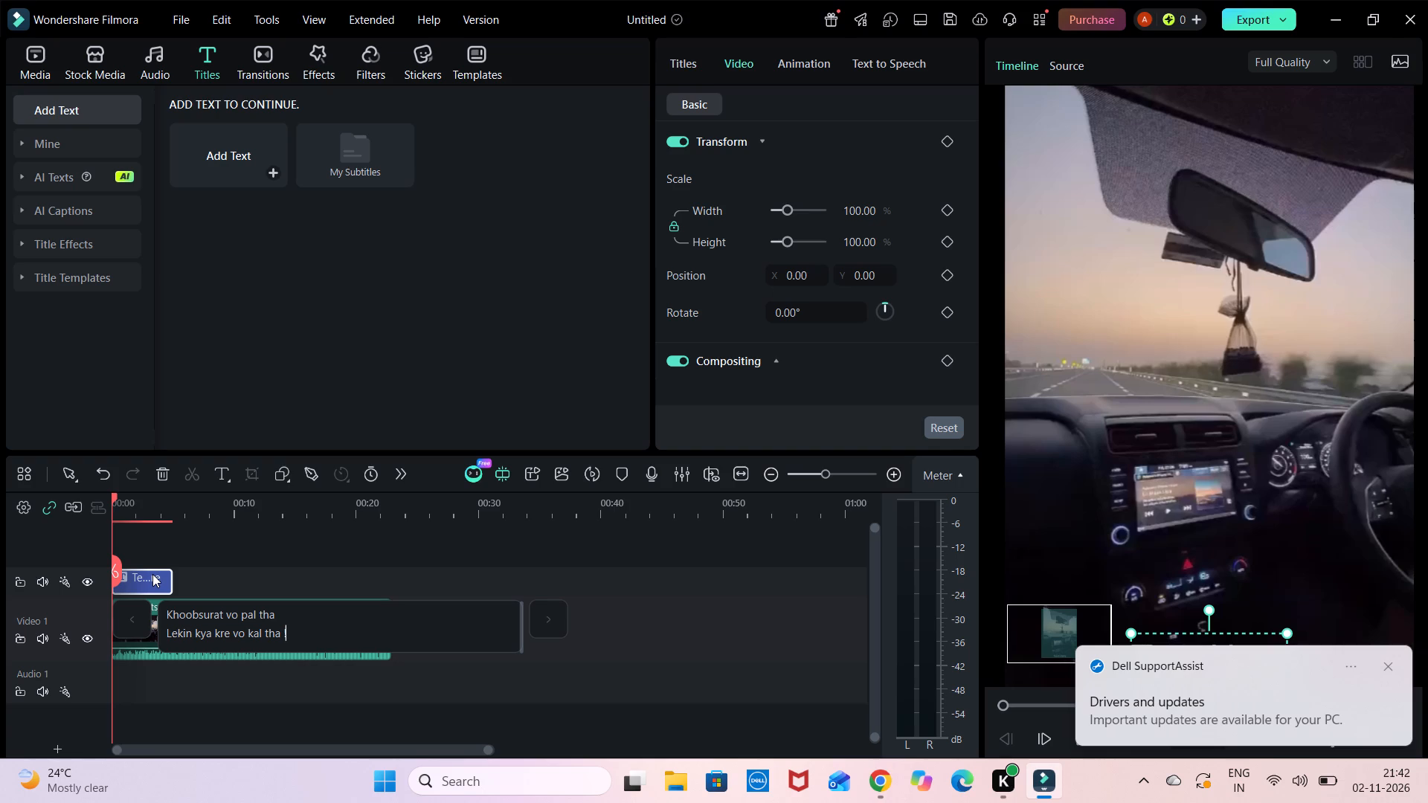
{"action": "key", "text": "BackSpace"}
{"action": "key", "text": "BackSpace"}
{"action": "key", "text": "shift+exclam"}
{"action": "left_click", "coordinate": [1391, 660]}
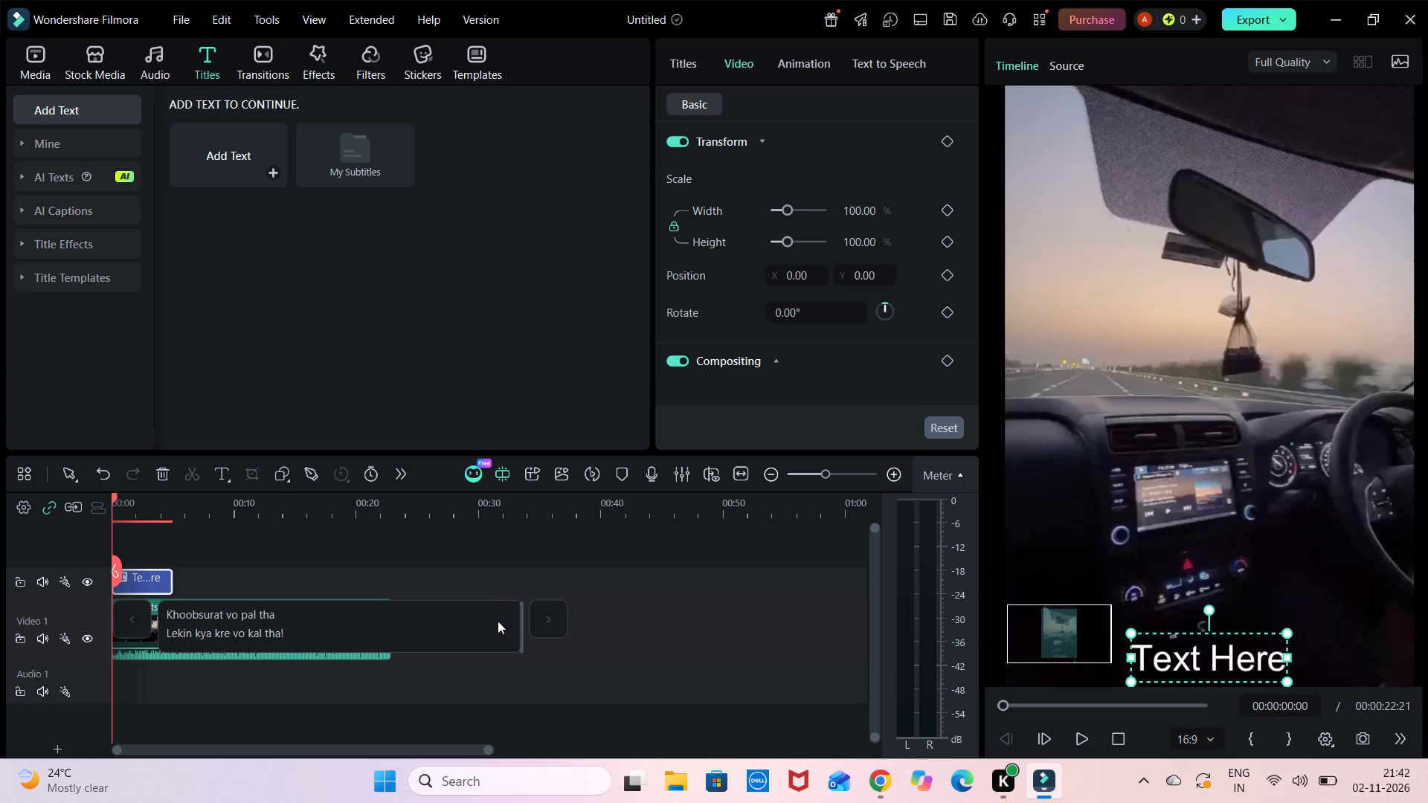
{"action": "key", "text": "Return"}
{"action": "left_click", "coordinate": [454, 581]}
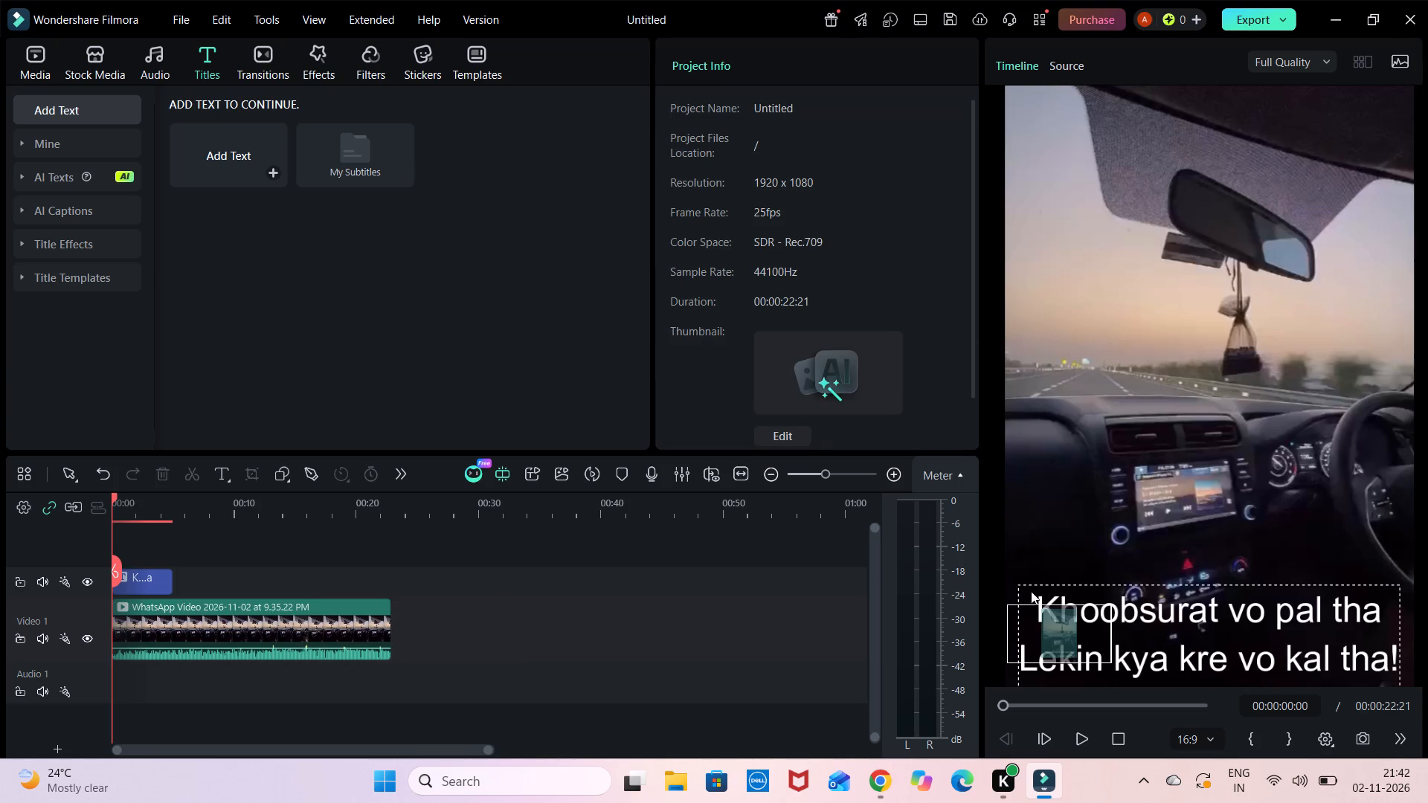
Move the title up over the sky around the hanging ornament, shrink it to about three quarters size, and centre it in the video frame.
{"action": "left_click_drag", "start_coordinate": [1029, 590], "coordinate": [1061, 361]}
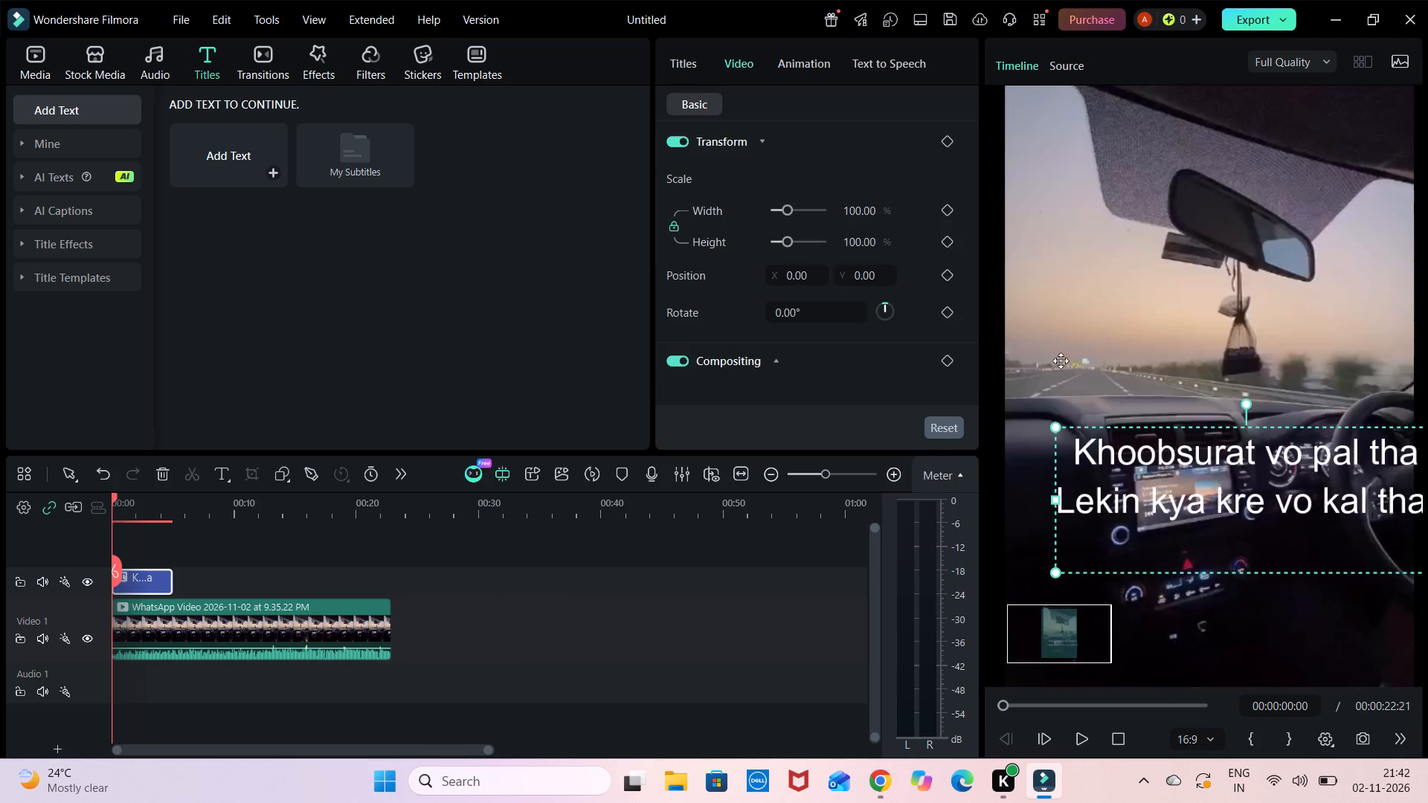
{"action": "left_click_drag", "start_coordinate": [1061, 361], "coordinate": [1046, 288]}
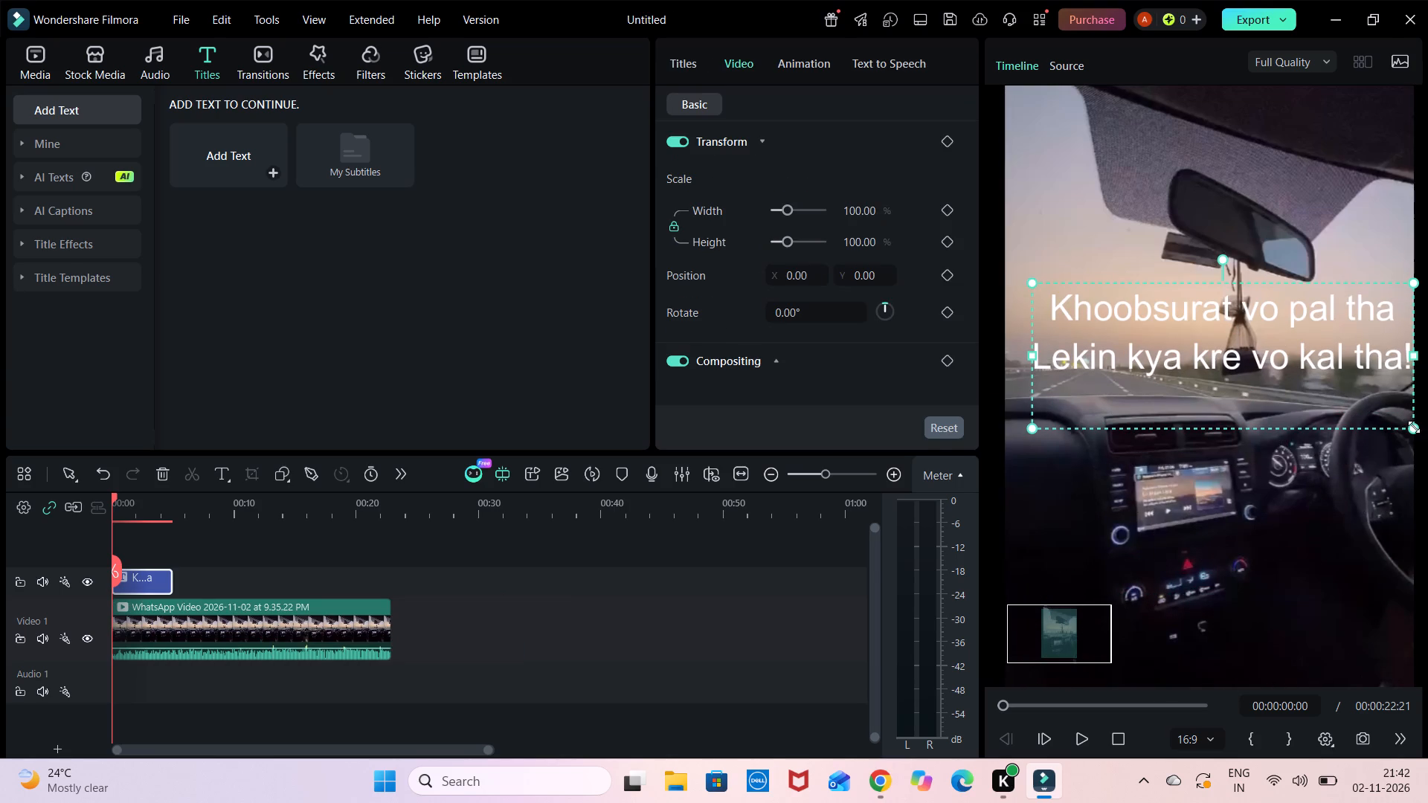
{"action": "left_click_drag", "start_coordinate": [1409, 428], "coordinate": [1314, 381]}
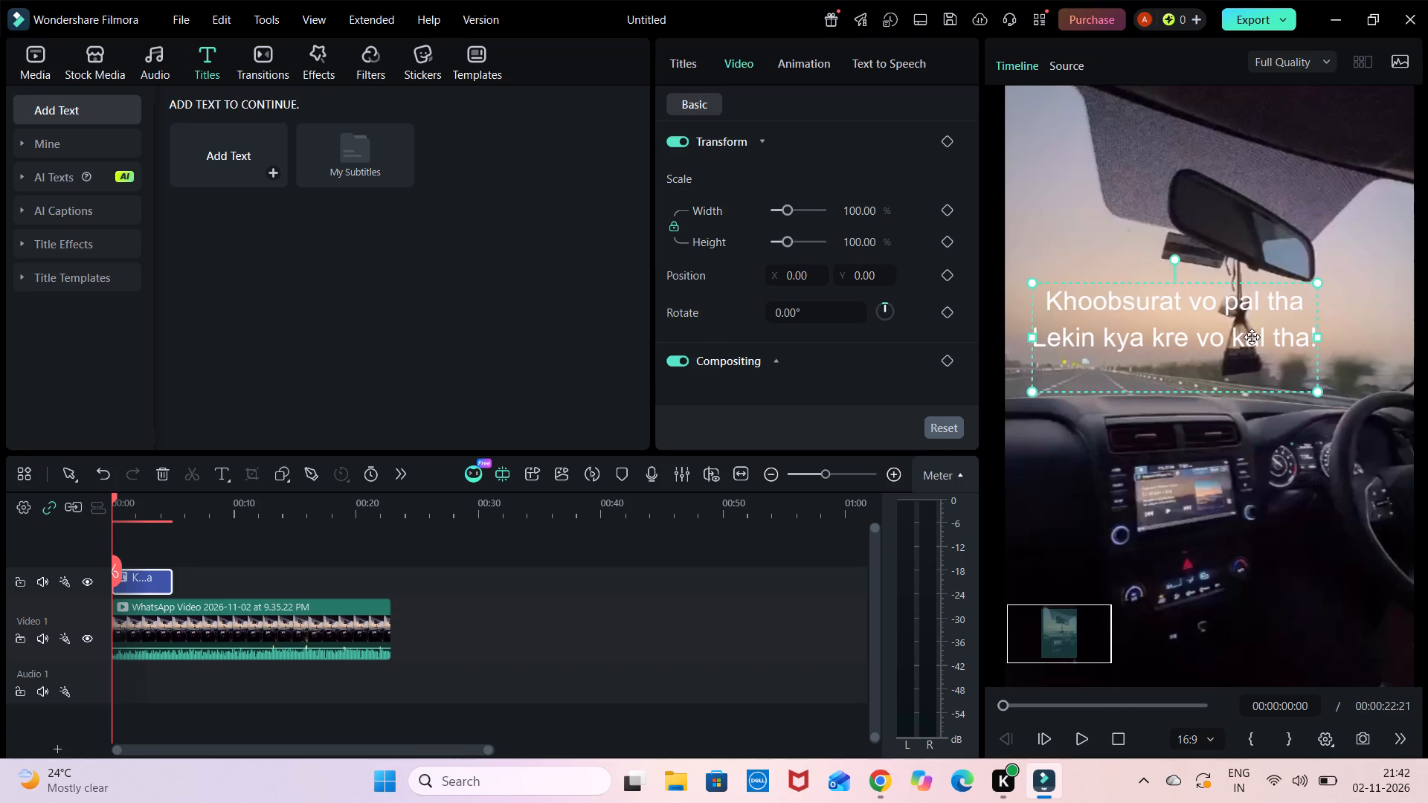
{"action": "left_click_drag", "start_coordinate": [1229, 331], "coordinate": [1276, 327]}
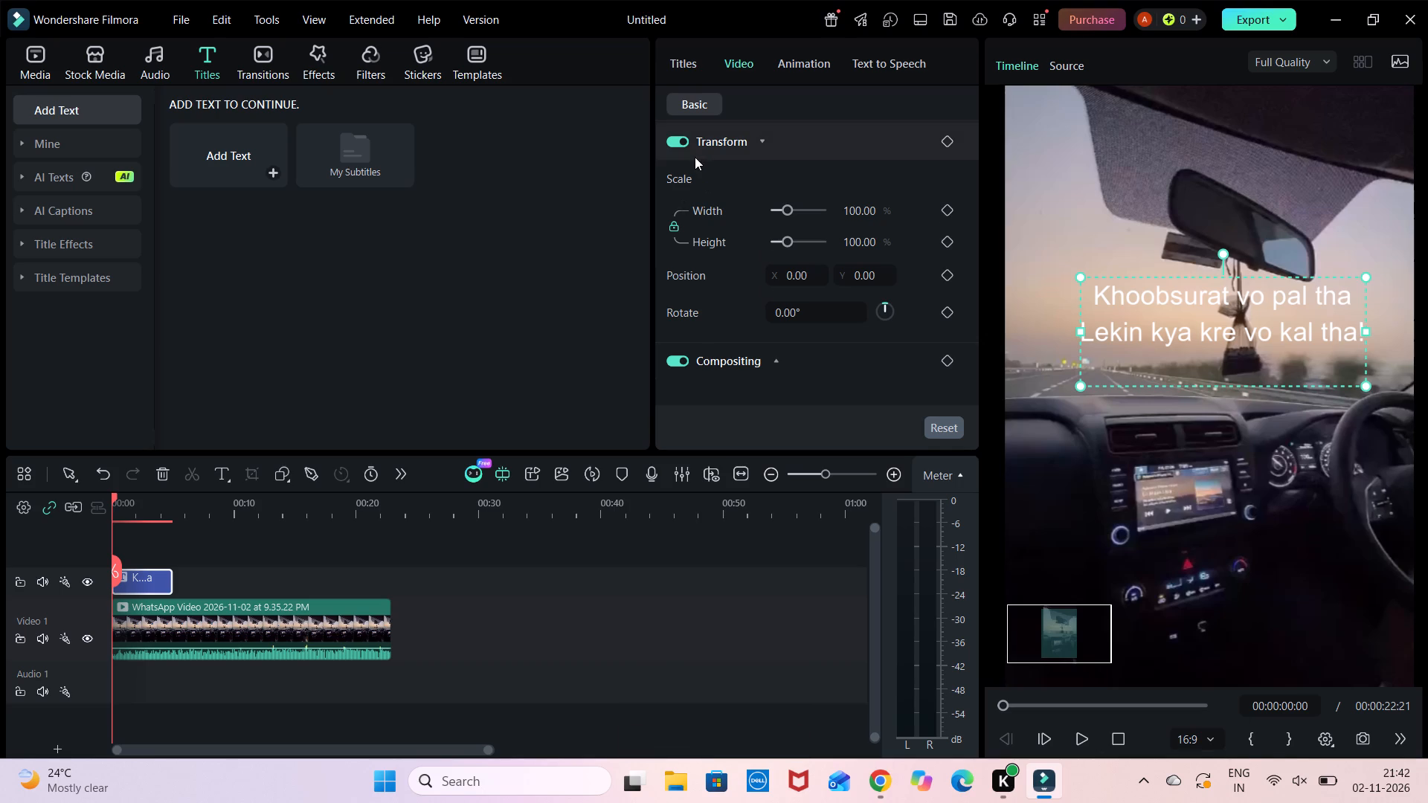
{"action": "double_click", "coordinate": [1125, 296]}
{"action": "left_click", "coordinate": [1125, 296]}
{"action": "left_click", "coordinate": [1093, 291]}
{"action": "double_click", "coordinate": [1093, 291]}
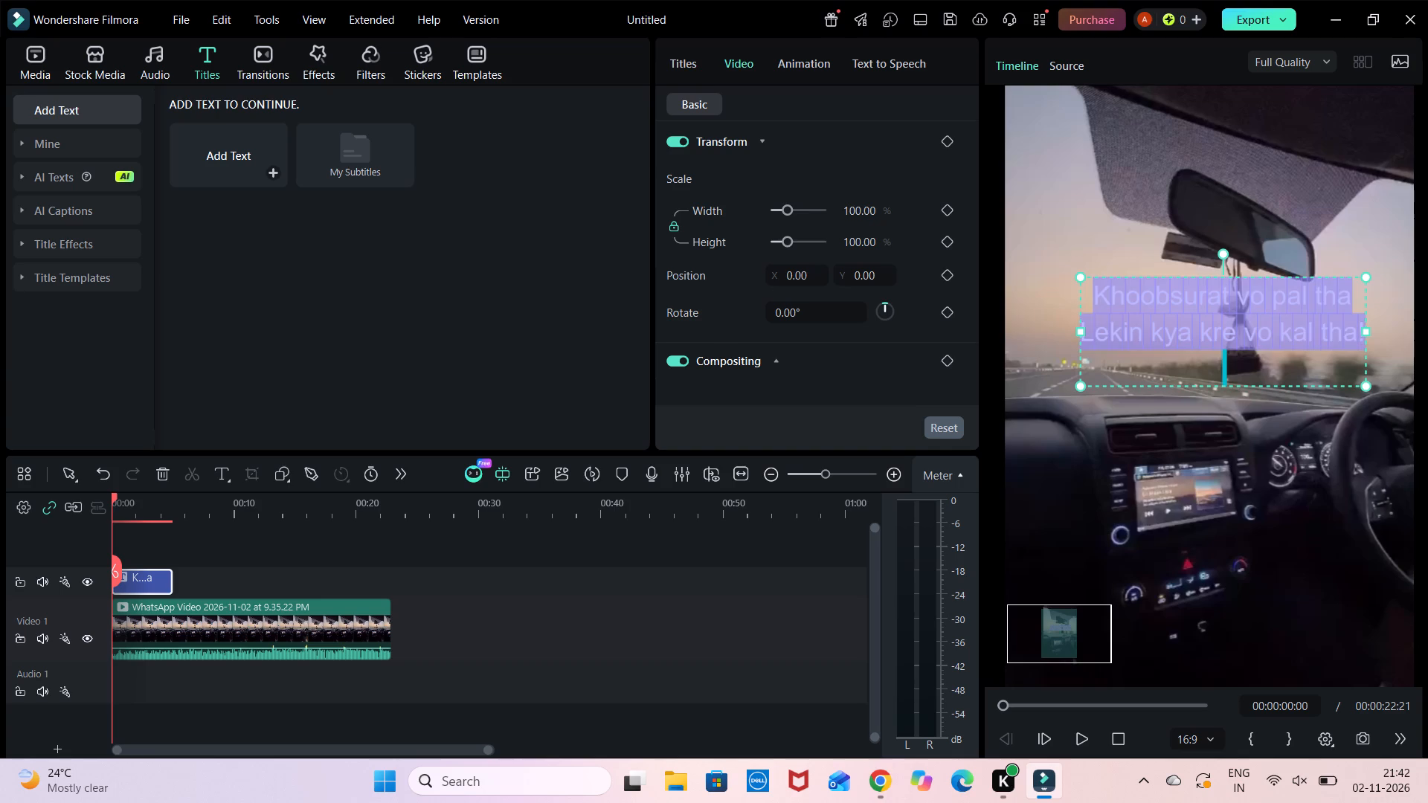
Play the timeline from the start to preview the title over the driving clip.
{"action": "left_click", "coordinate": [1071, 738]}
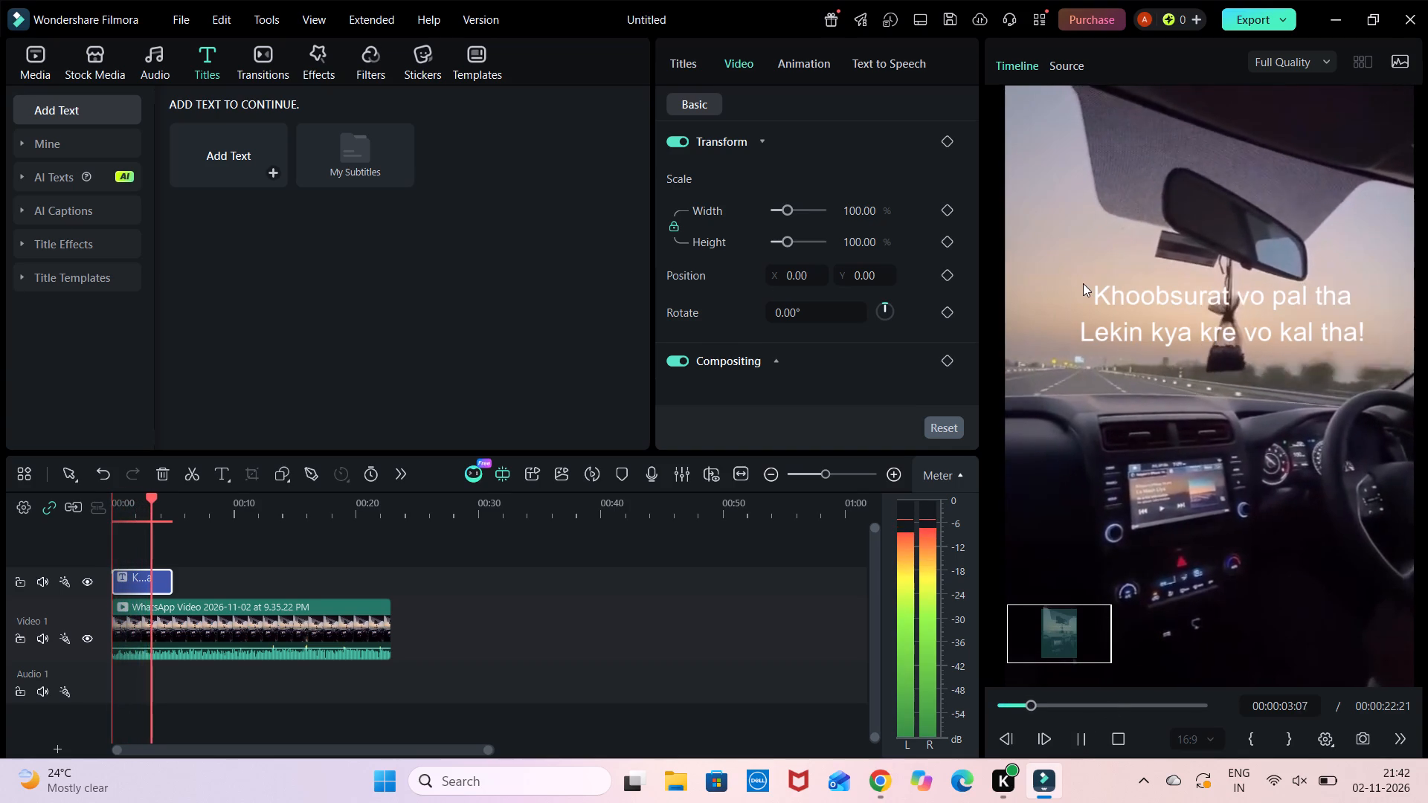
{"action": "left_click_drag", "start_coordinate": [1083, 283], "coordinate": [1113, 291]}
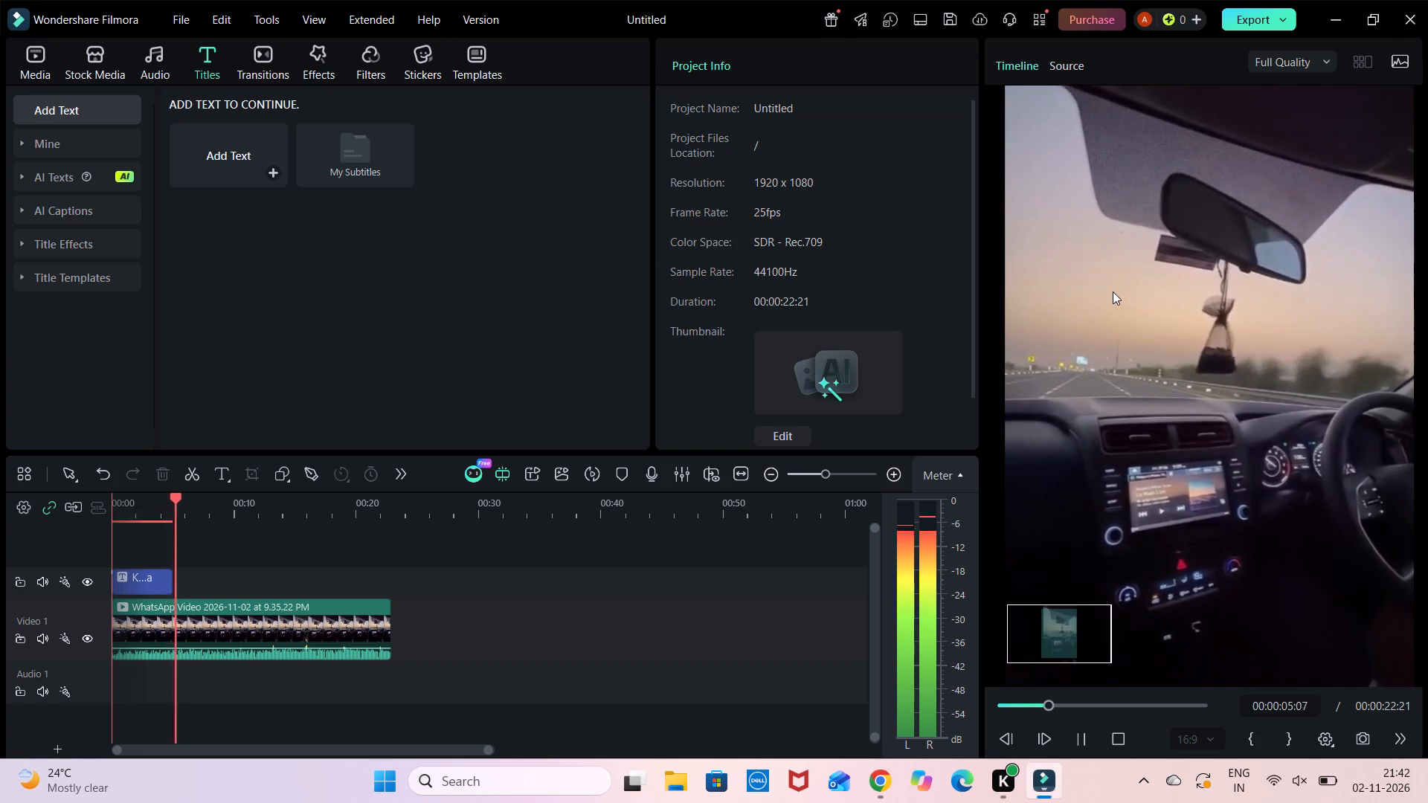
{"action": "left_click_drag", "start_coordinate": [1113, 291], "coordinate": [799, 344]}
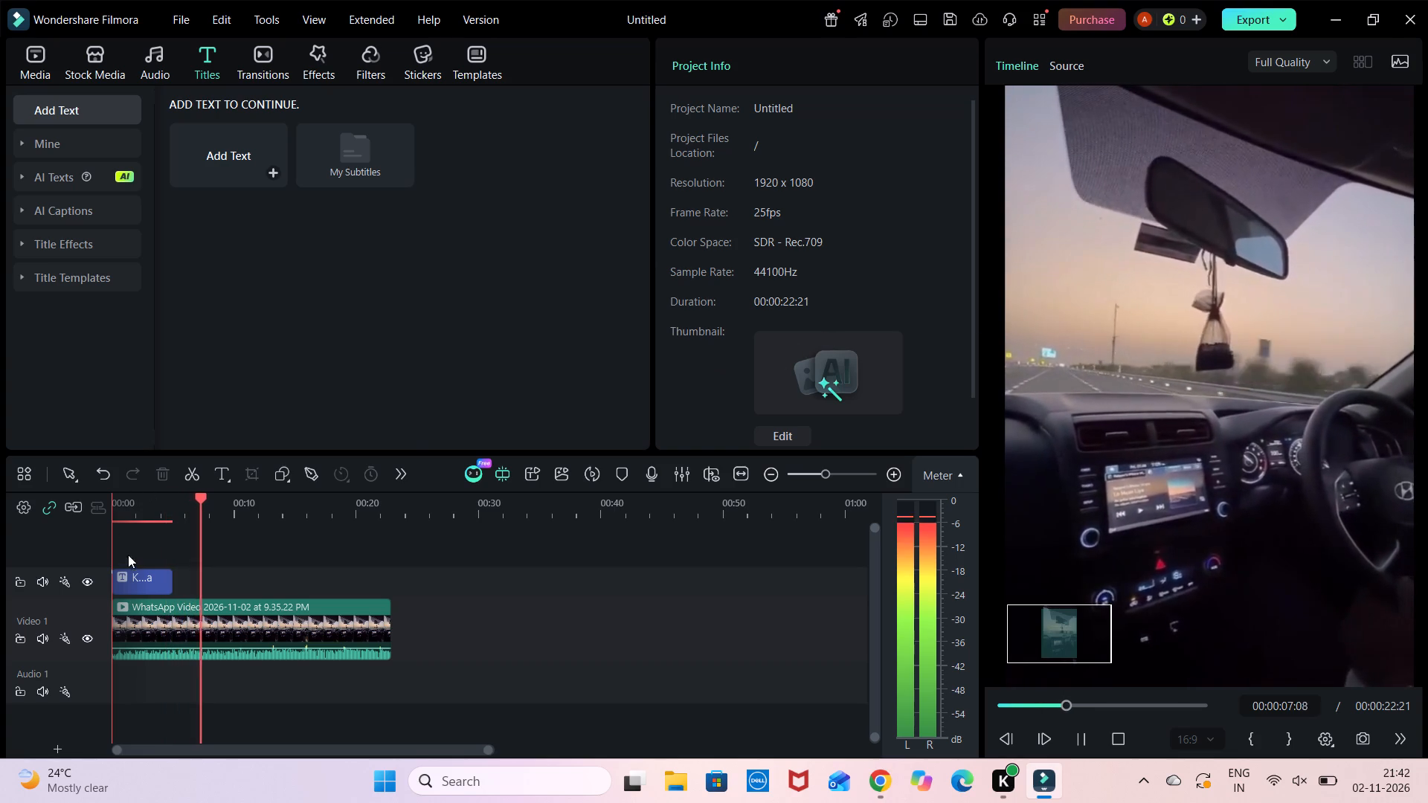
Extend the end of the title clip to about 00:00:18:11 on the timeline.
{"action": "left_click", "coordinate": [140, 575]}
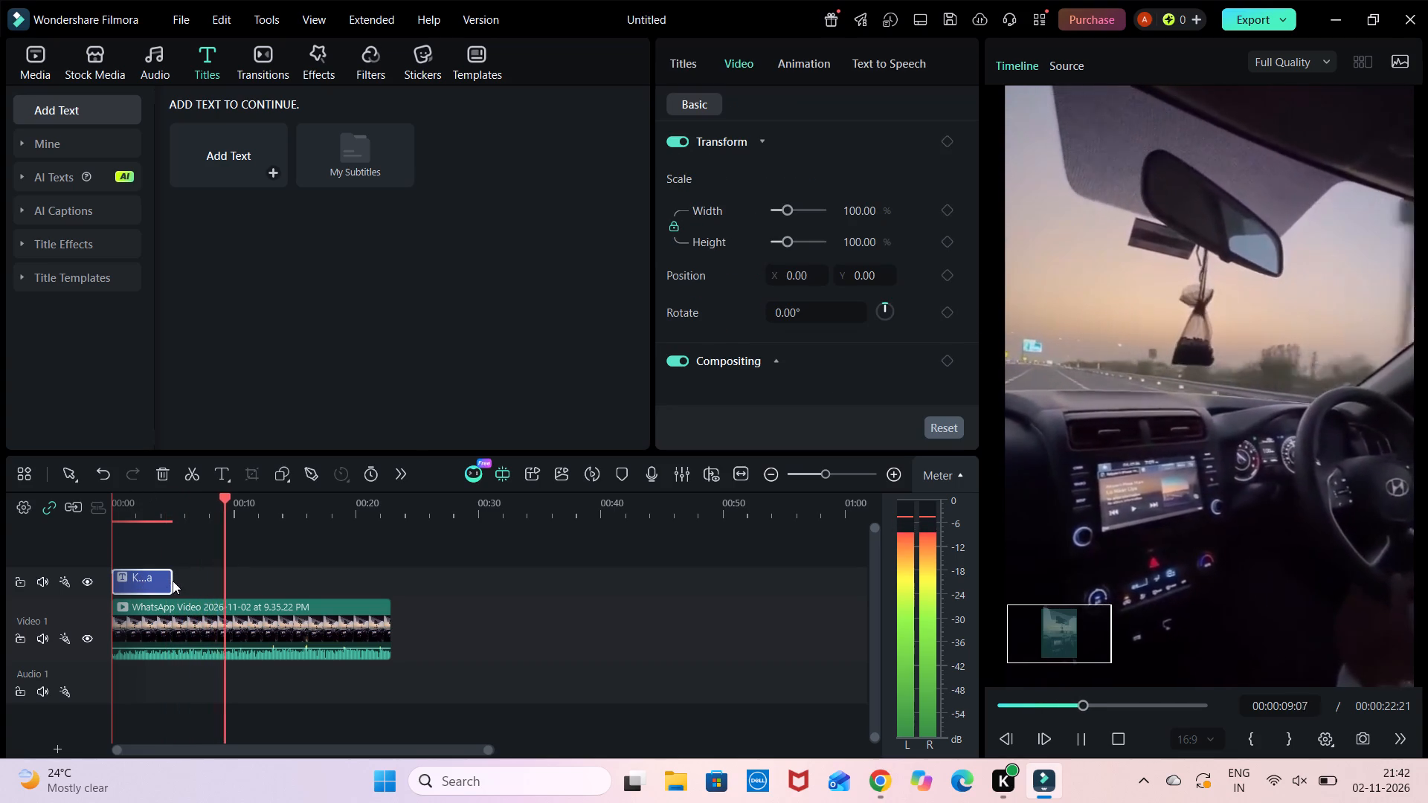
{"action": "left_click_drag", "start_coordinate": [172, 580], "coordinate": [336, 586]}
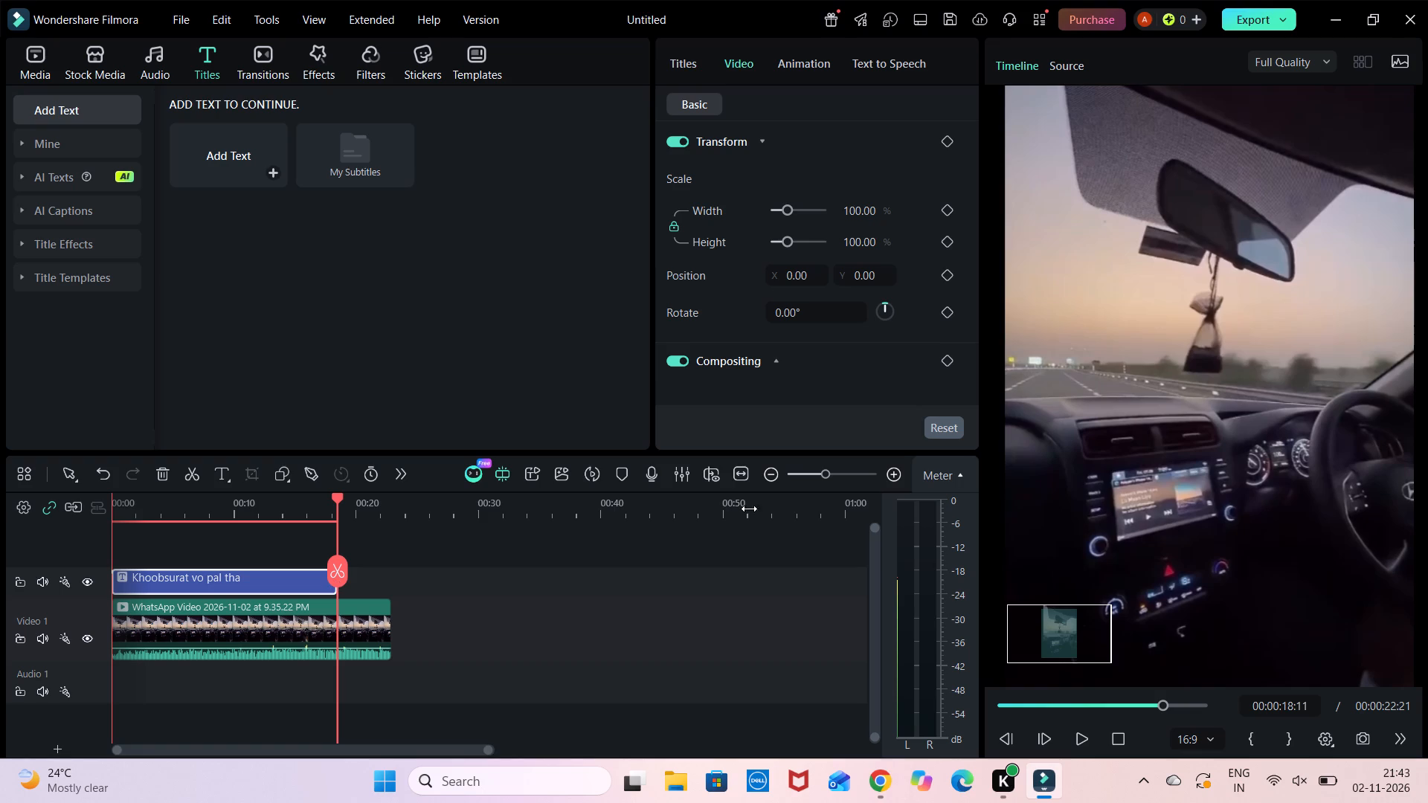
{"action": "left_click_drag", "start_coordinate": [334, 544], "coordinate": [184, 545]}
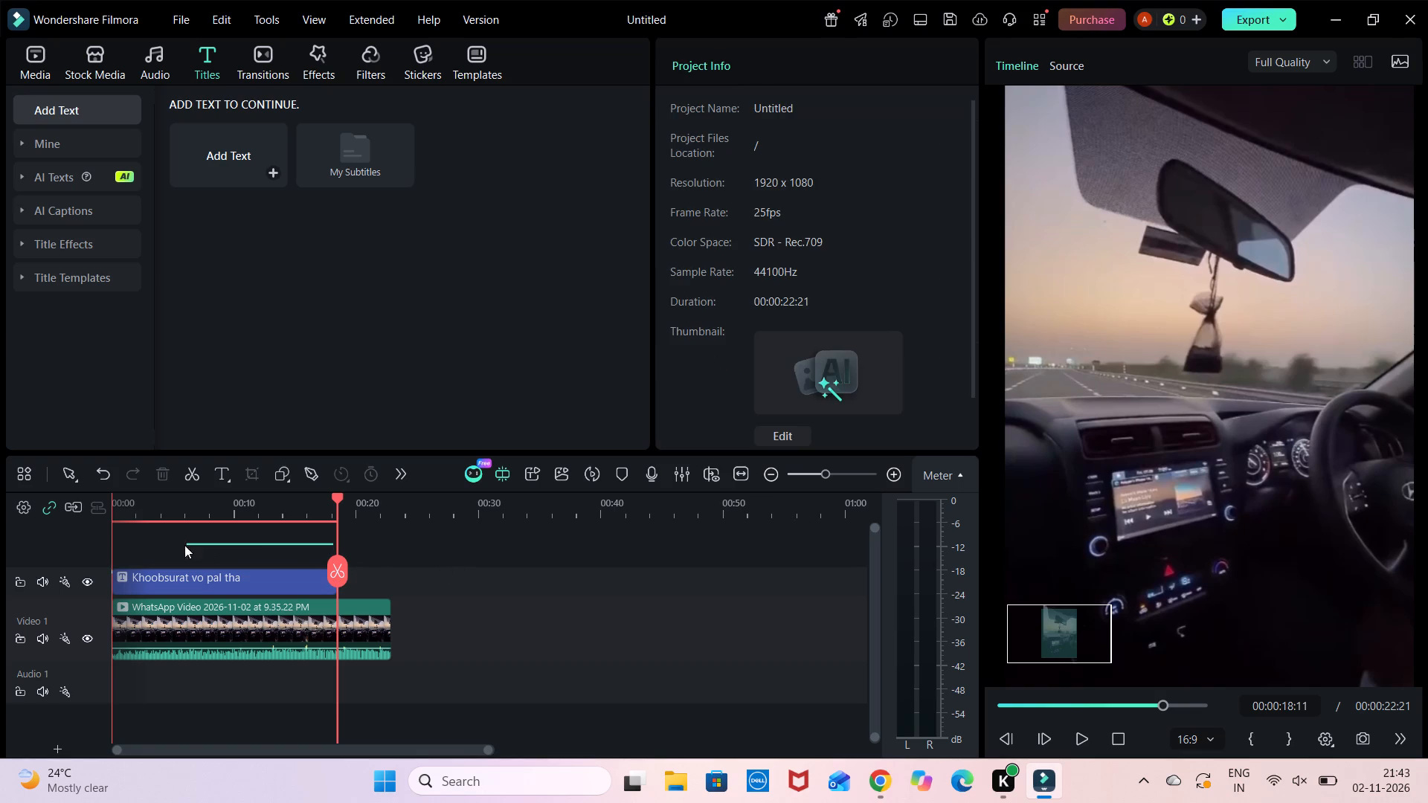
Return the playhead to the start of the timeline and select both lines of the title text in the preview.
{"action": "left_click_drag", "start_coordinate": [184, 545], "coordinate": [334, 534]}
{"action": "left_click_drag", "start_coordinate": [335, 534], "coordinate": [320, 537]}
{"action": "left_click_drag", "start_coordinate": [320, 537], "coordinate": [75, 533]}
{"action": "double_click", "coordinate": [1122, 320]}
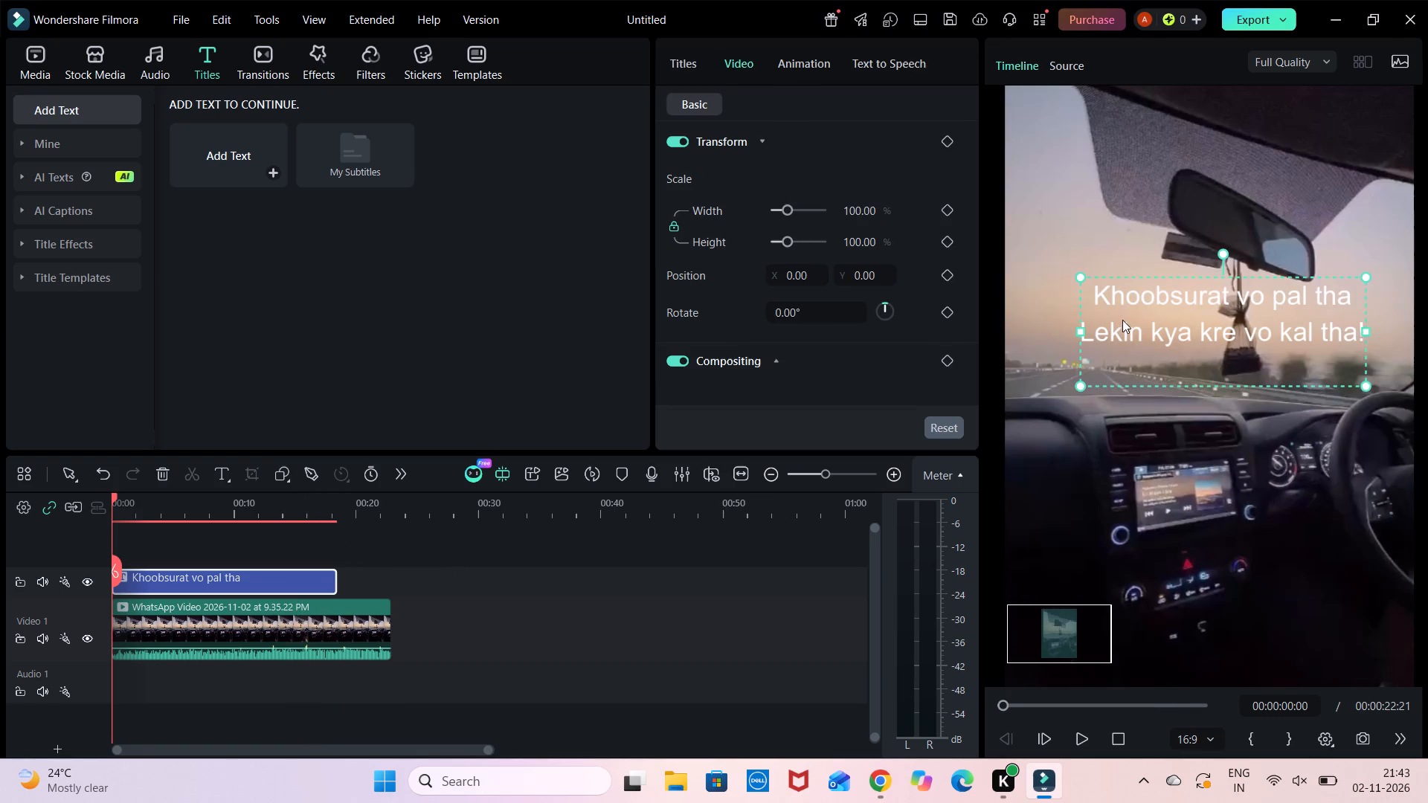
{"action": "left_click", "coordinate": [1133, 380]}
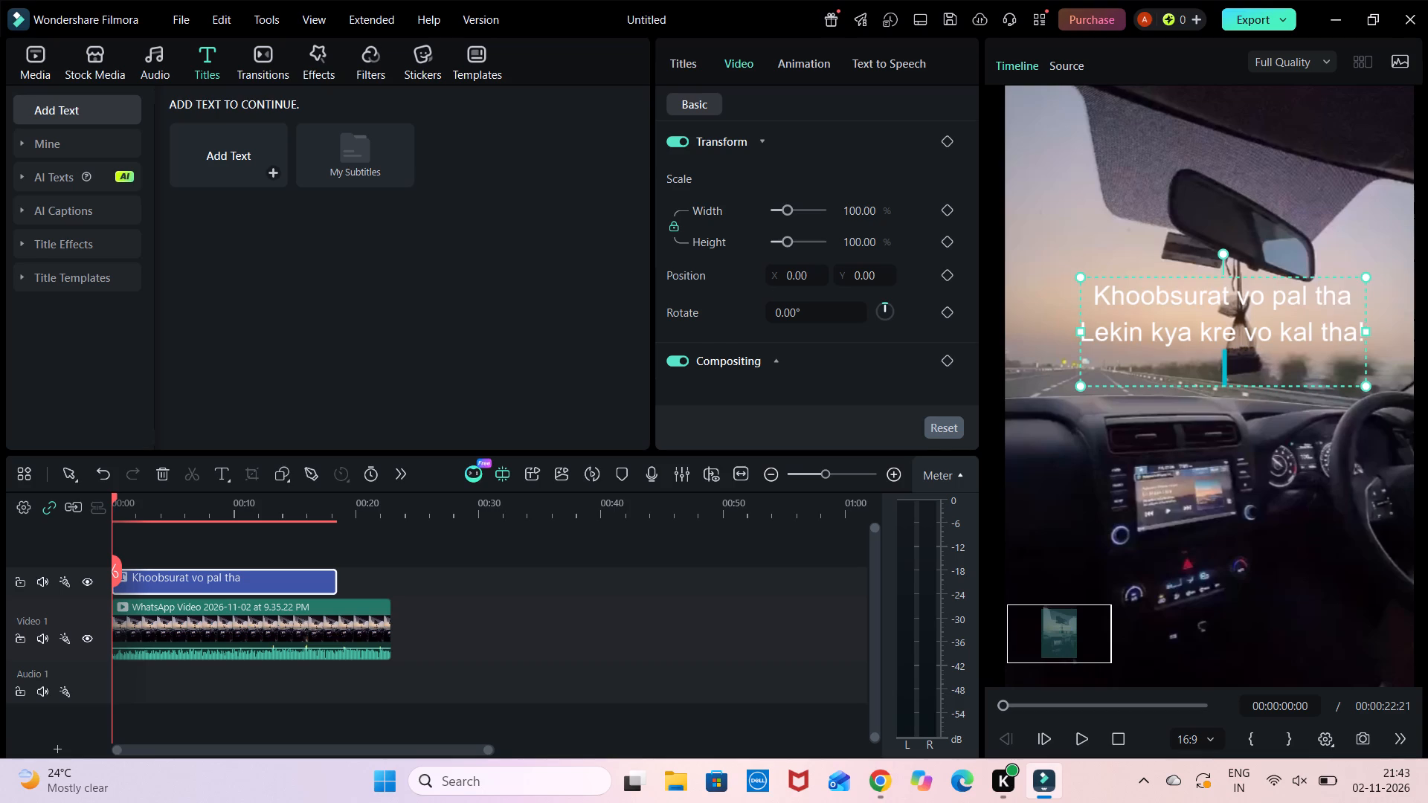
{"action": "left_click_drag", "start_coordinate": [1092, 297], "coordinate": [1359, 346]}
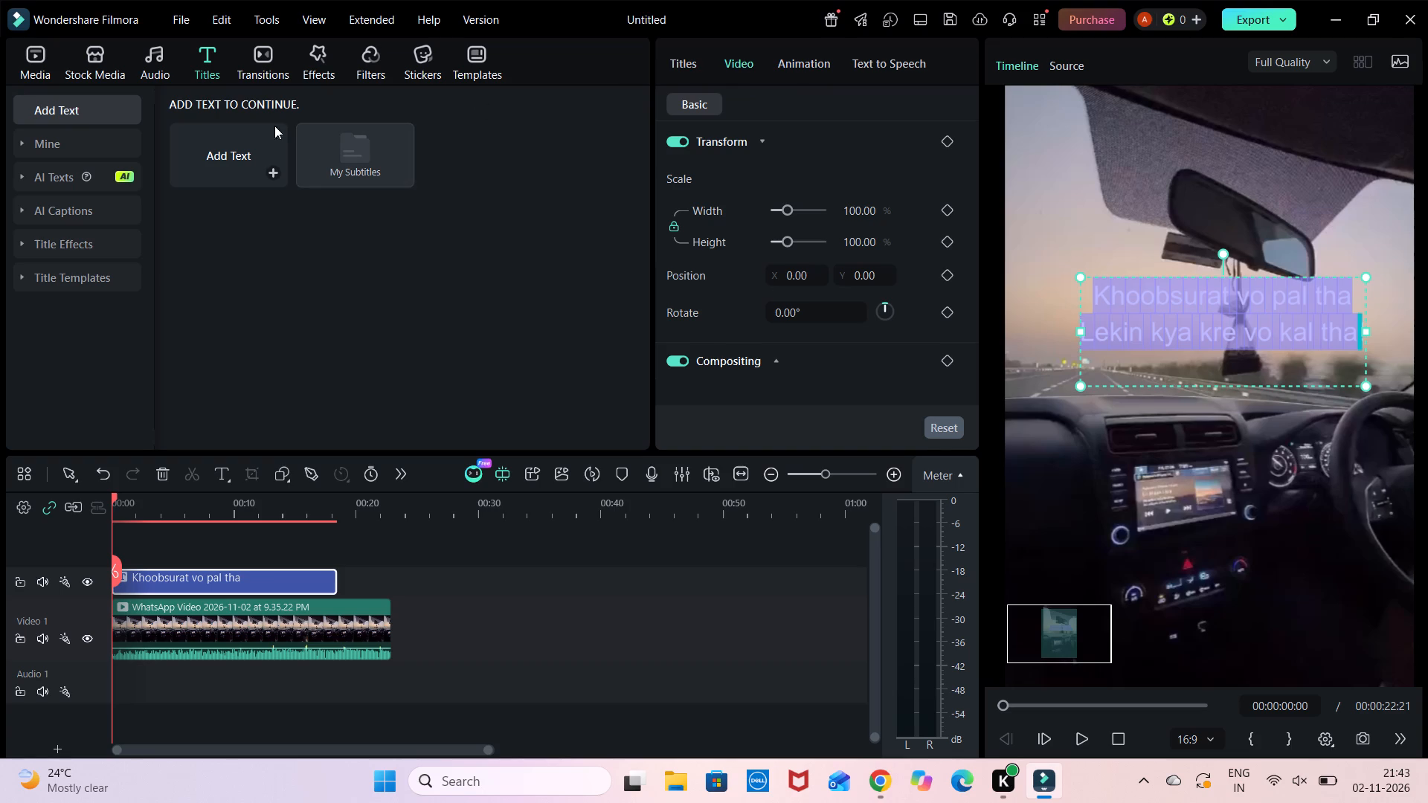
Browse the Title Templates and AI Texts categories for a style suited to the two-line title.
{"action": "left_click", "coordinate": [205, 70]}
{"action": "left_click", "coordinate": [82, 135]}
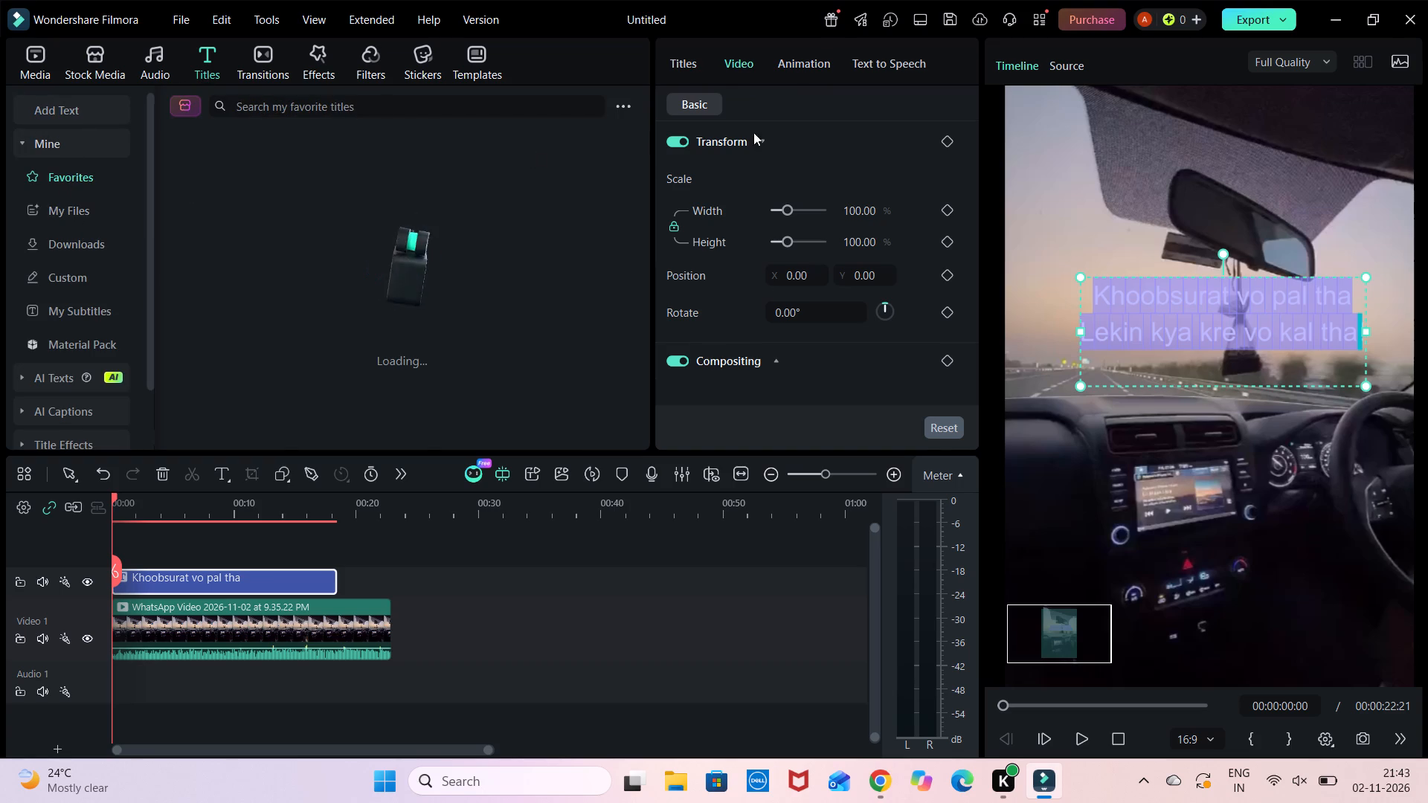
{"action": "scroll", "coordinate": [776, 246], "scroll_direction": "down", "scroll_amount": 2}
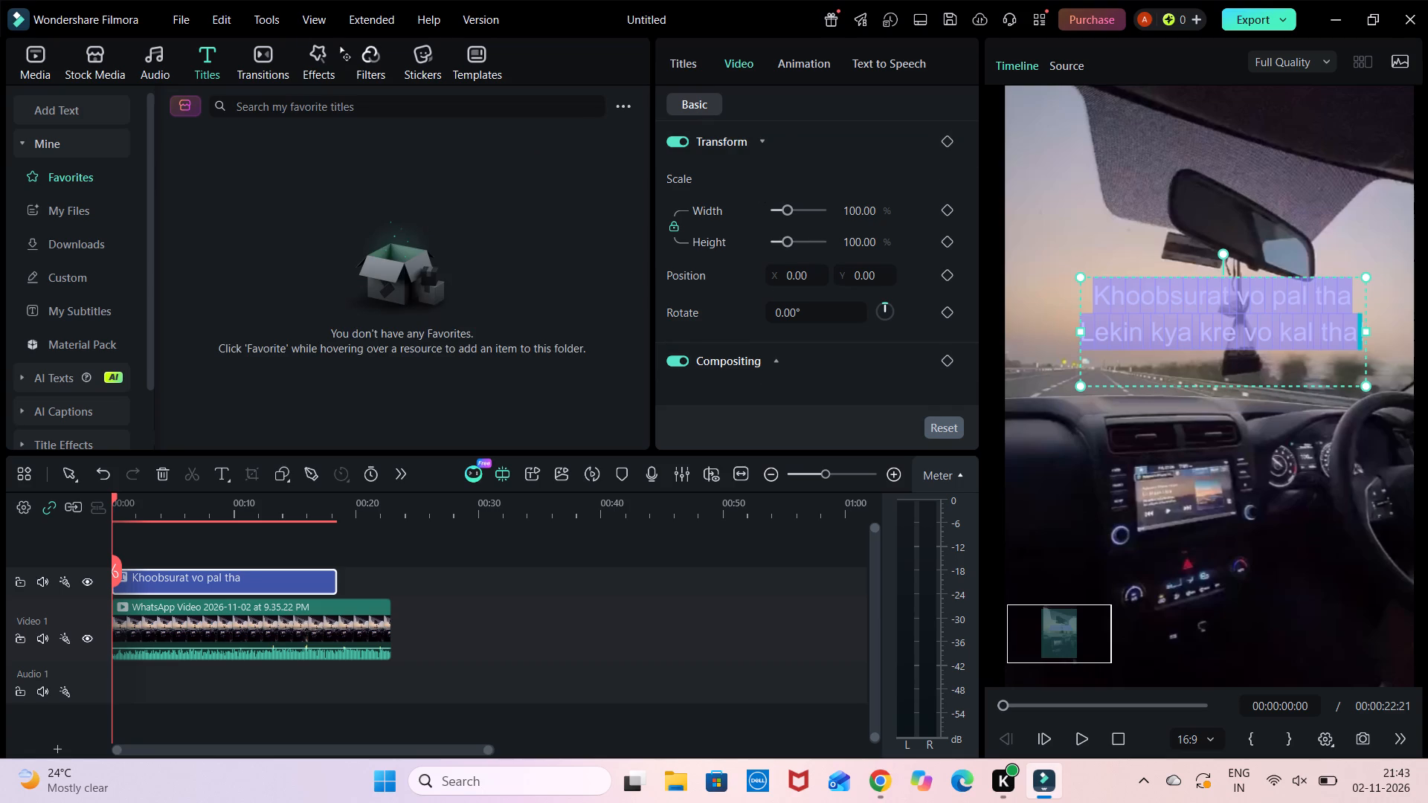
{"action": "scroll", "coordinate": [80, 237], "scroll_direction": "down", "scroll_amount": 1}
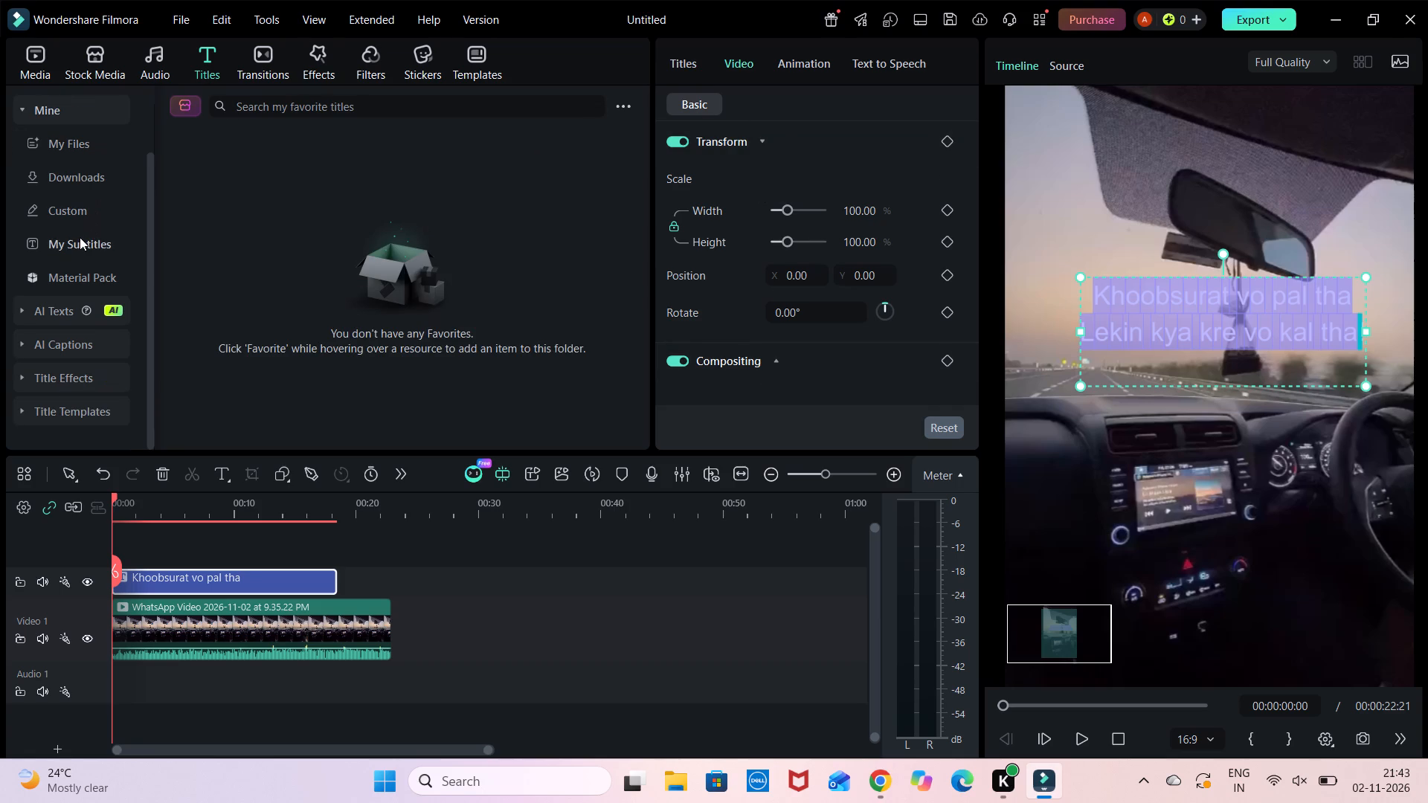
{"action": "left_click", "coordinate": [66, 338]}
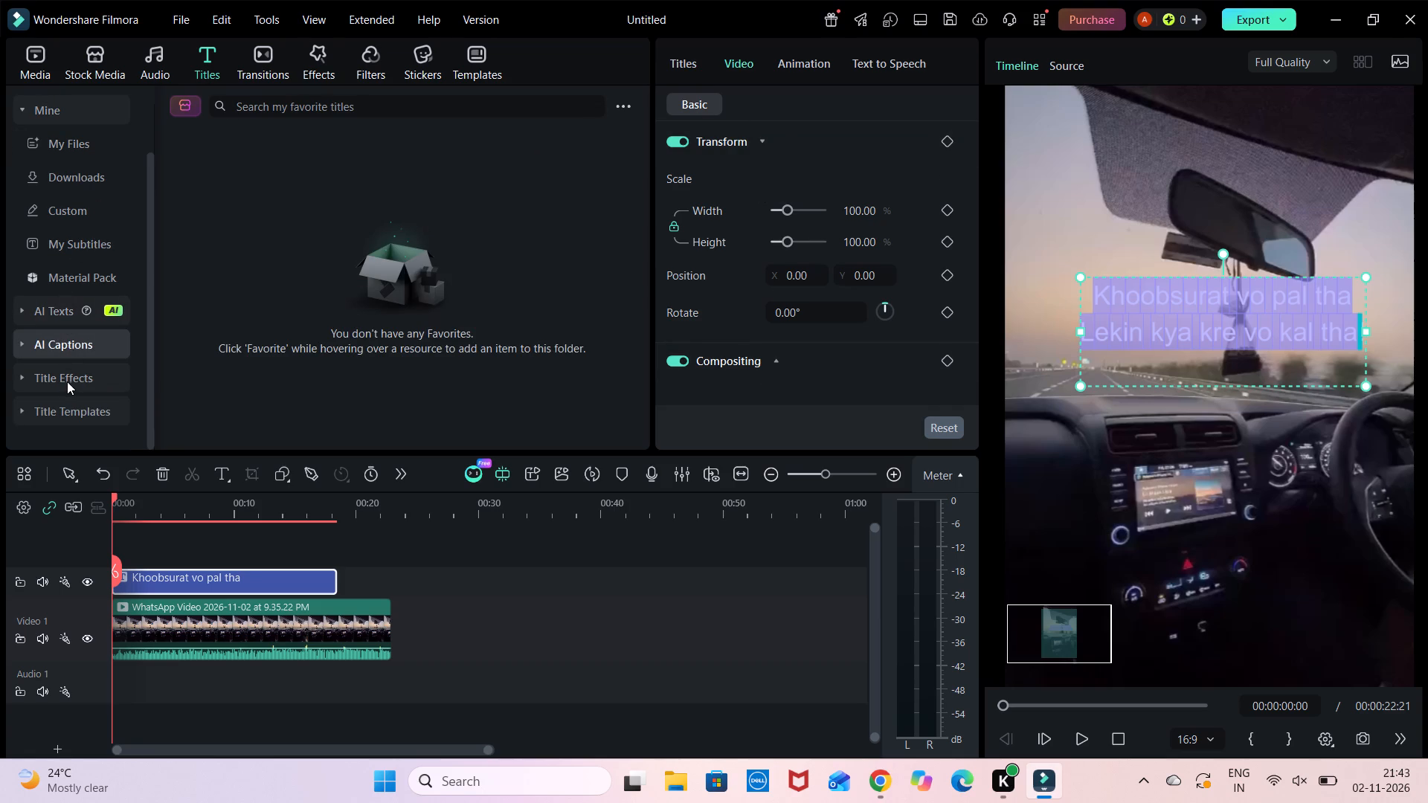
{"action": "left_click", "coordinate": [67, 379]}
{"action": "scroll", "coordinate": [67, 379], "scroll_direction": "right", "scroll_amount": 1}
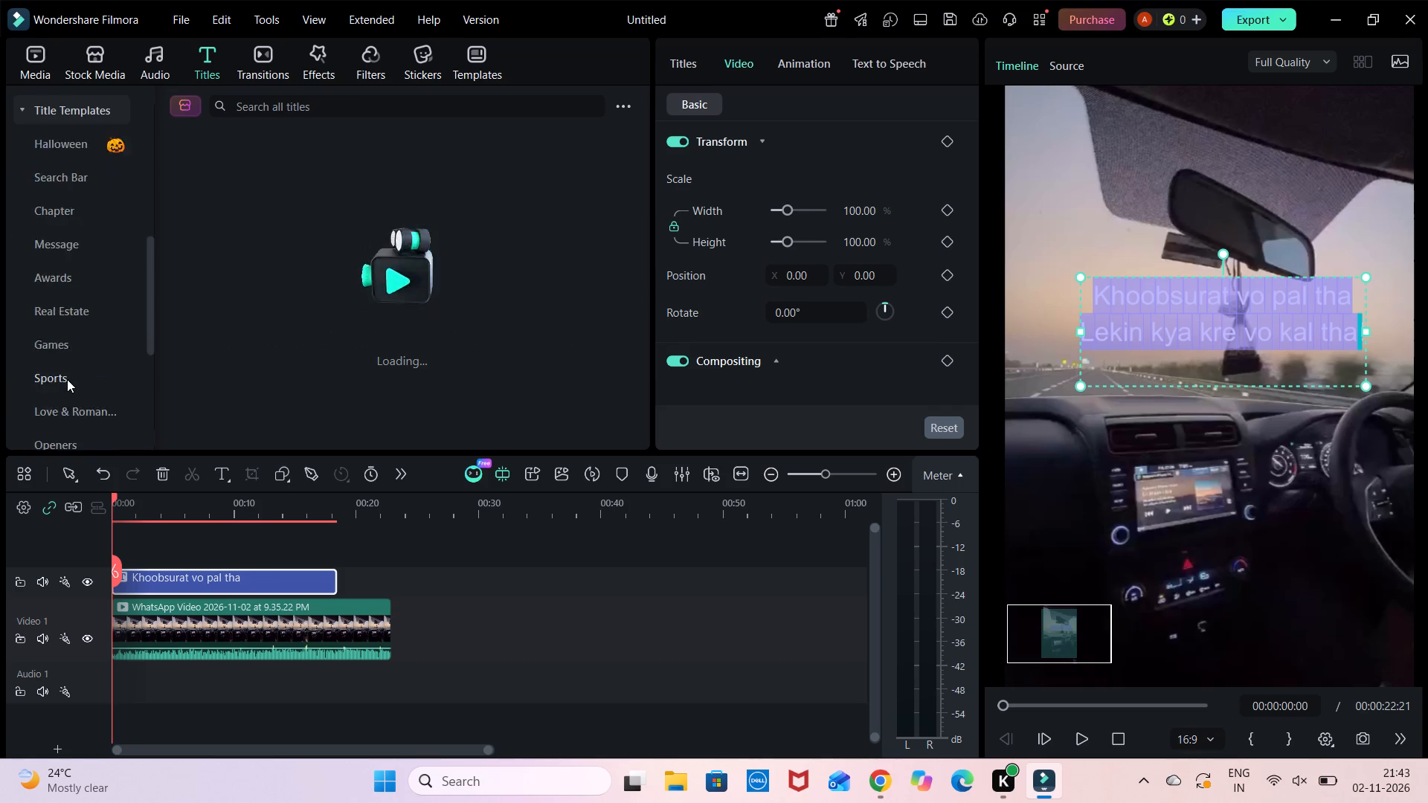
{"action": "scroll", "coordinate": [67, 379], "scroll_direction": "right", "scroll_amount": 1}
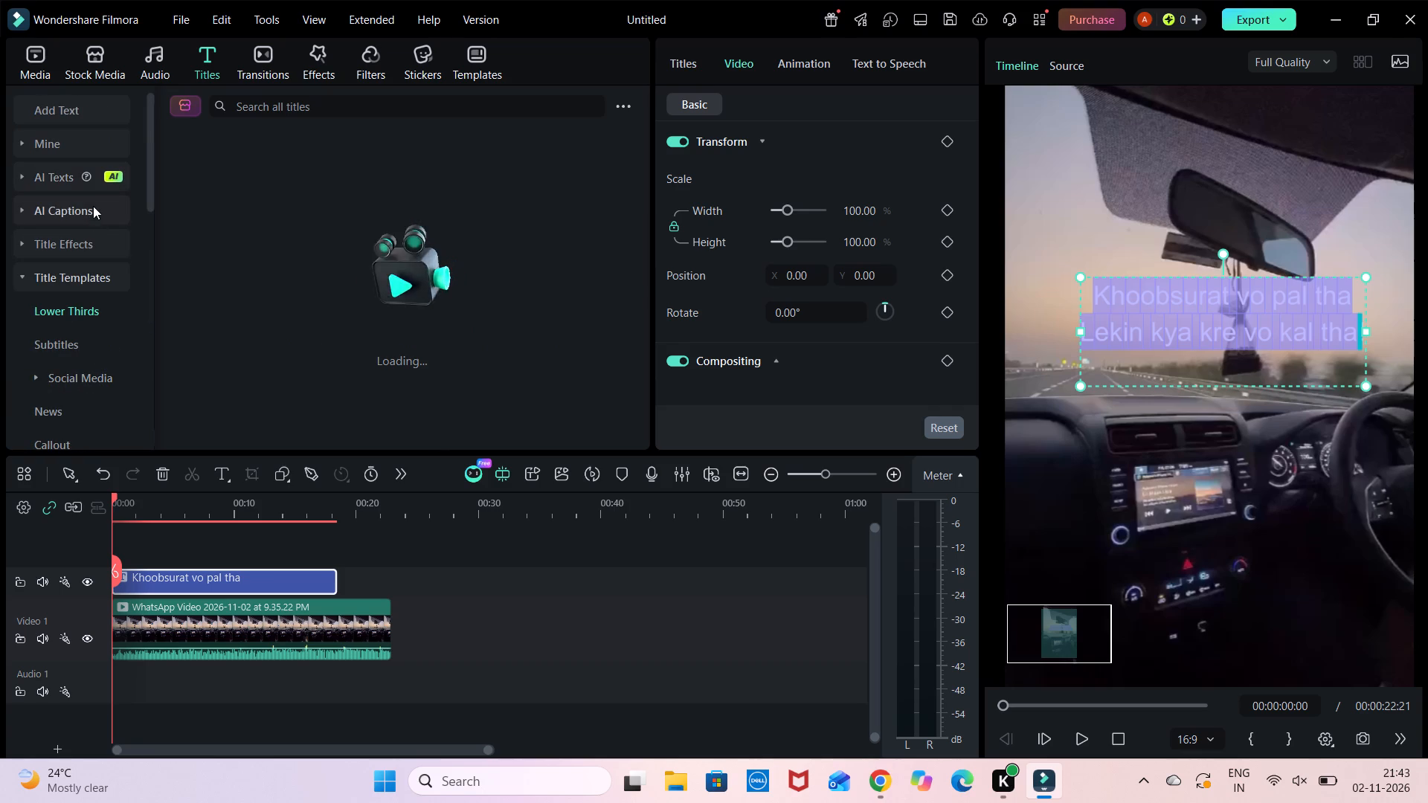
{"action": "left_click", "coordinate": [77, 174]}
{"action": "scroll", "coordinate": [136, 311], "scroll_direction": "down", "scroll_amount": 2}
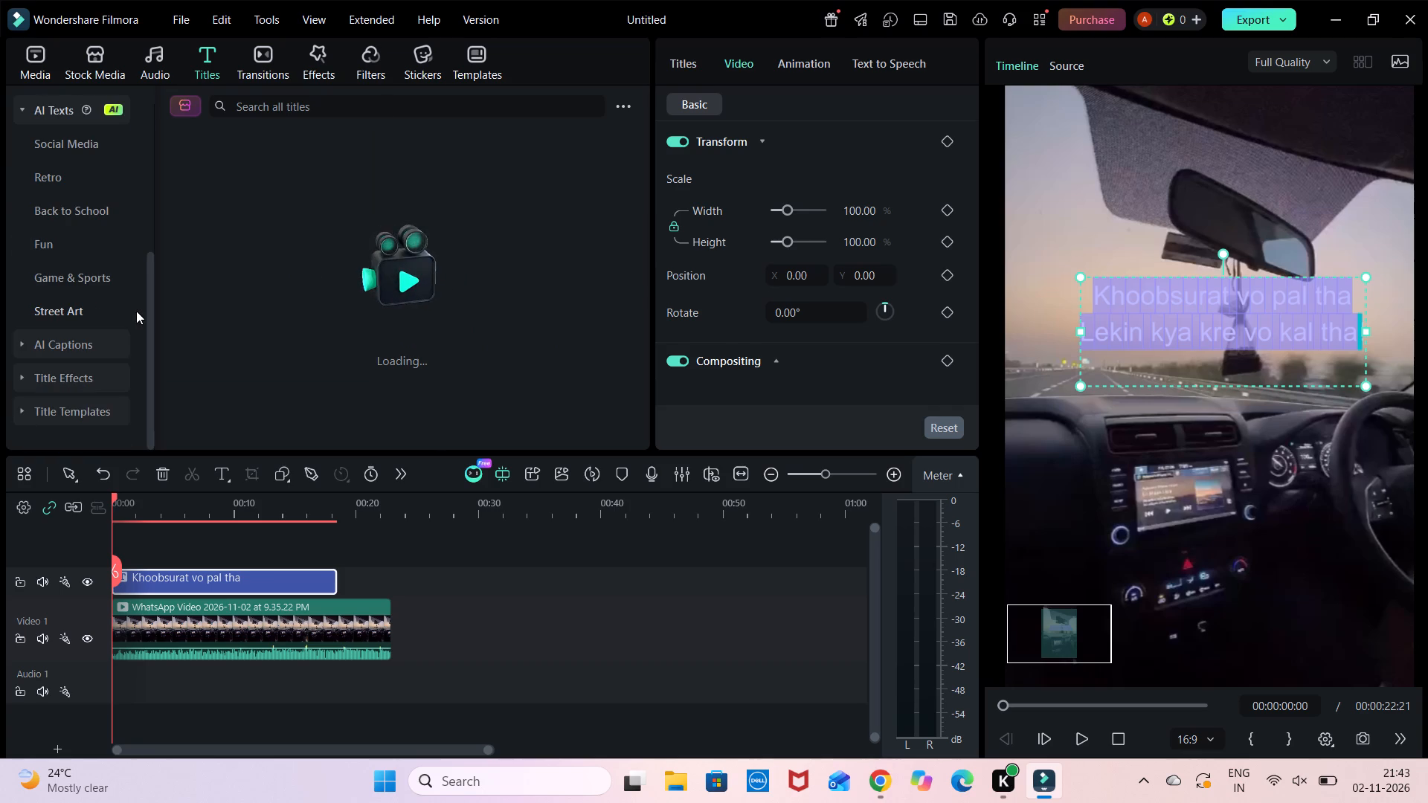
{"action": "left_click", "coordinate": [1183, 355]}
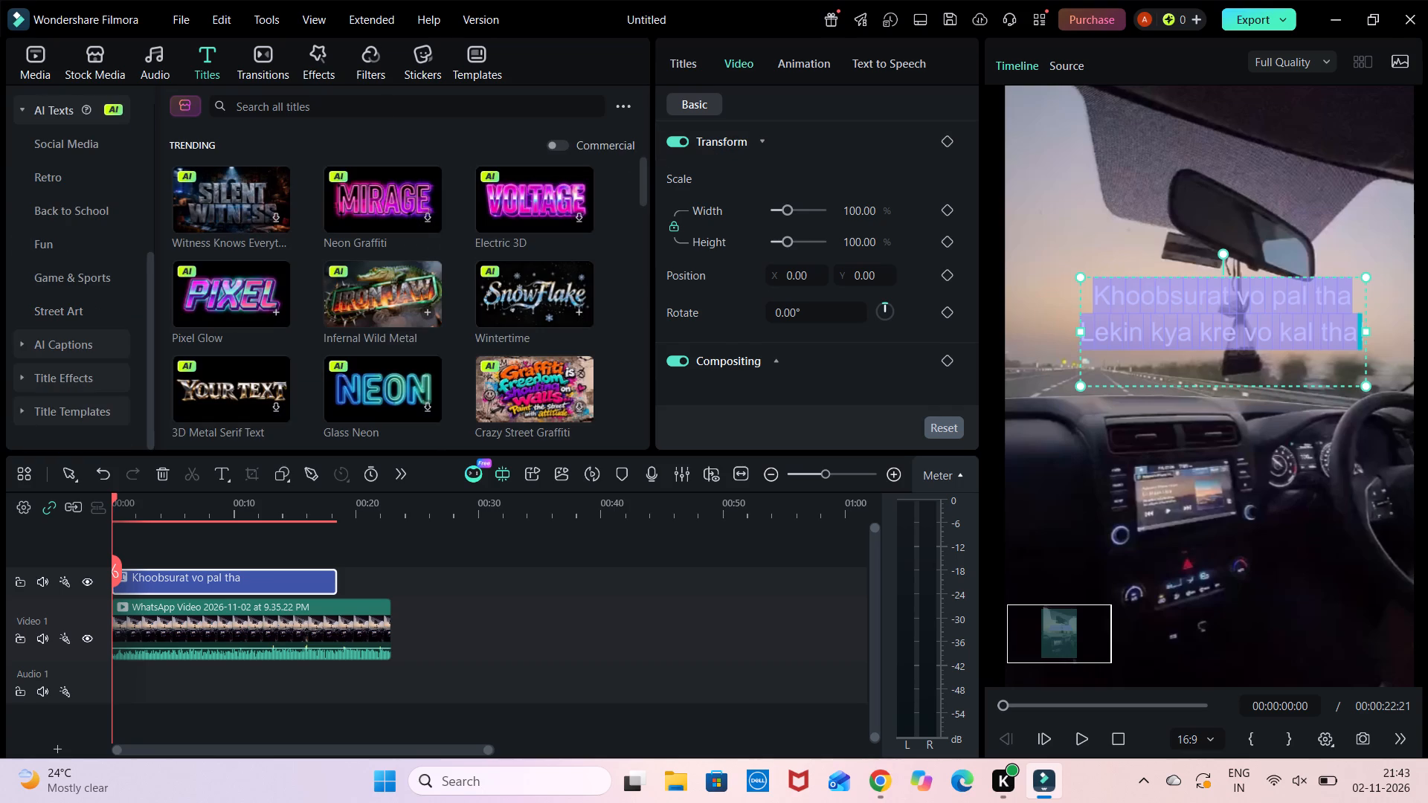
Scale the title clip down uniformly to about 92% in width and height.
{"action": "left_click", "coordinate": [274, 587]}
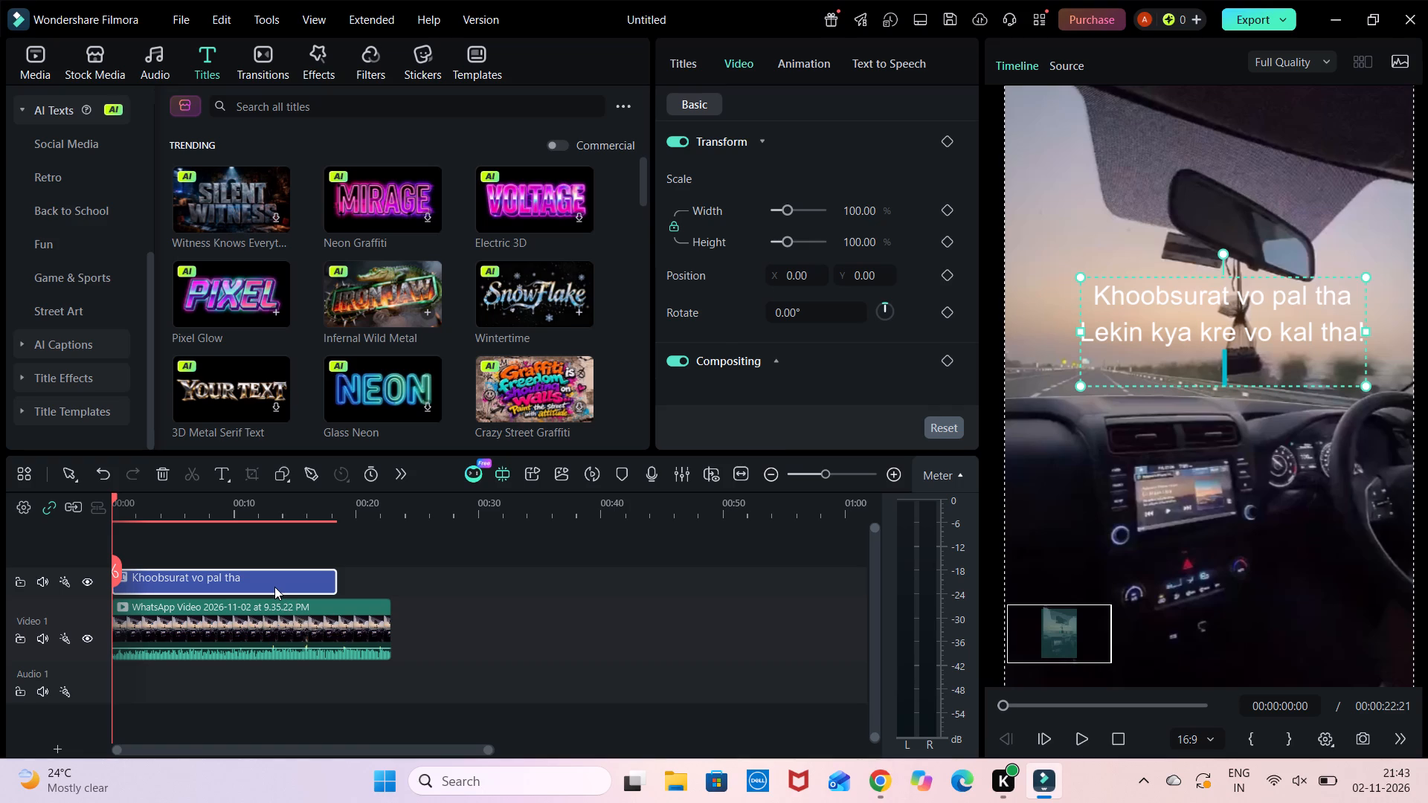
{"action": "double_click", "coordinate": [260, 578]}
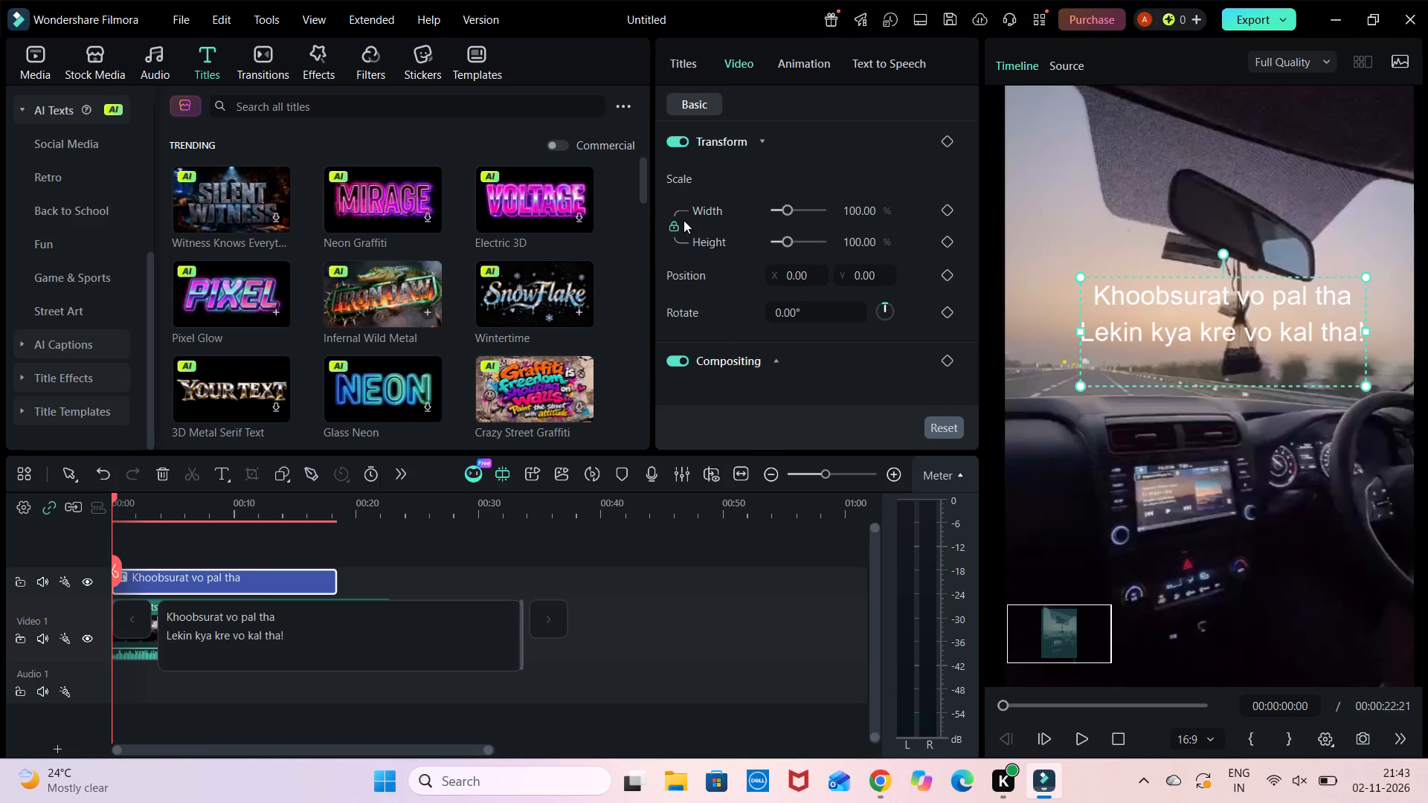
{"action": "left_click_drag", "start_coordinate": [792, 205], "coordinate": [812, 205]}
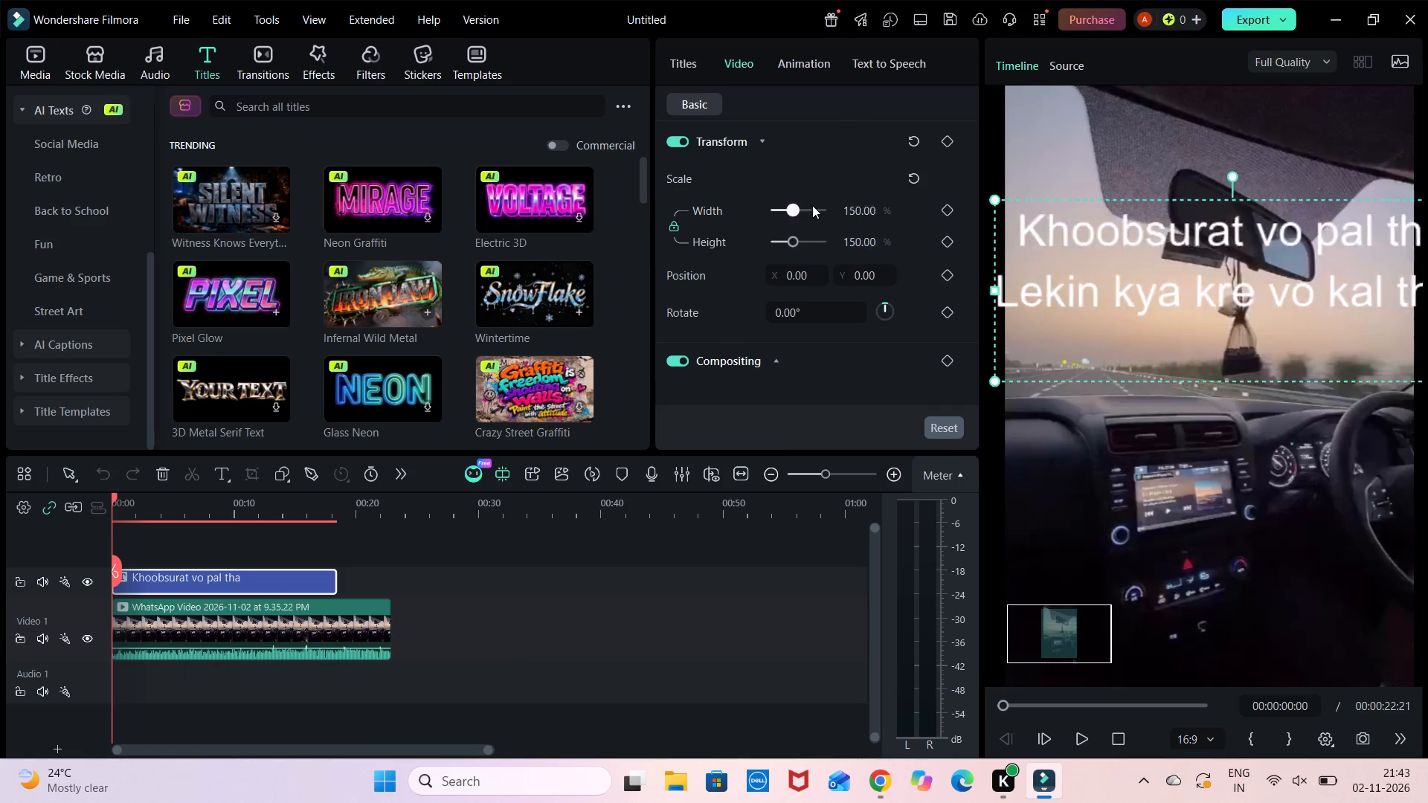
{"action": "left_click_drag", "start_coordinate": [812, 205], "coordinate": [785, 215]}
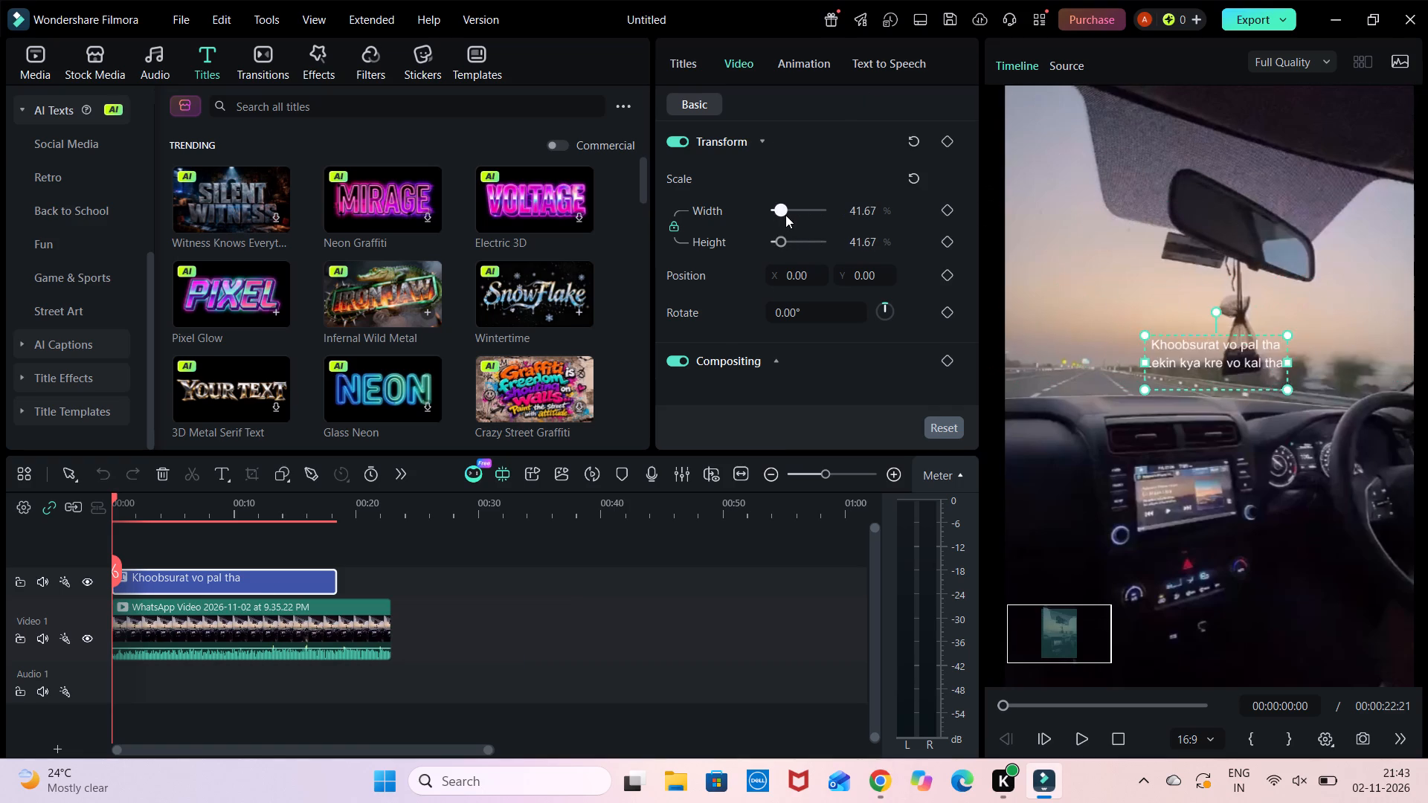
{"action": "left_click_drag", "start_coordinate": [785, 215], "coordinate": [787, 214]}
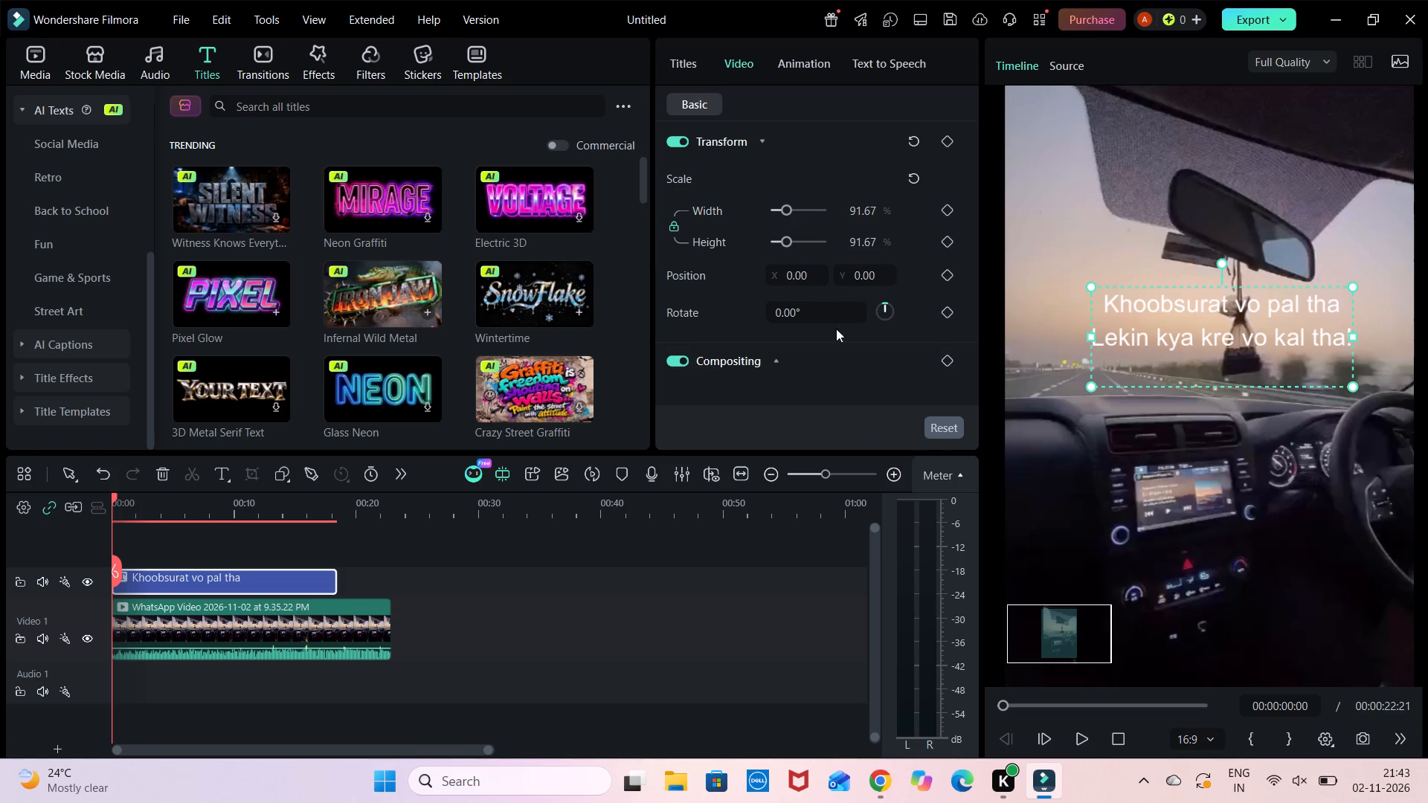
Examine the title's compositing settings and the available blend modes, keeping Normal.
{"action": "scroll", "coordinate": [870, 330], "scroll_direction": "down", "scroll_amount": 1}
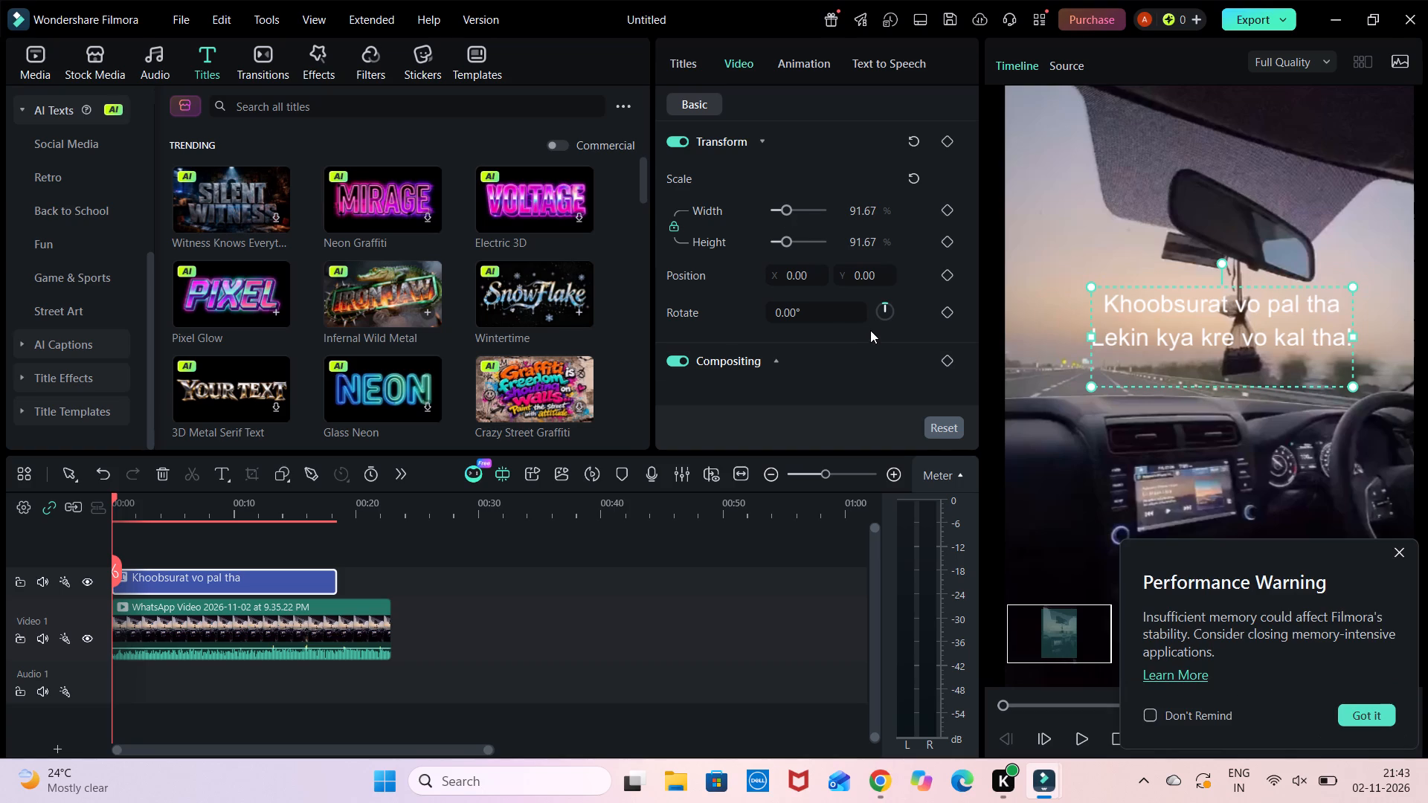
{"action": "left_click", "coordinate": [747, 139]}
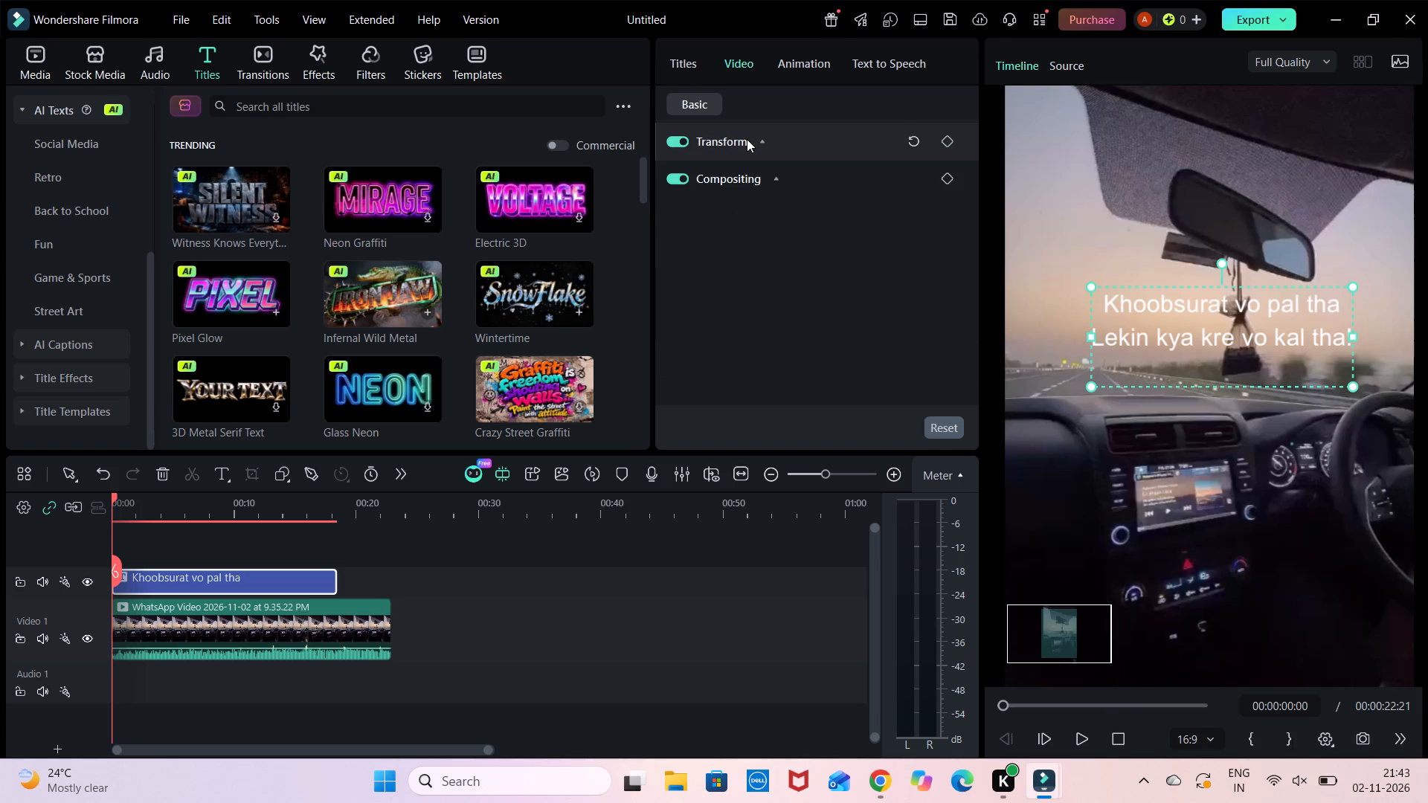
{"action": "left_click", "coordinate": [770, 176]}
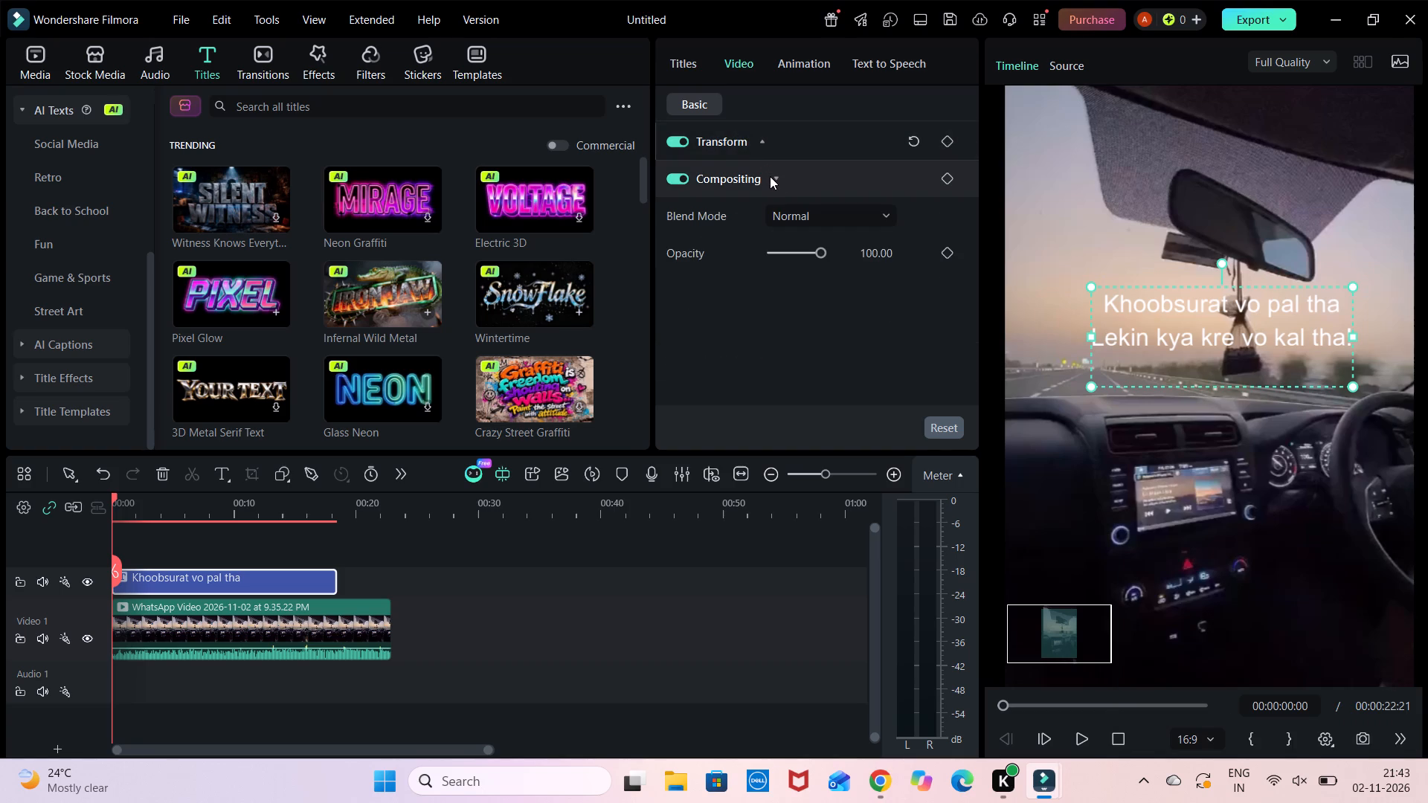
{"action": "left_click", "coordinate": [798, 211]}
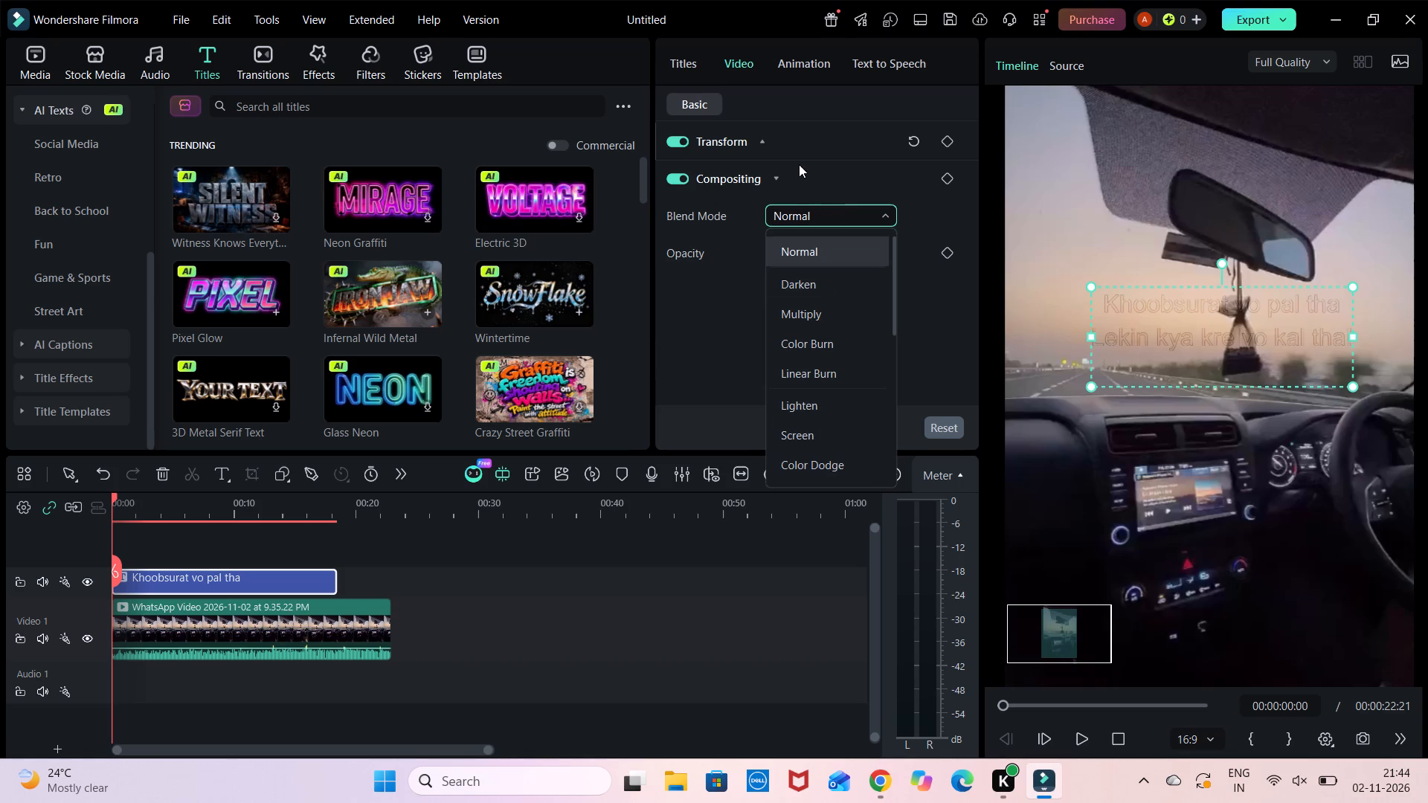
{"action": "left_click", "coordinate": [724, 344]}
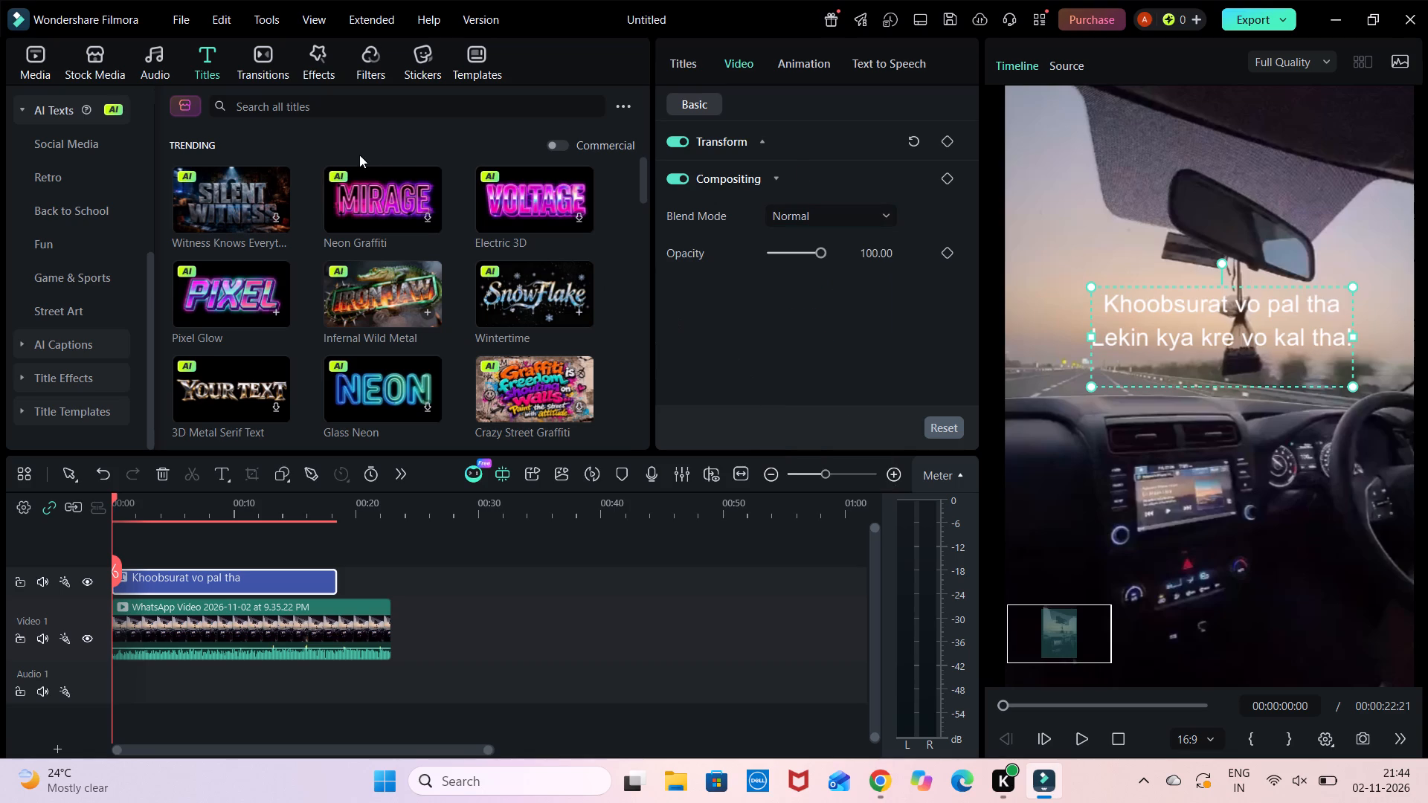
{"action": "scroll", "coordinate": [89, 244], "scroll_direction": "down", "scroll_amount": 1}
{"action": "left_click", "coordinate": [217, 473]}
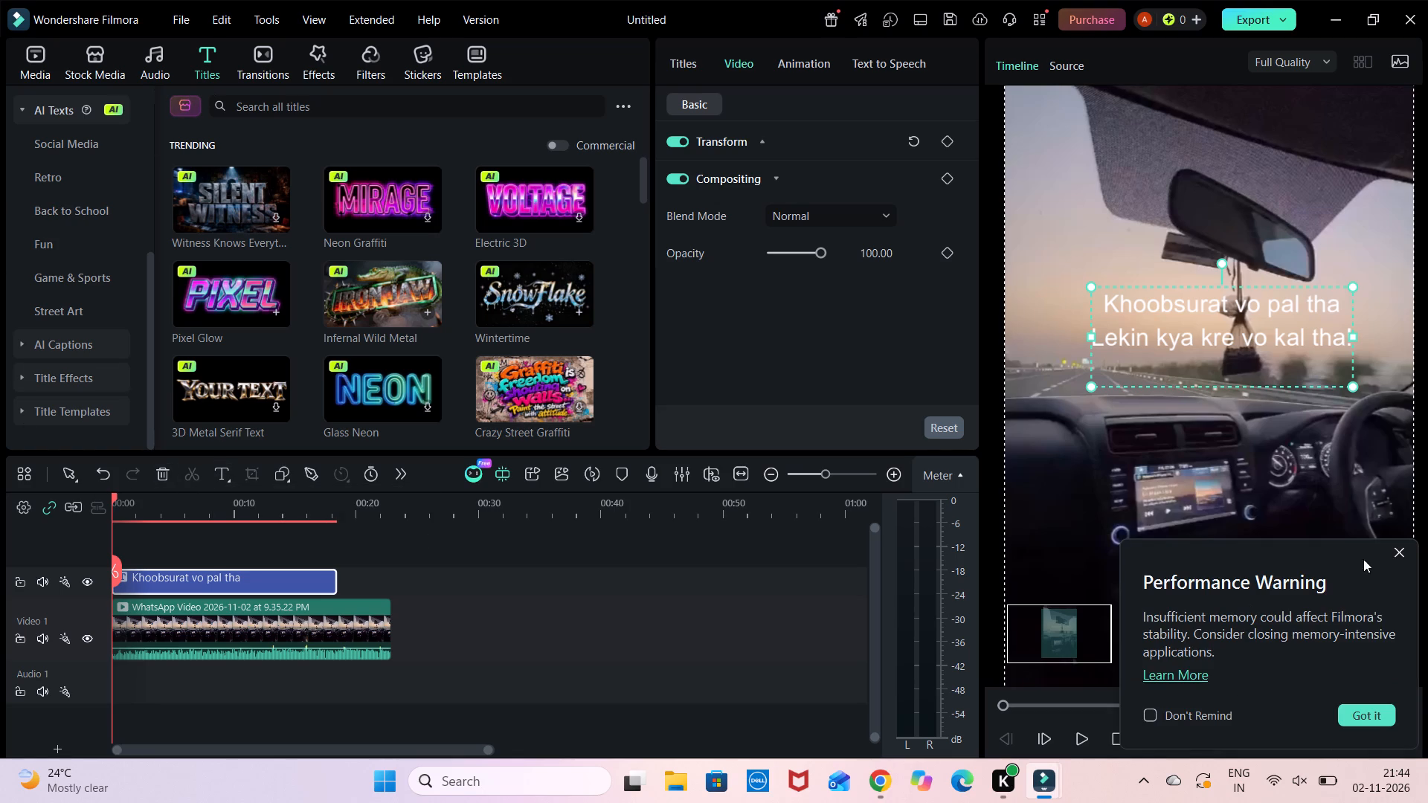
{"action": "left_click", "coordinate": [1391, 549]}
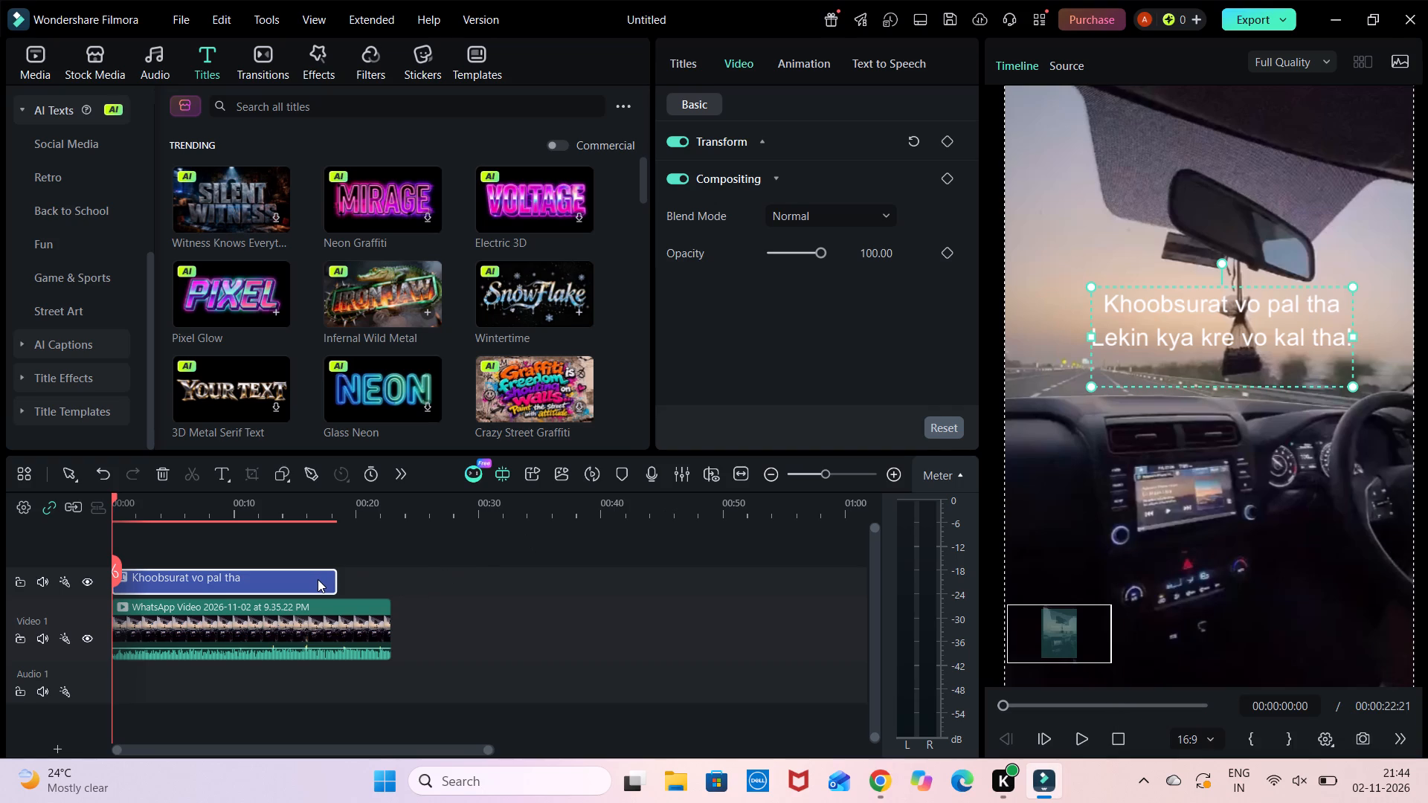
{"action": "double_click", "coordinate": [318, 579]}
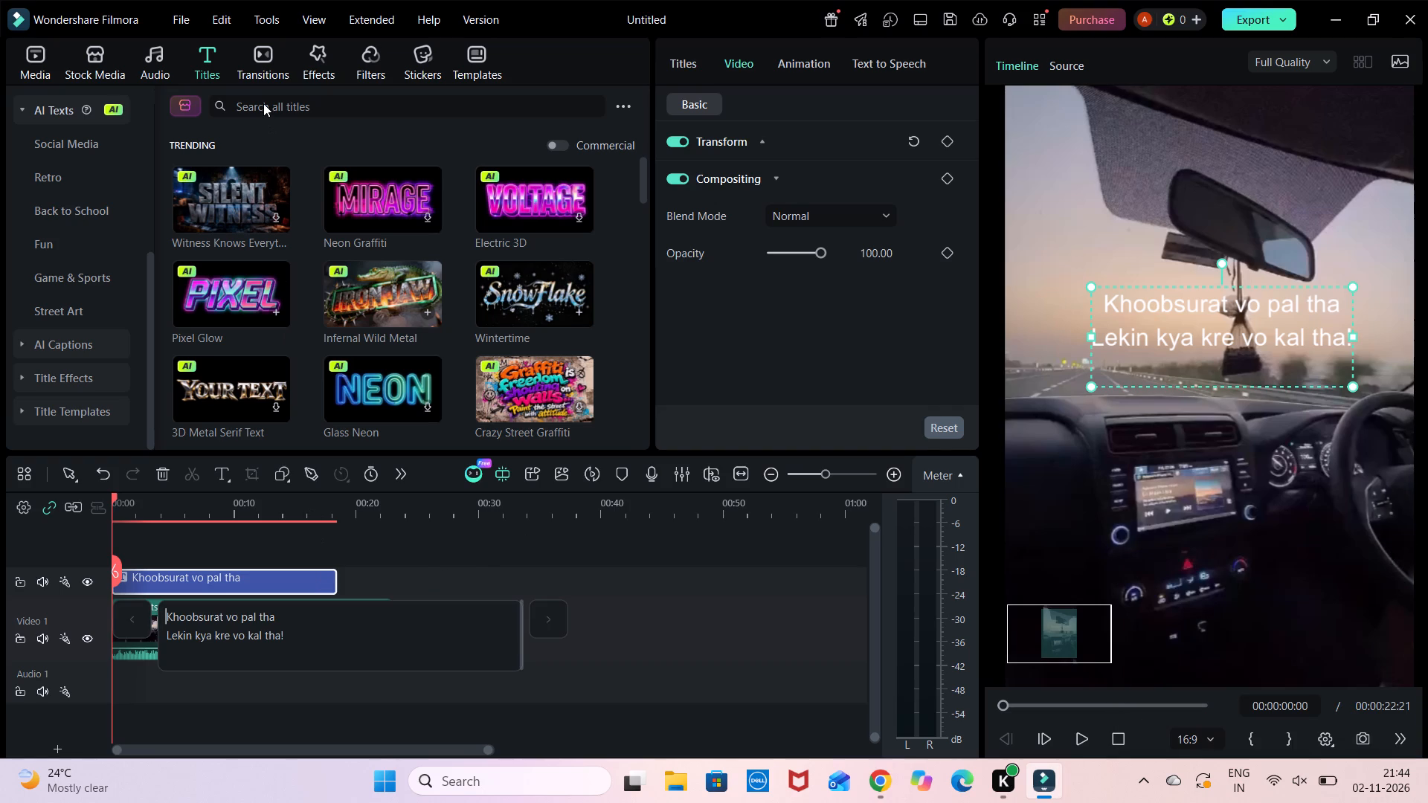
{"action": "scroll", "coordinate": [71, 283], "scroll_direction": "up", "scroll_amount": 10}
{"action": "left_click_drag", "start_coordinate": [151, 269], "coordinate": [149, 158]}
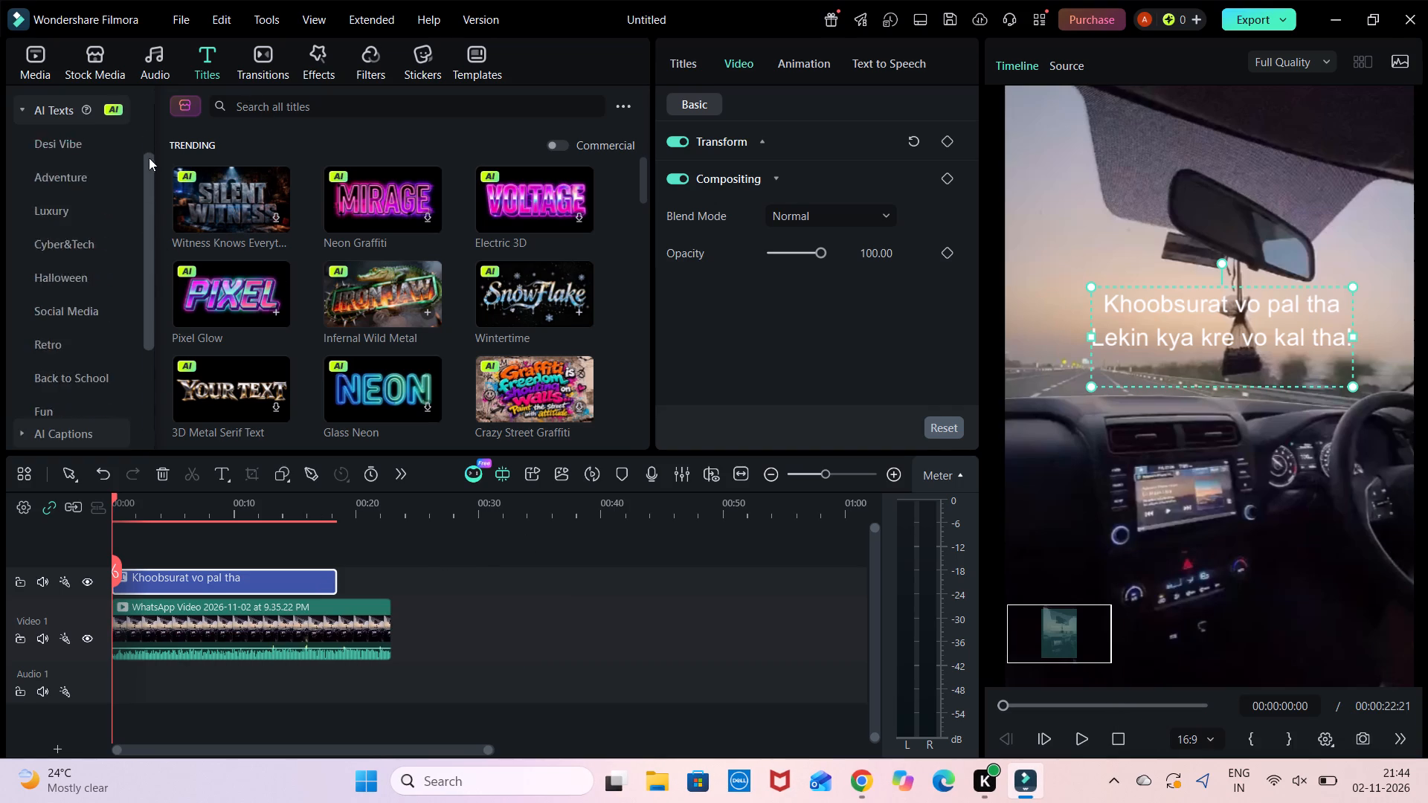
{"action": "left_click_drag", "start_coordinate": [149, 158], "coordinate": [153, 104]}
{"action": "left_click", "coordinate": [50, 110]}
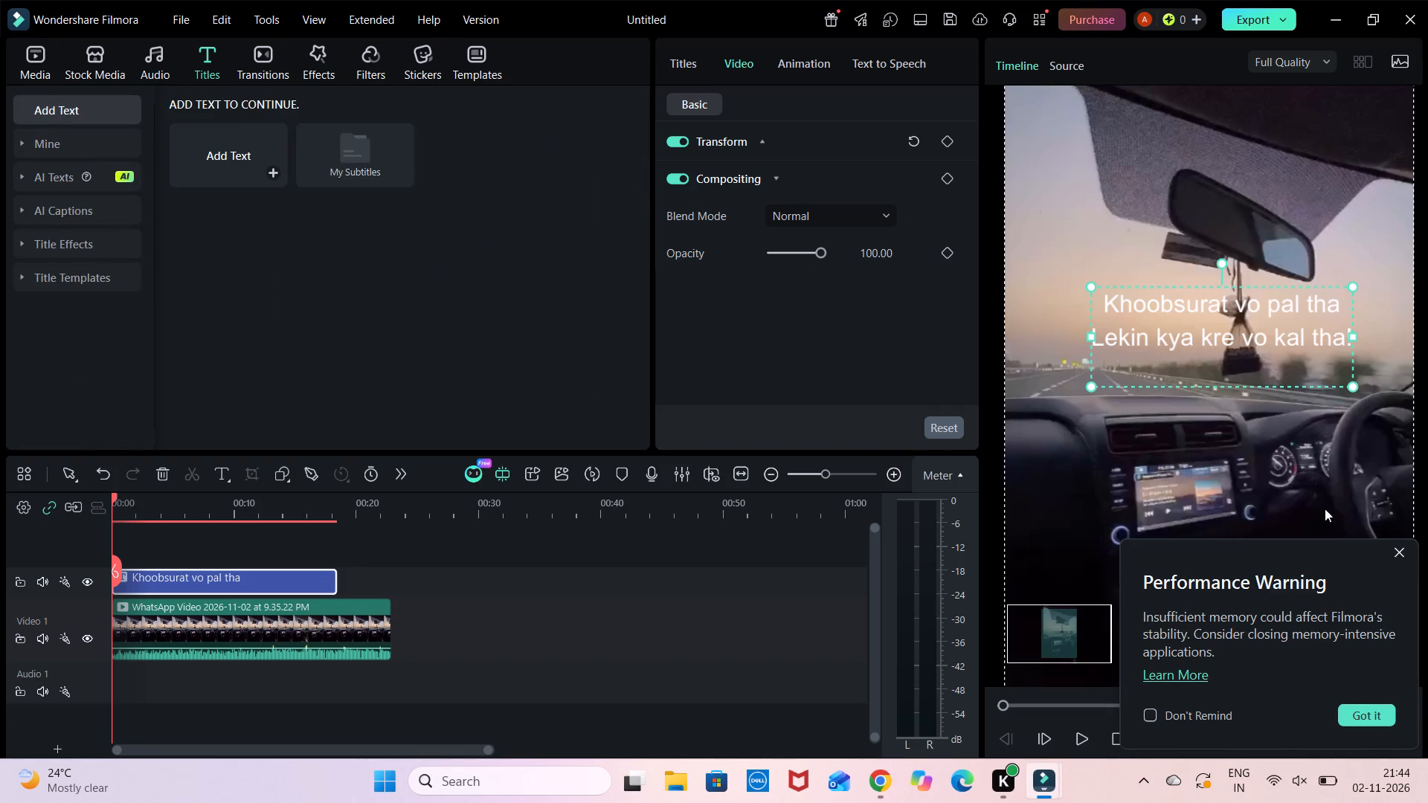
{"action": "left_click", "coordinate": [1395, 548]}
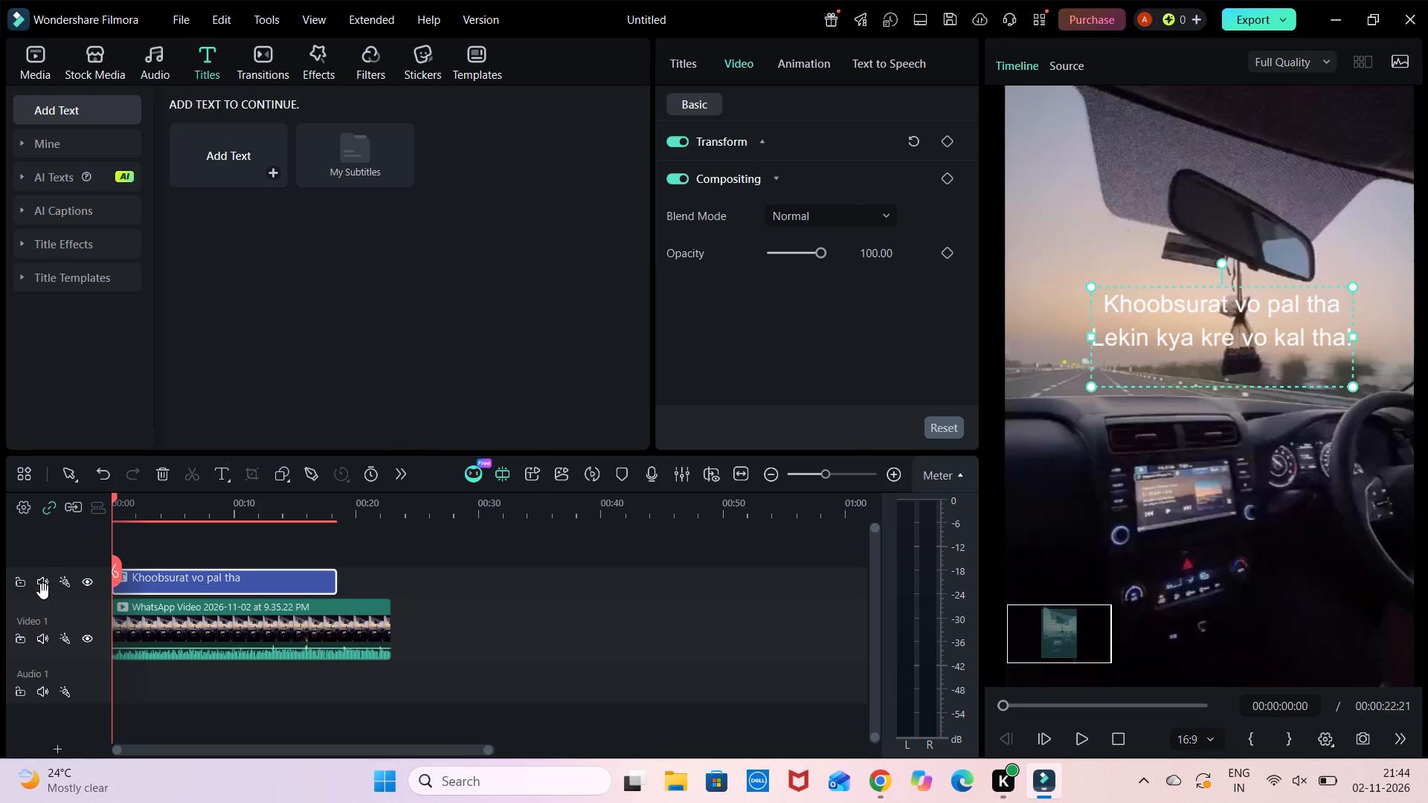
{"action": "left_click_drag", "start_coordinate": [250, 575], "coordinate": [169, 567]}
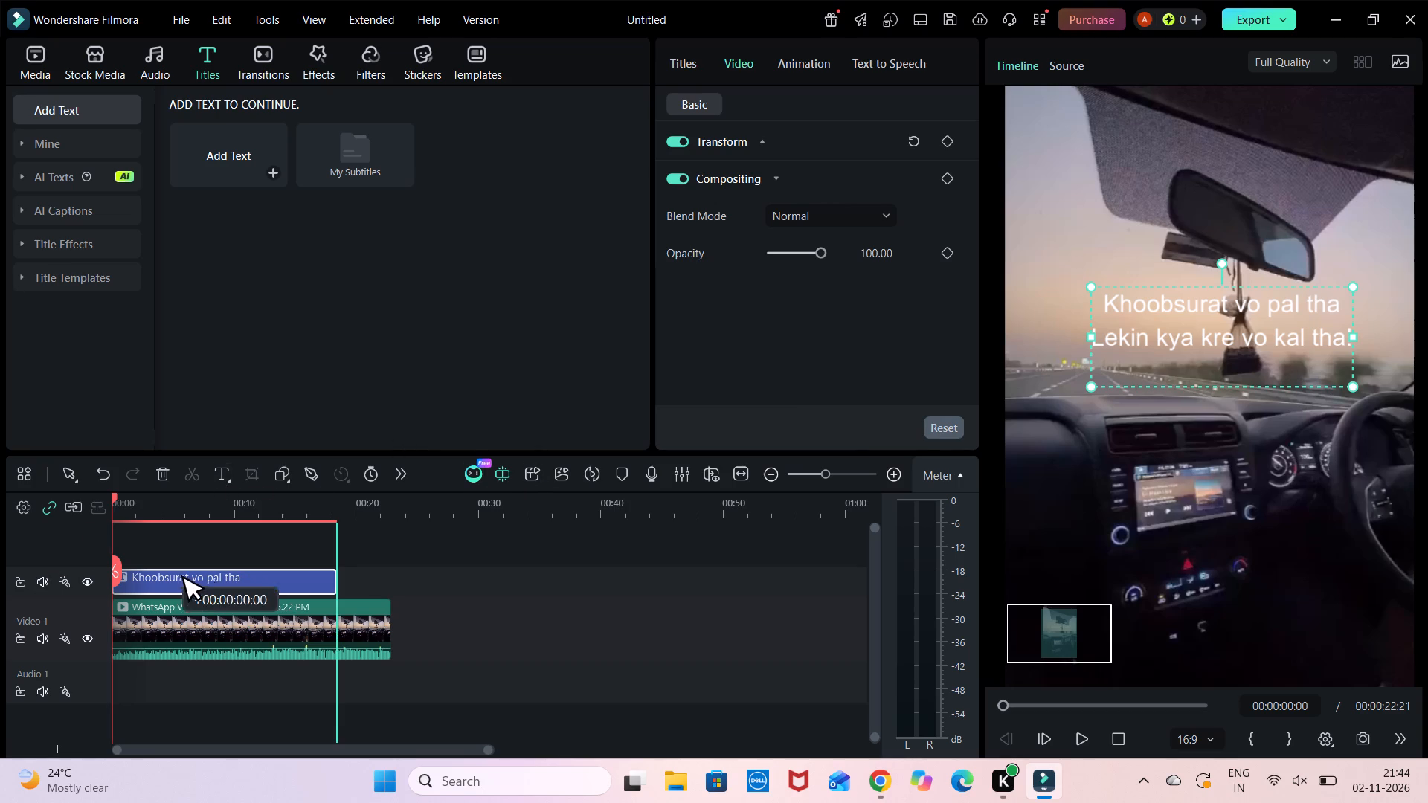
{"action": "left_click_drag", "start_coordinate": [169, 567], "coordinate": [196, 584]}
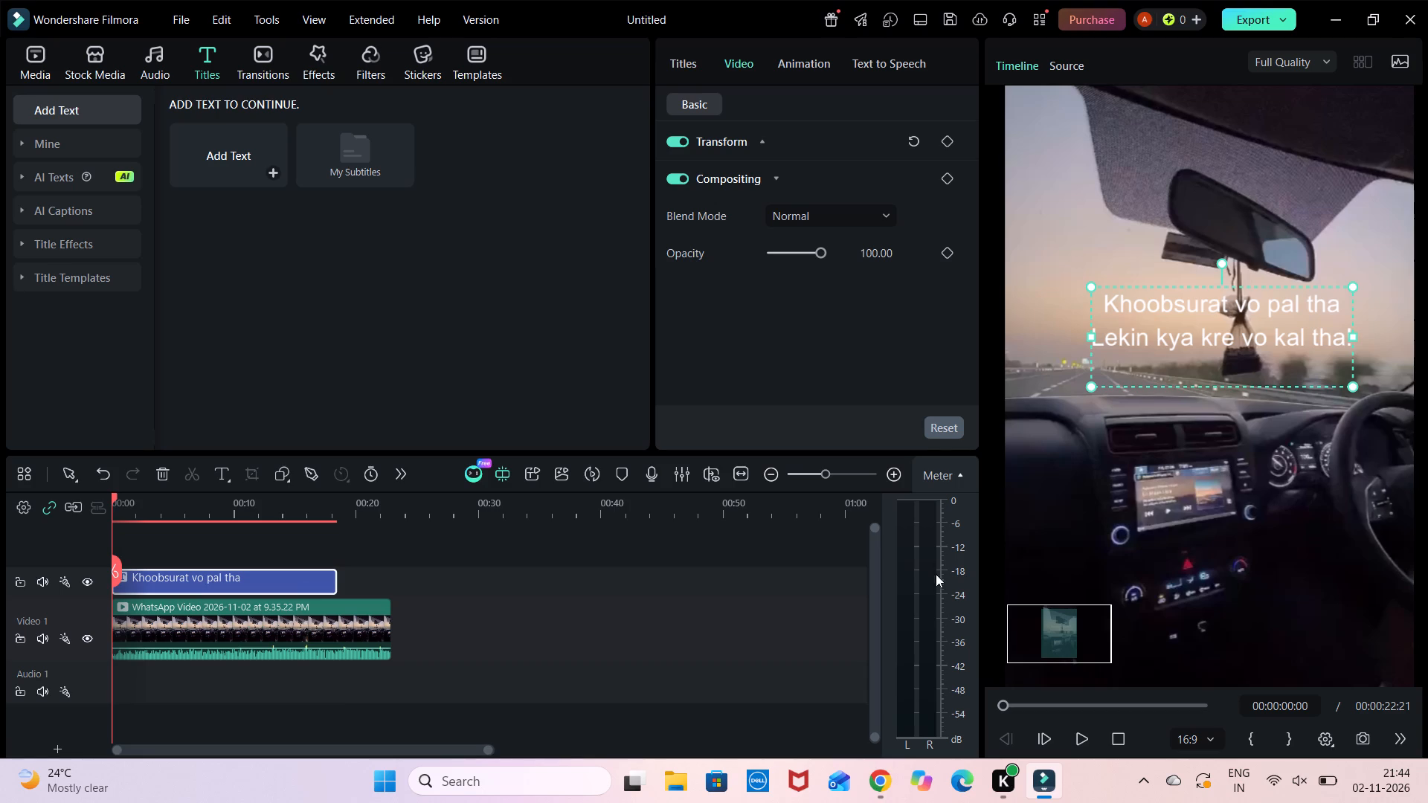
Play the video from the start to preview the resized title over the whole clip.
{"action": "scroll", "coordinate": [1189, 459], "scroll_direction": "down", "scroll_amount": 5, "text": "ctrl"}
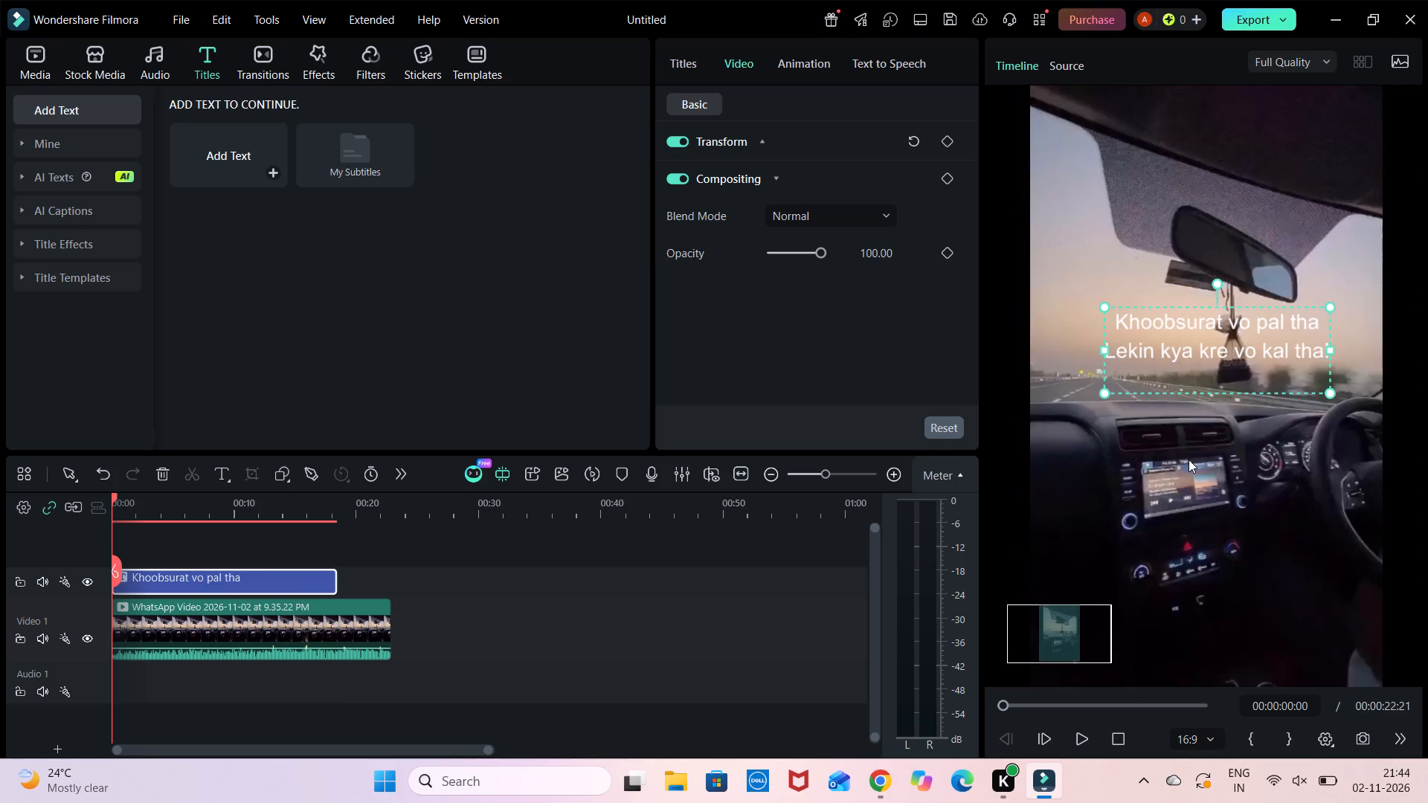
{"action": "scroll", "coordinate": [1189, 459], "scroll_direction": "down", "scroll_amount": 6, "text": "ctrl"}
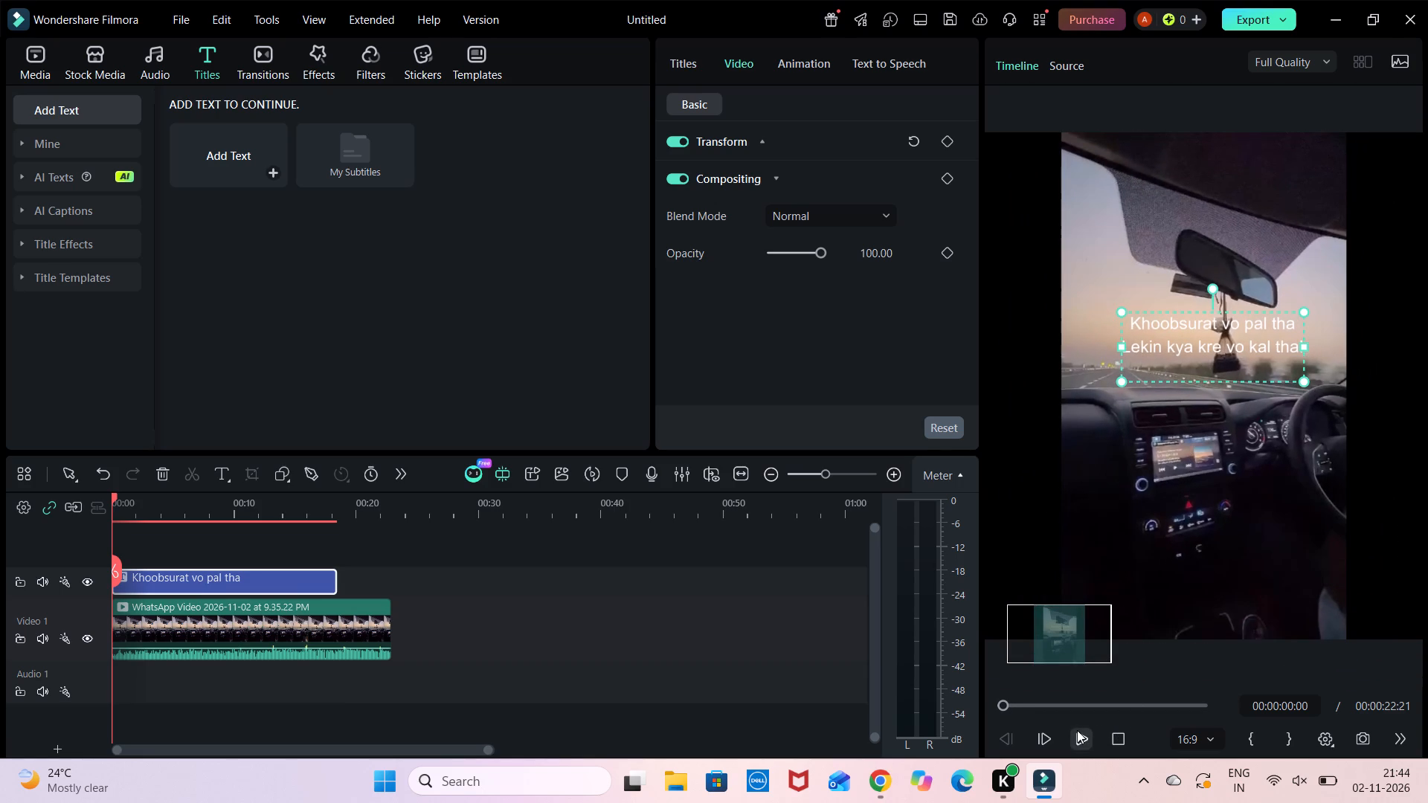
{"action": "left_click", "coordinate": [1077, 730]}
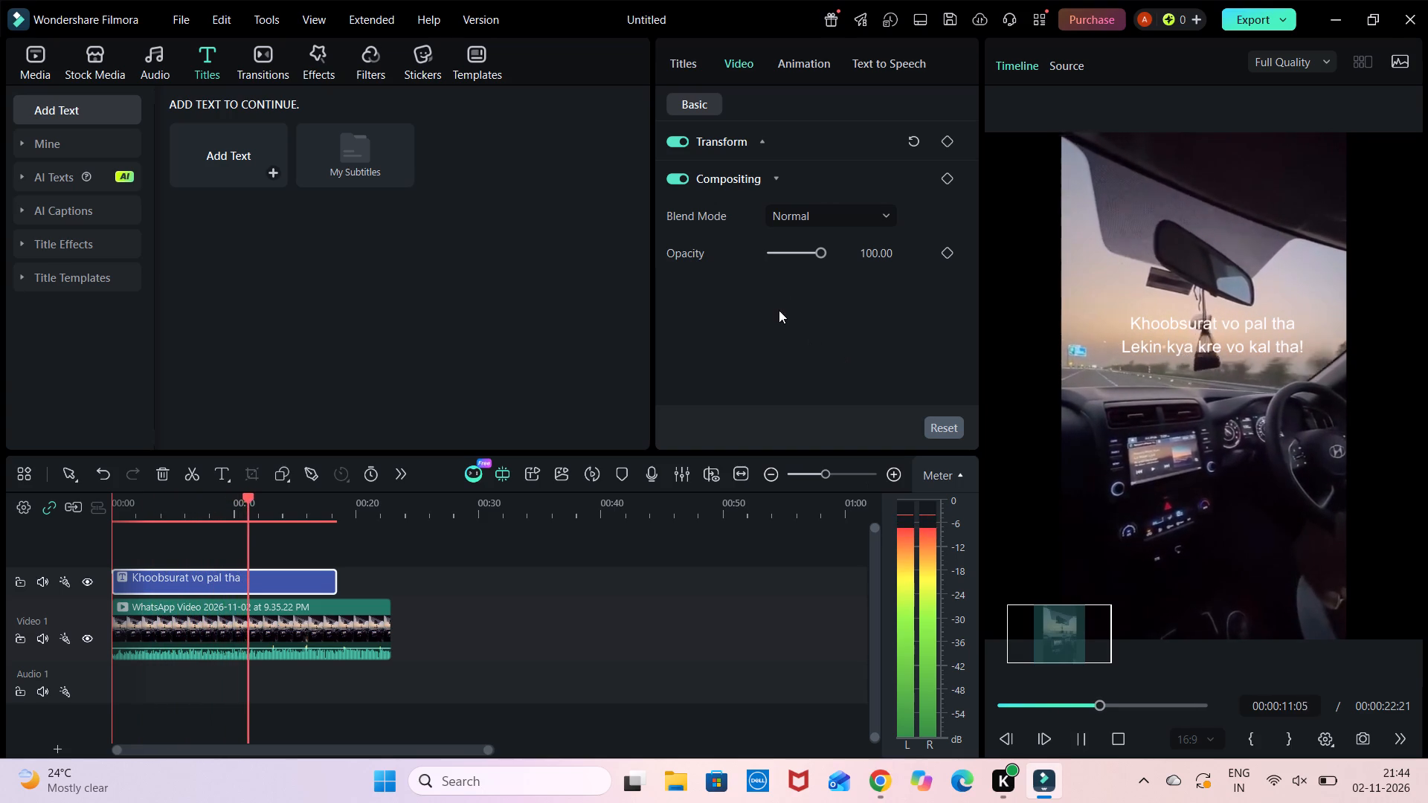
{"action": "left_click", "coordinate": [736, 67]}
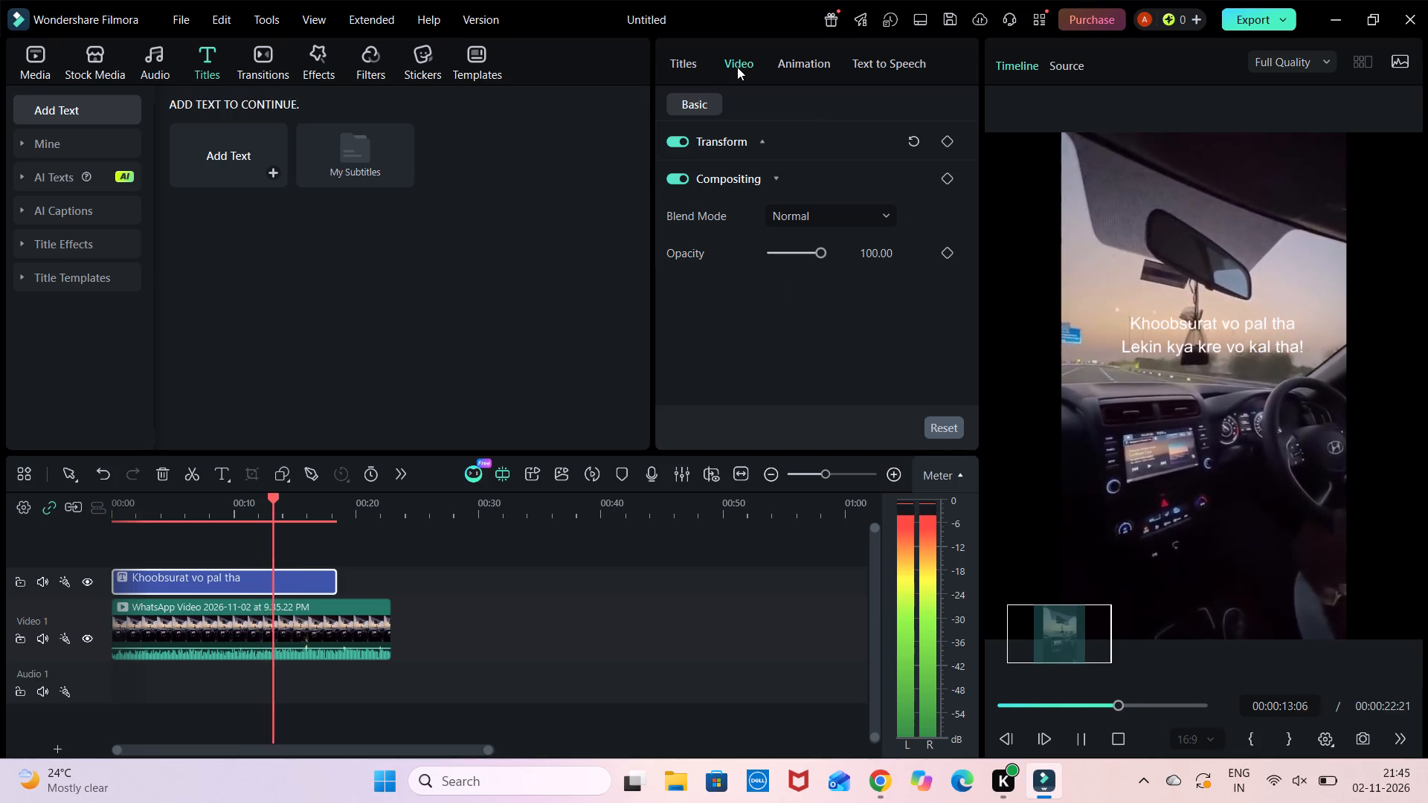
{"action": "left_click", "coordinate": [739, 63]}
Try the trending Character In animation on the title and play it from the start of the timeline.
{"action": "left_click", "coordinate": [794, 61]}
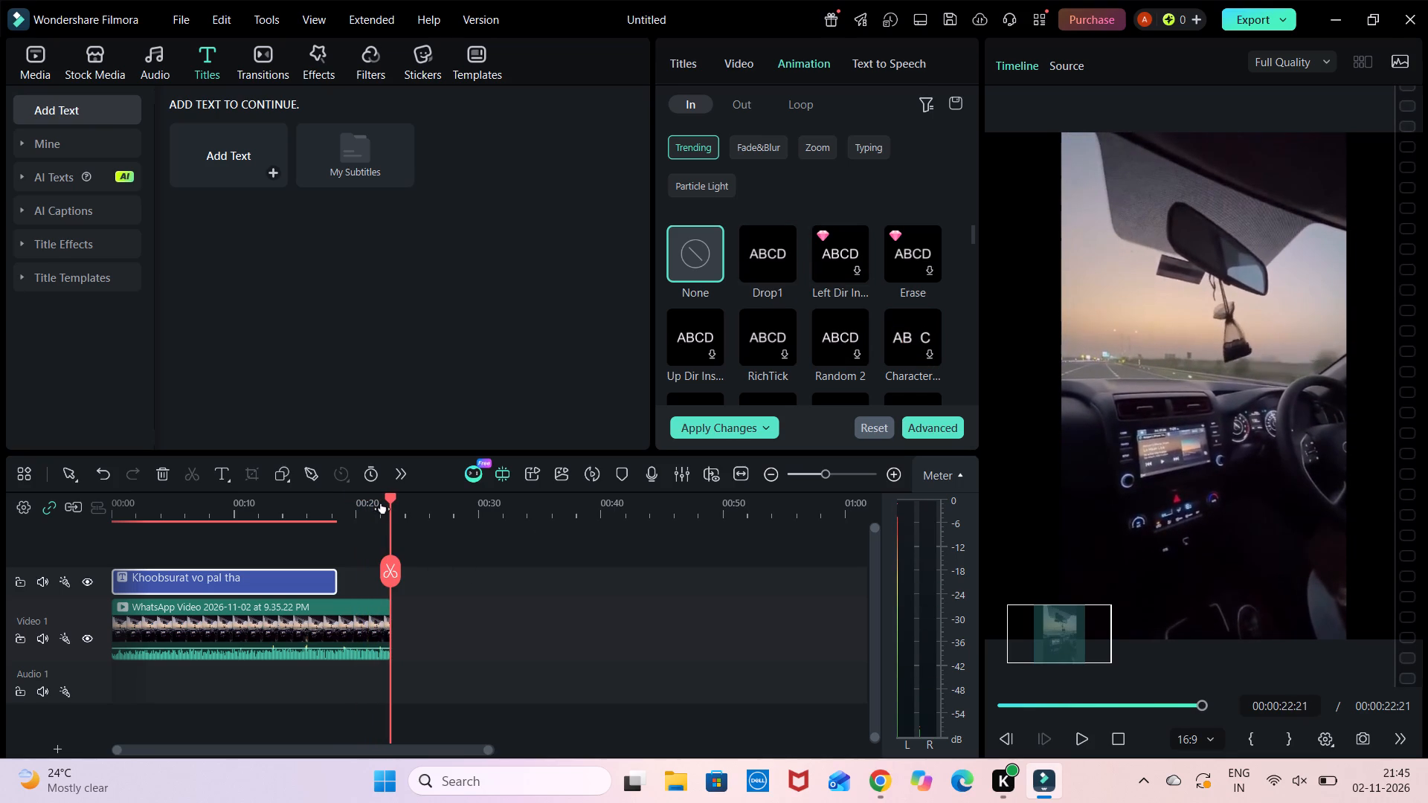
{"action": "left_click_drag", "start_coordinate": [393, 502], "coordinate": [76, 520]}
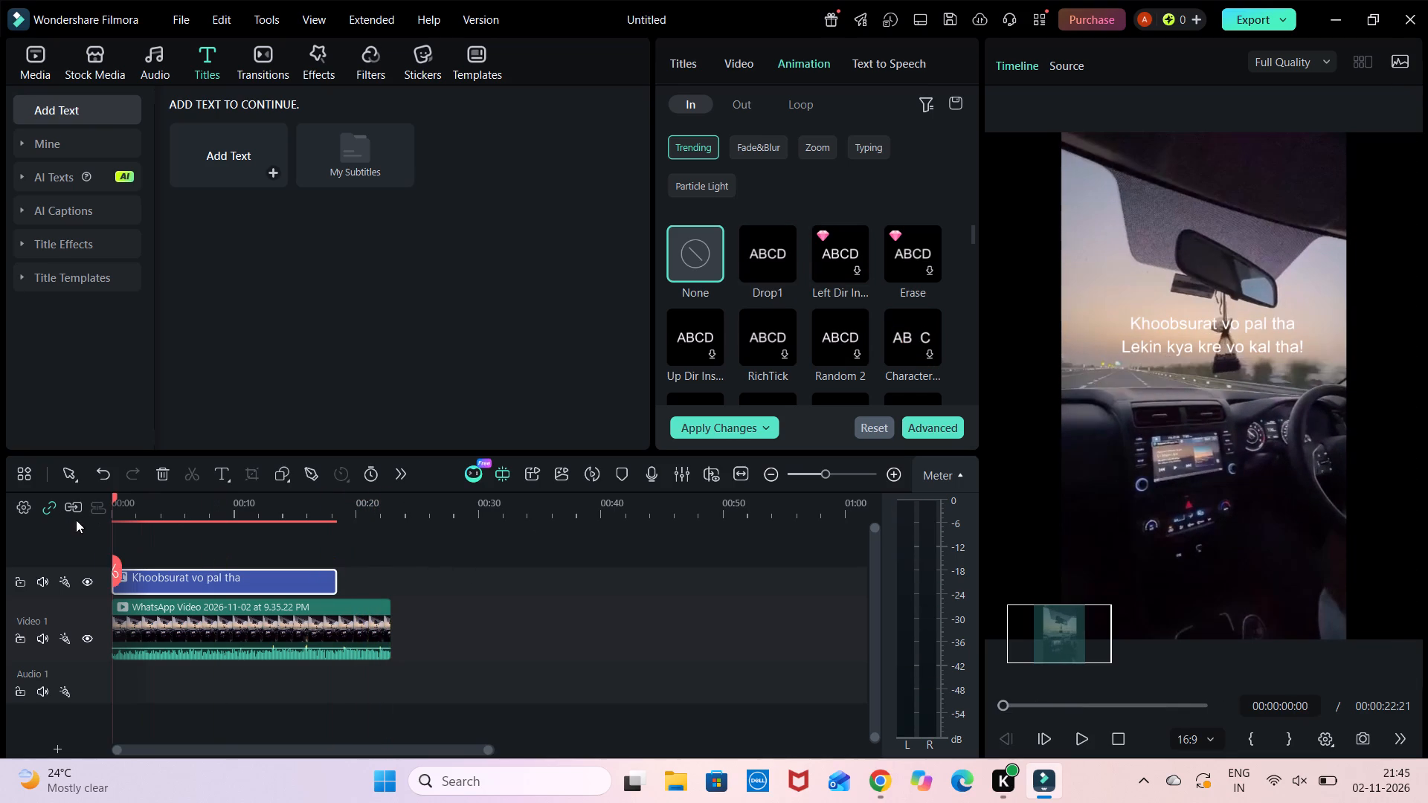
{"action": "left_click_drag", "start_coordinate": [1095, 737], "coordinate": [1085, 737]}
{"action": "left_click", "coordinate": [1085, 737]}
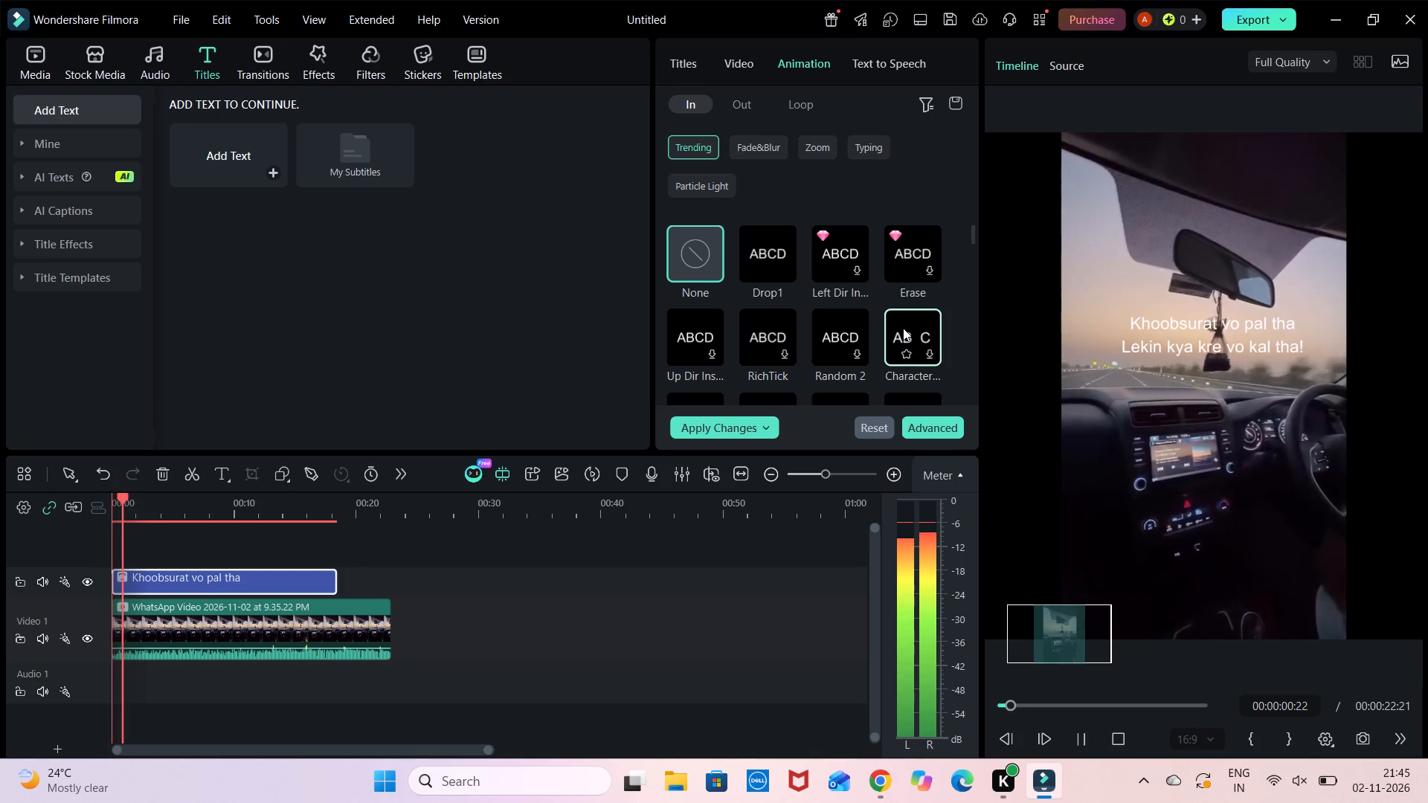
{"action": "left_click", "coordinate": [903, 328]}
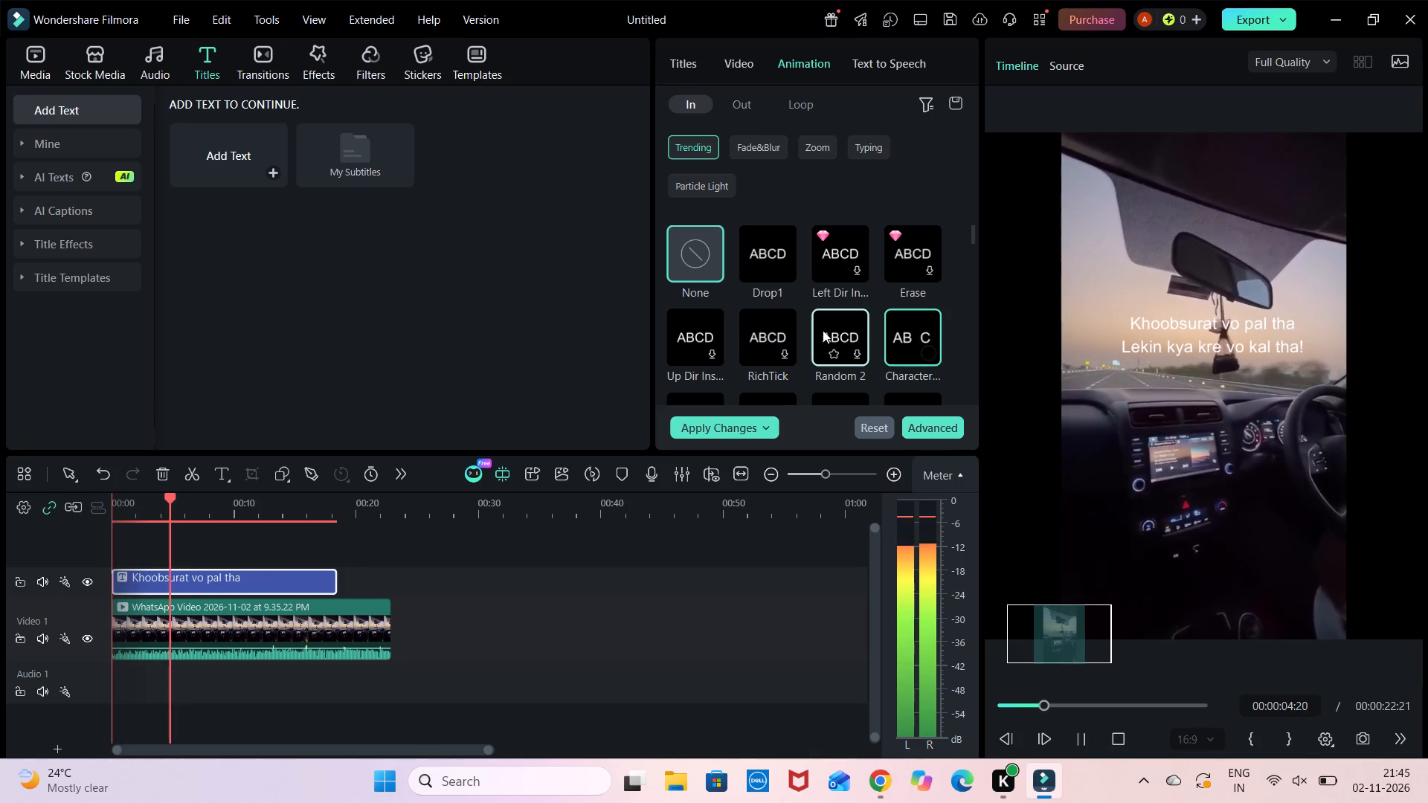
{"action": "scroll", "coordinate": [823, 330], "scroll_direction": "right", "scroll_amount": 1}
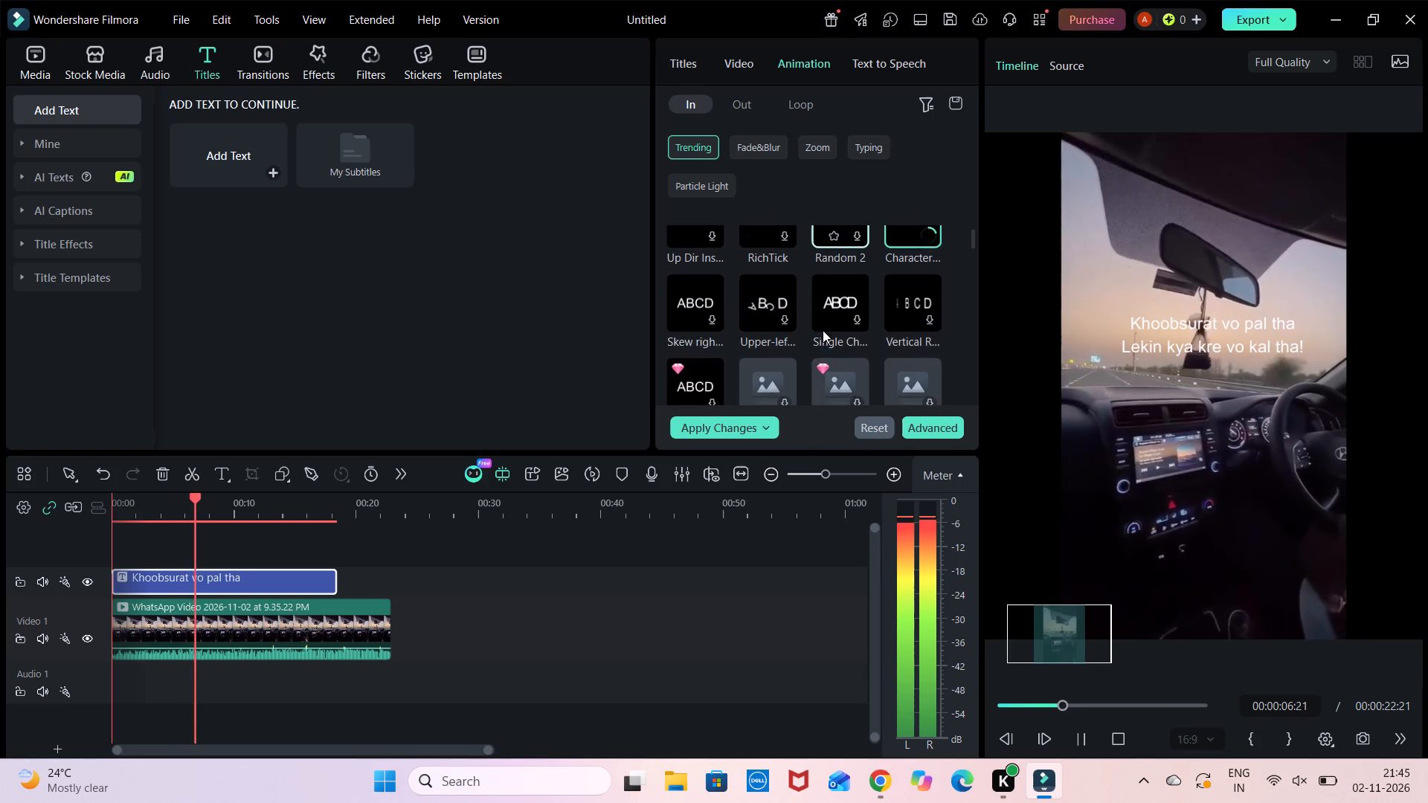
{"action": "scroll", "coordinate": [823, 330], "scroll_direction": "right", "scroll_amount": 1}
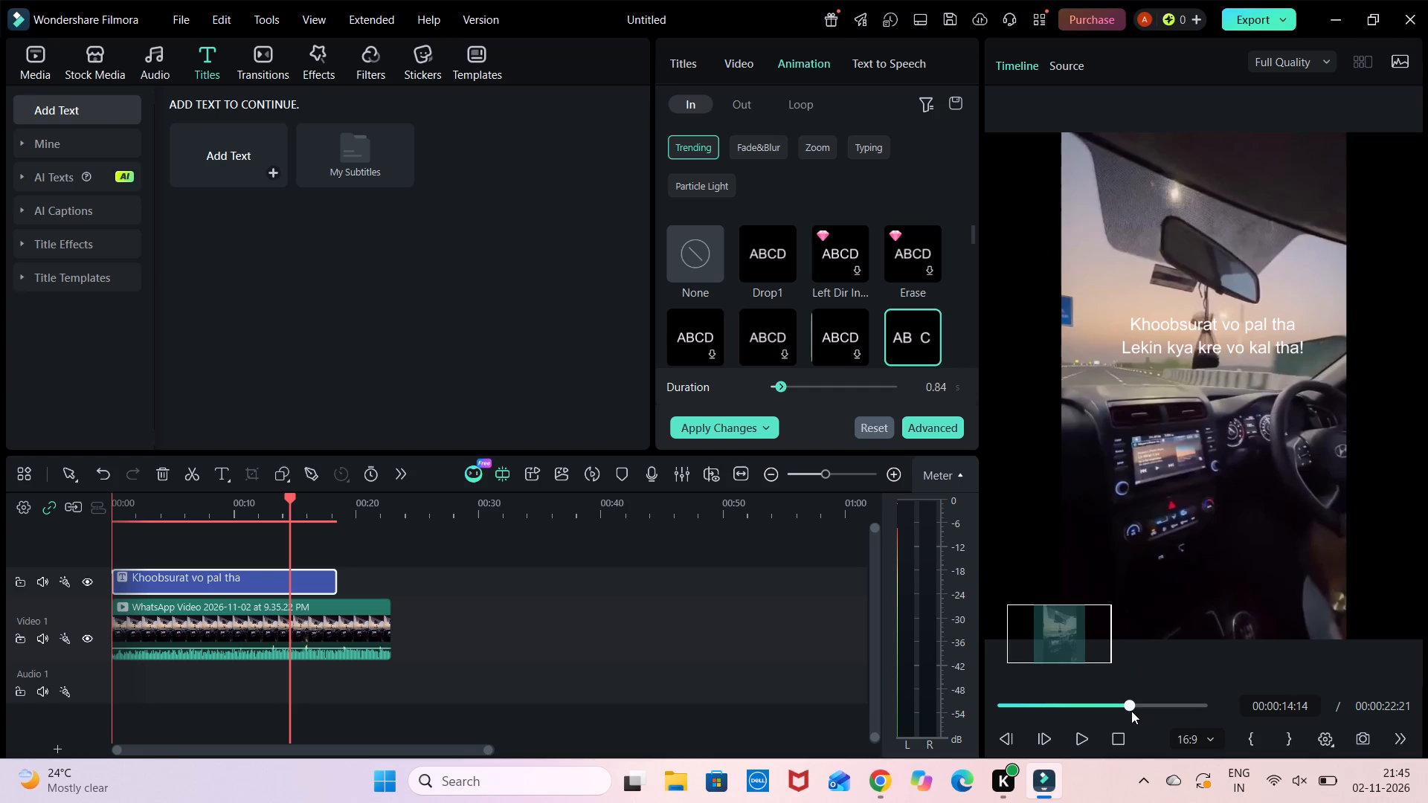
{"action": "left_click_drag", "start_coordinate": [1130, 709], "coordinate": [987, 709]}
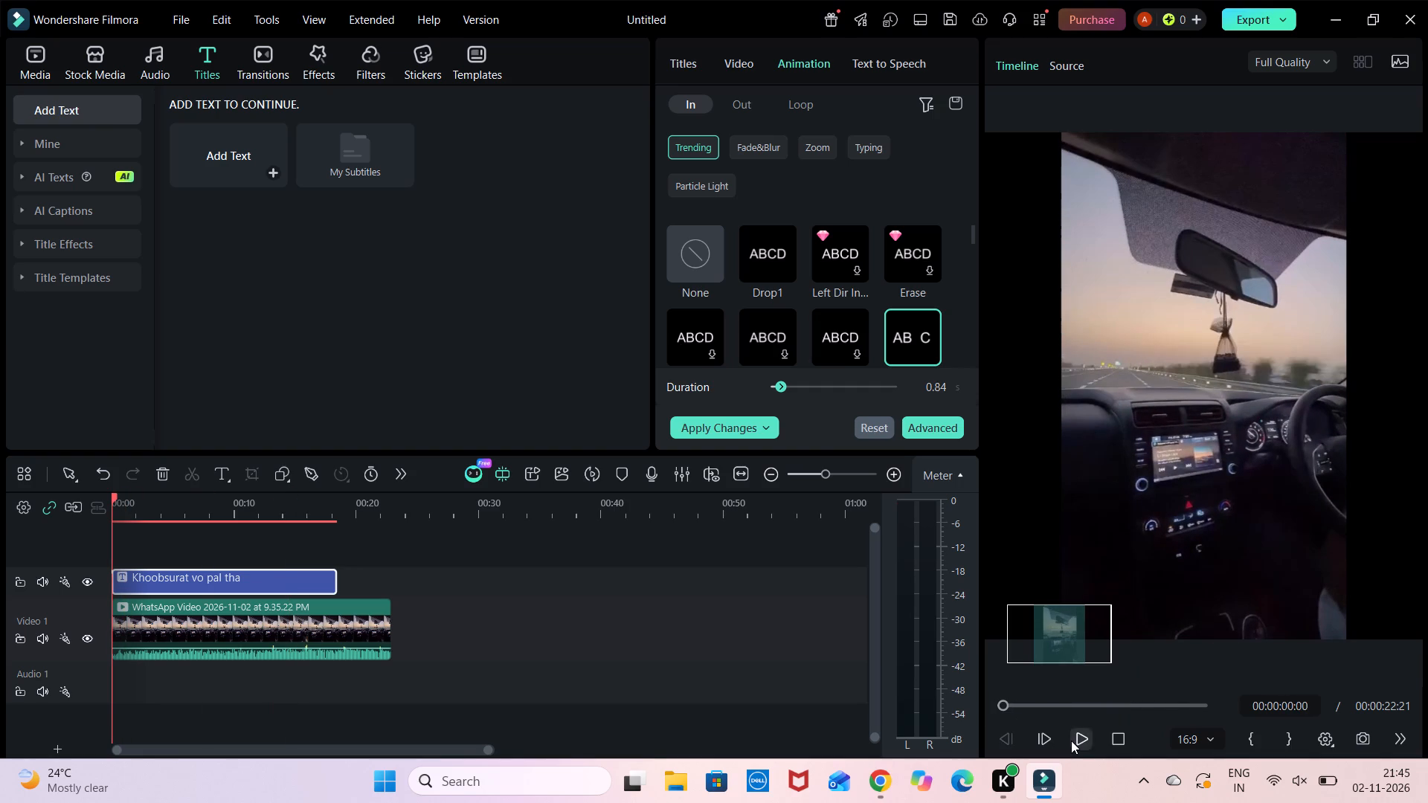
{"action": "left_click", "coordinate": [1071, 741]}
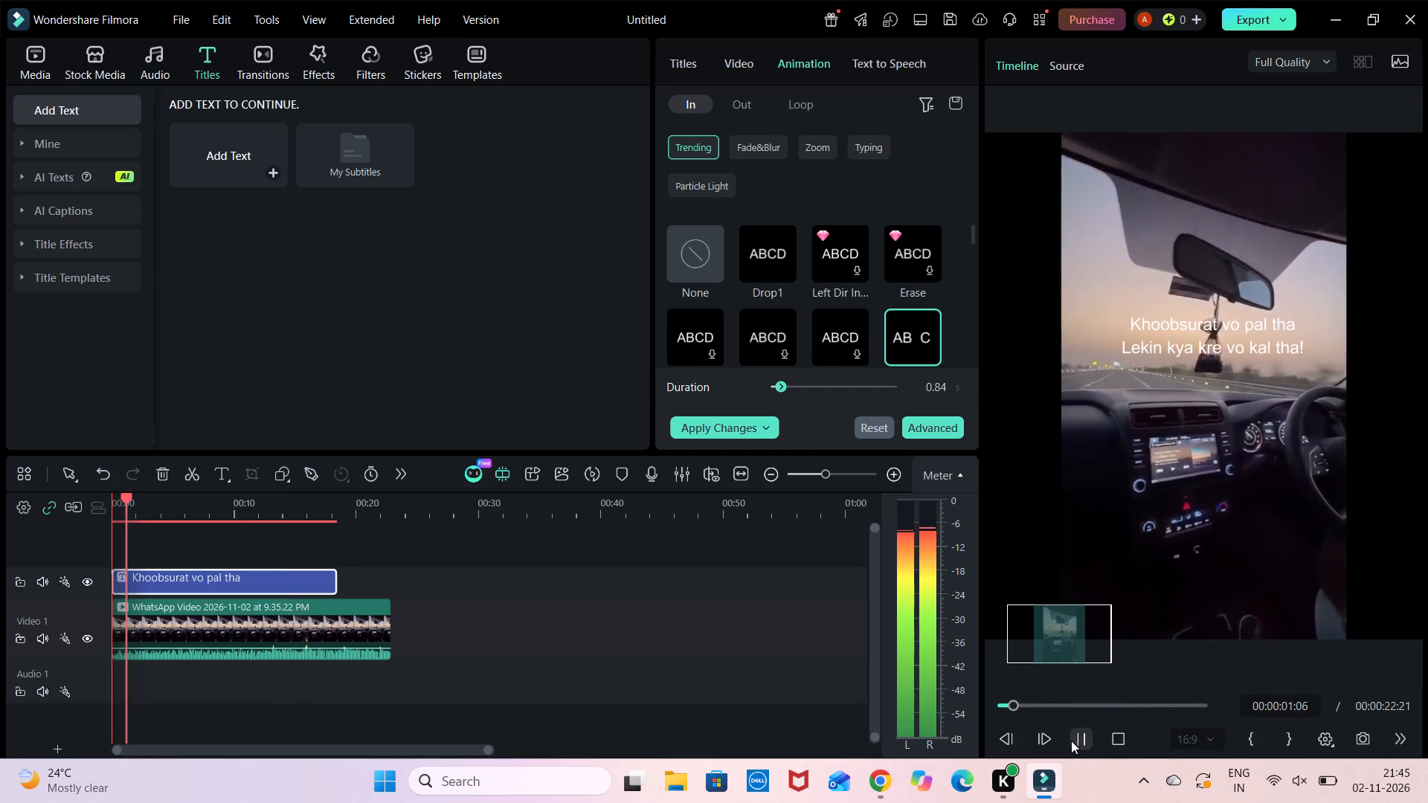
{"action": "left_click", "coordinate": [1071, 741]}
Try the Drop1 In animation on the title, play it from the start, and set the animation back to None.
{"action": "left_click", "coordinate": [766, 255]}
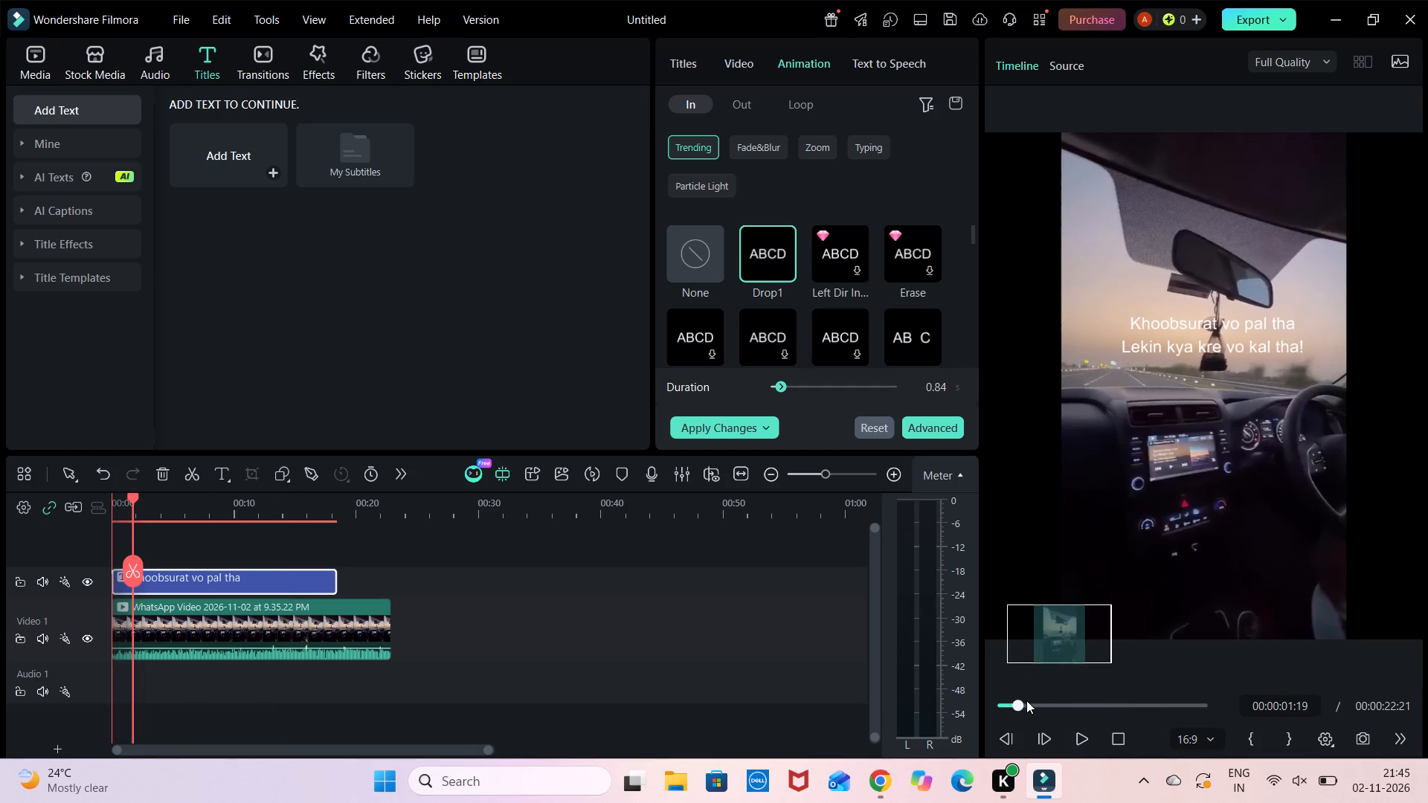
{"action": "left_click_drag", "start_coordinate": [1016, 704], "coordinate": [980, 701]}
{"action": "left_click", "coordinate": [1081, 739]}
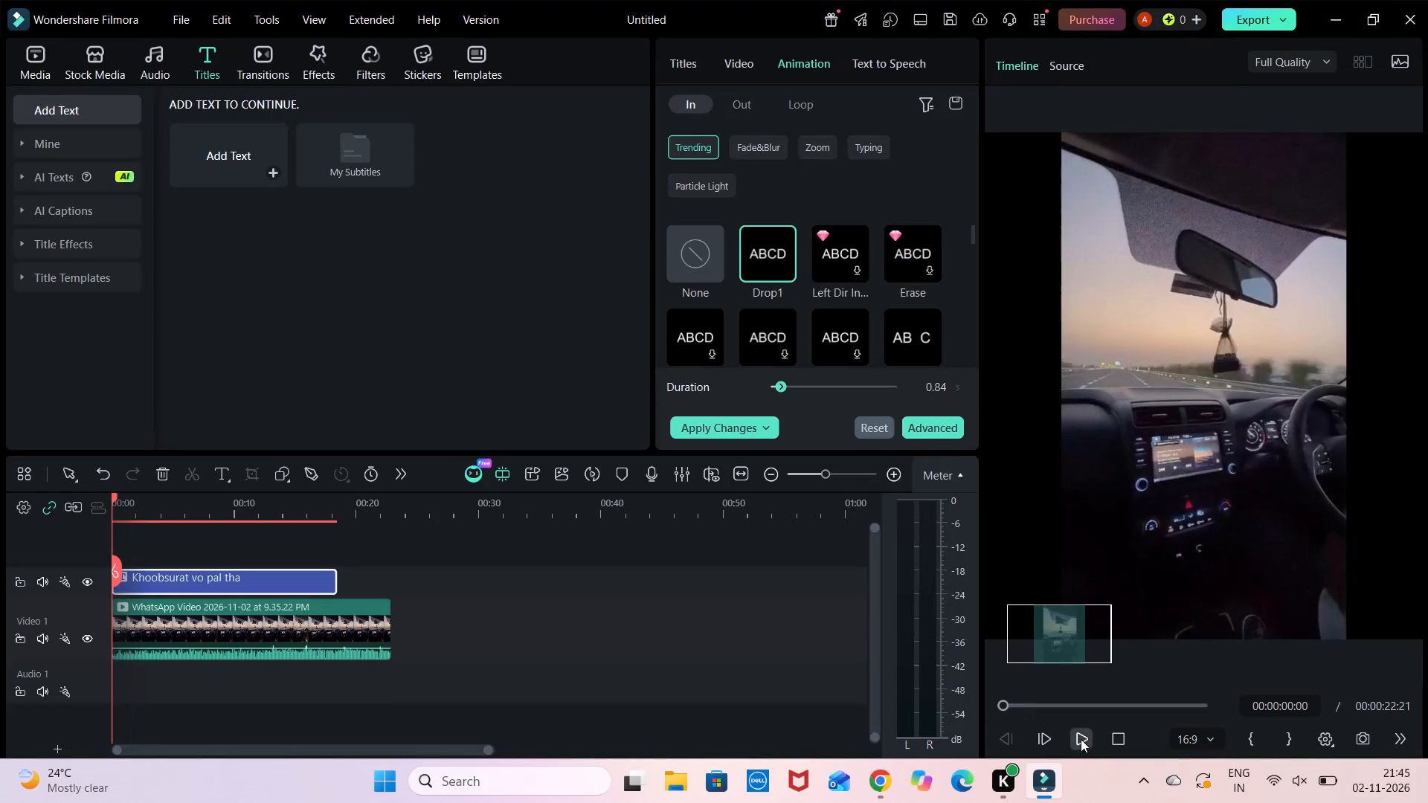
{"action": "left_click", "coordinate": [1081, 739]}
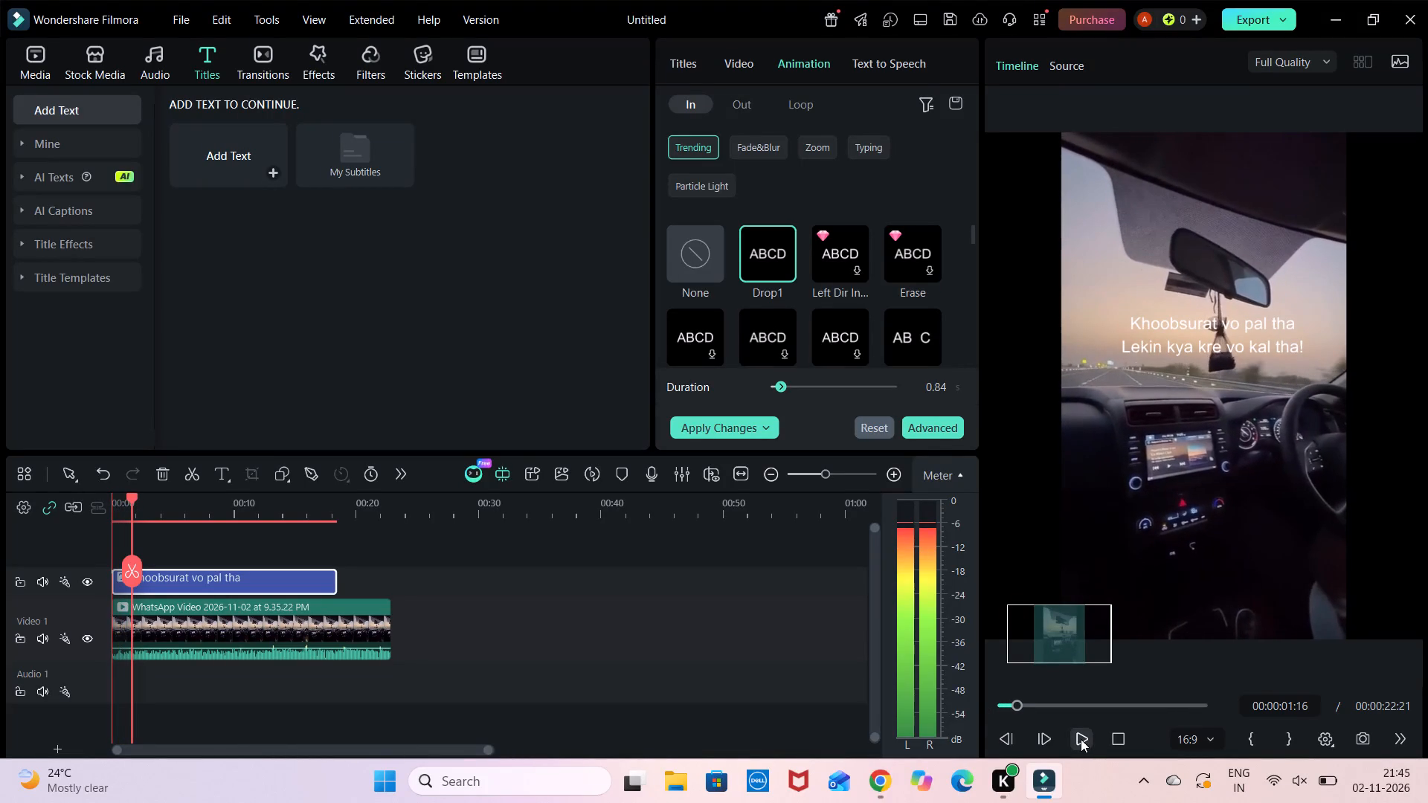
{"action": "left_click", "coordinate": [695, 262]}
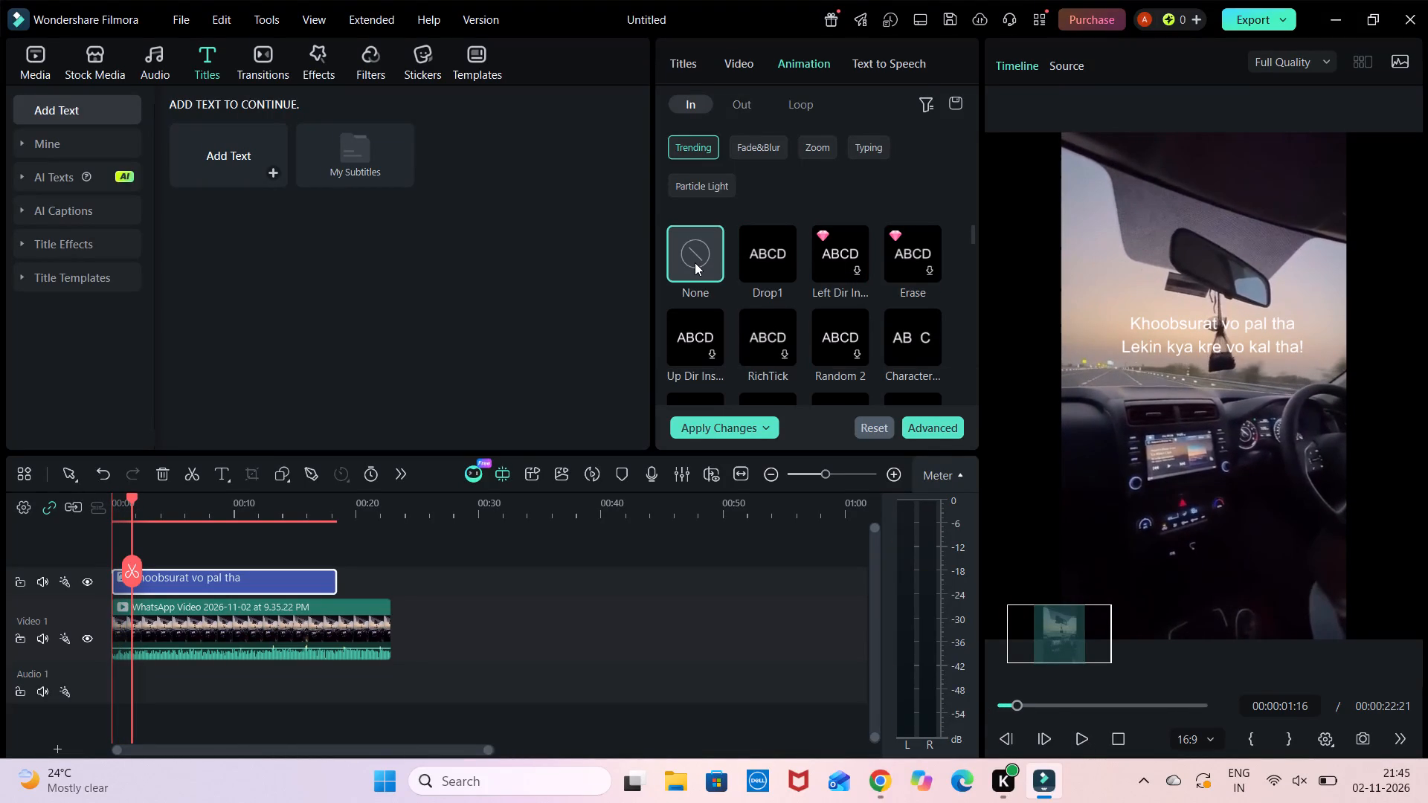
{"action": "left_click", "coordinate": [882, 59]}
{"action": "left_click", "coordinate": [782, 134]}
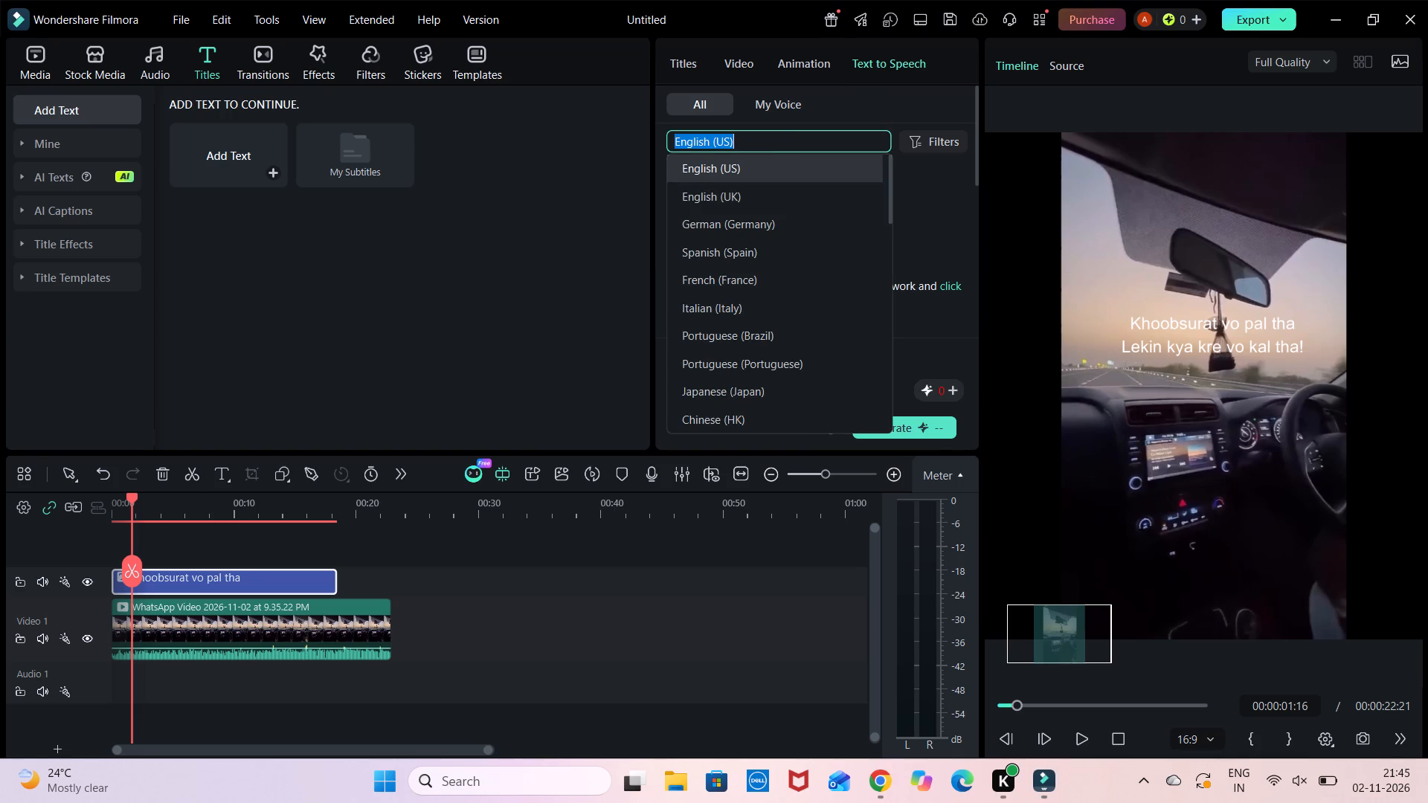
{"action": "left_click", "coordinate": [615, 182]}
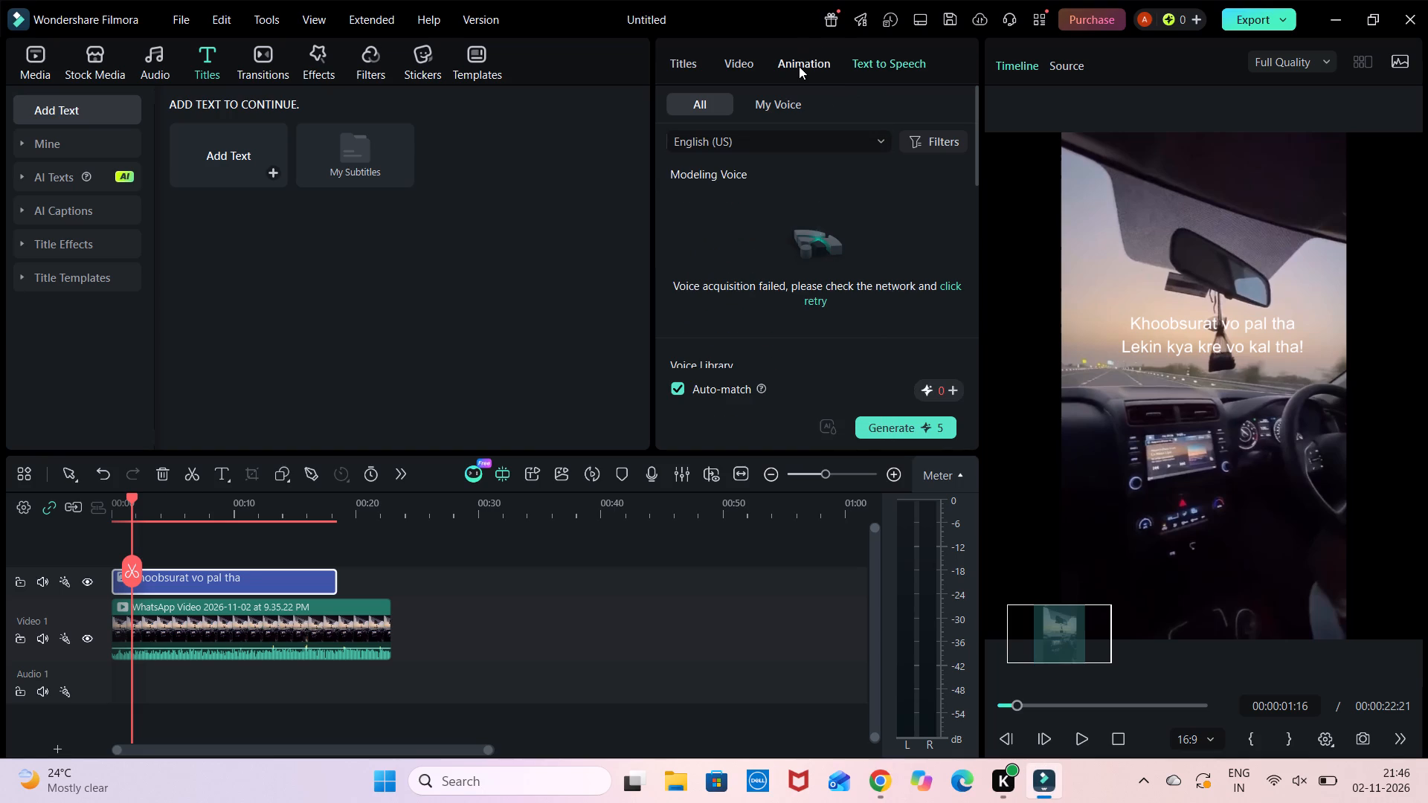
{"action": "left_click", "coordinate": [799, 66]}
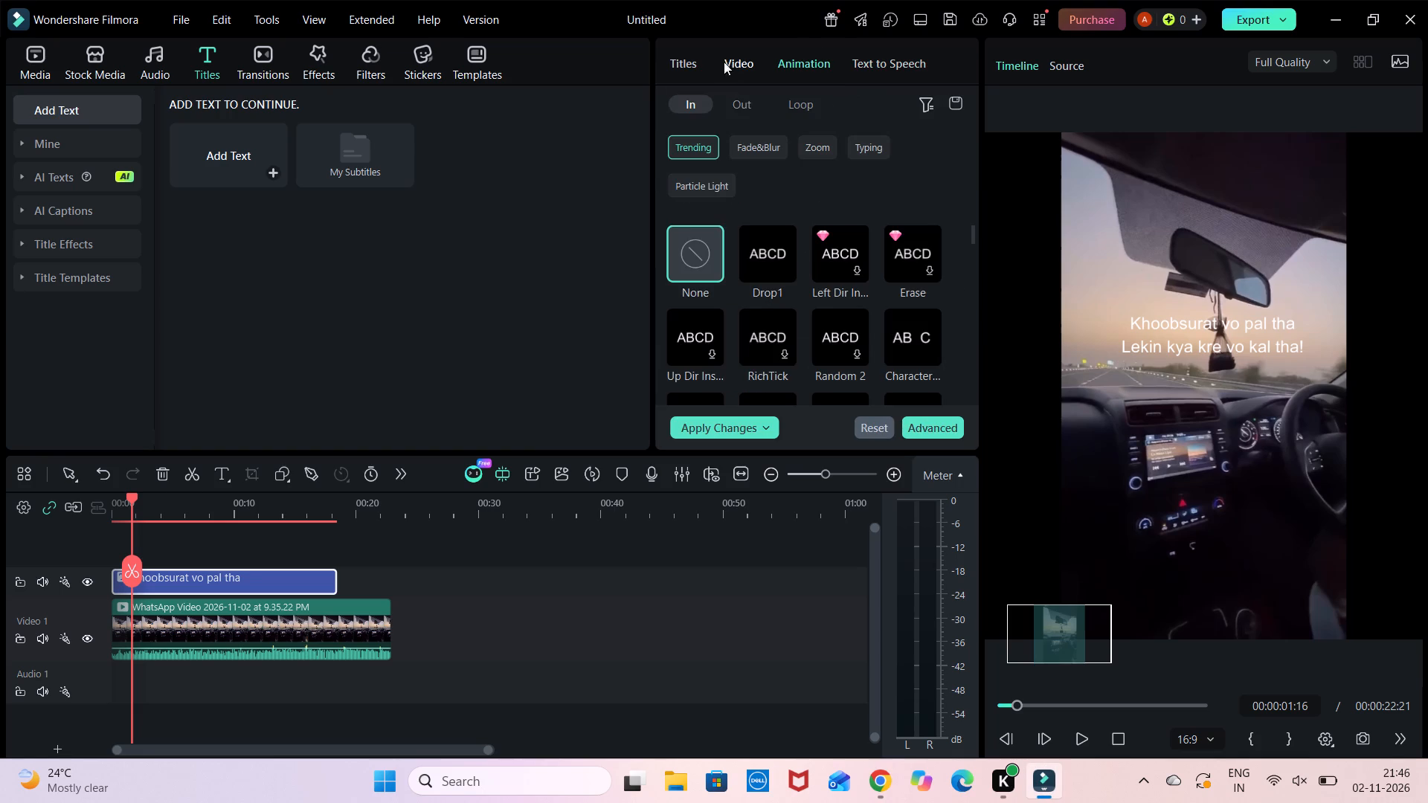
Change the two-line title's font to Archivo Black.
{"action": "left_click", "coordinate": [690, 64]}
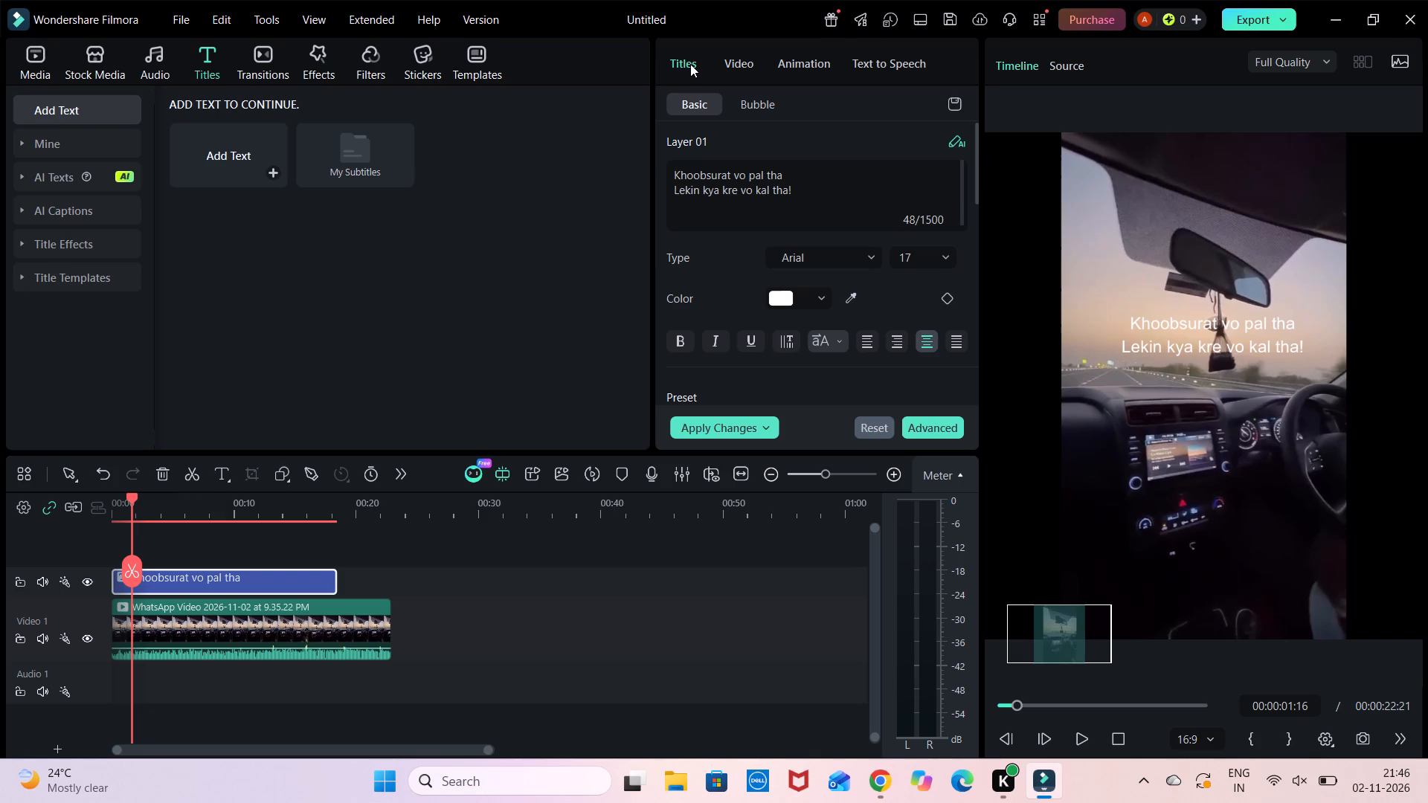
{"action": "left_click", "coordinate": [837, 251]}
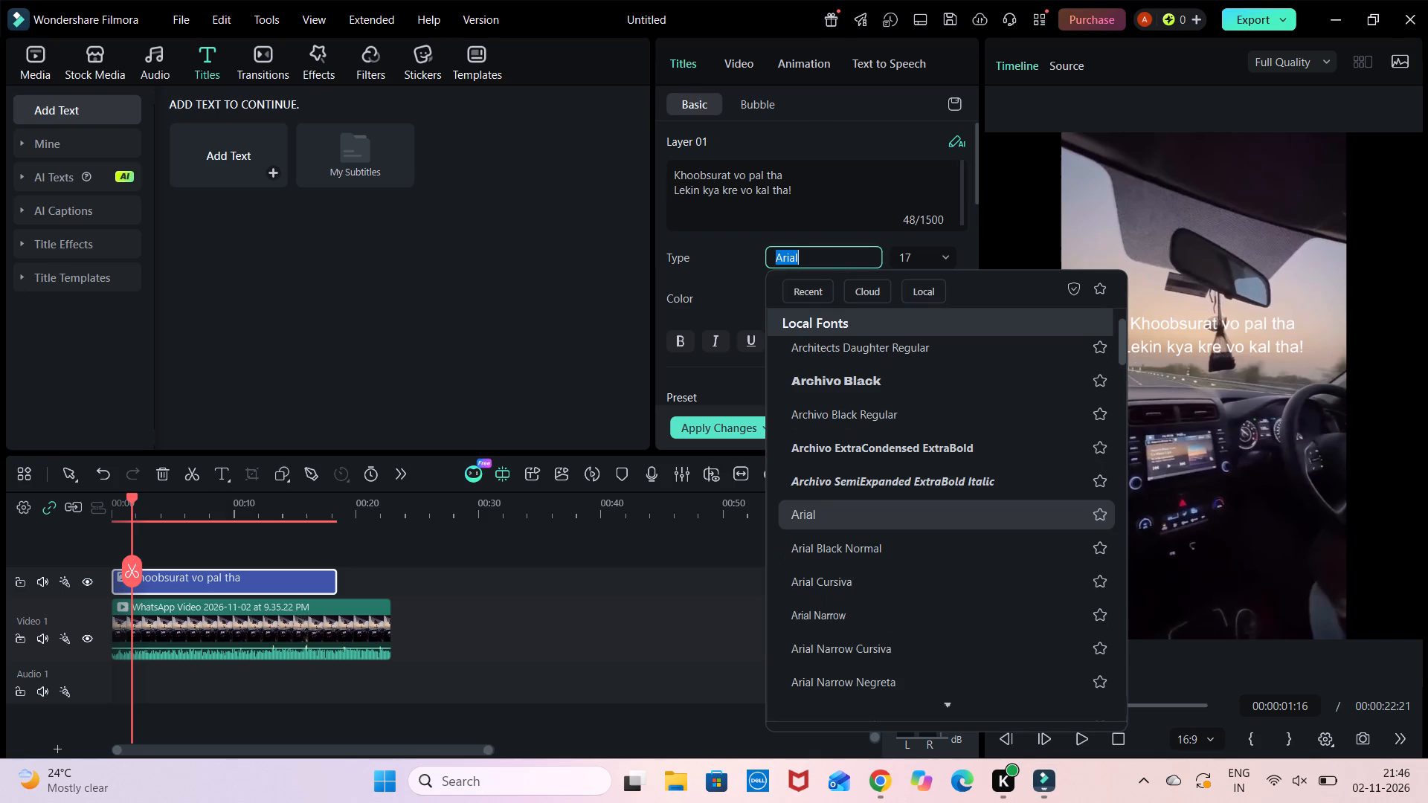
{"action": "left_click", "coordinate": [882, 374]}
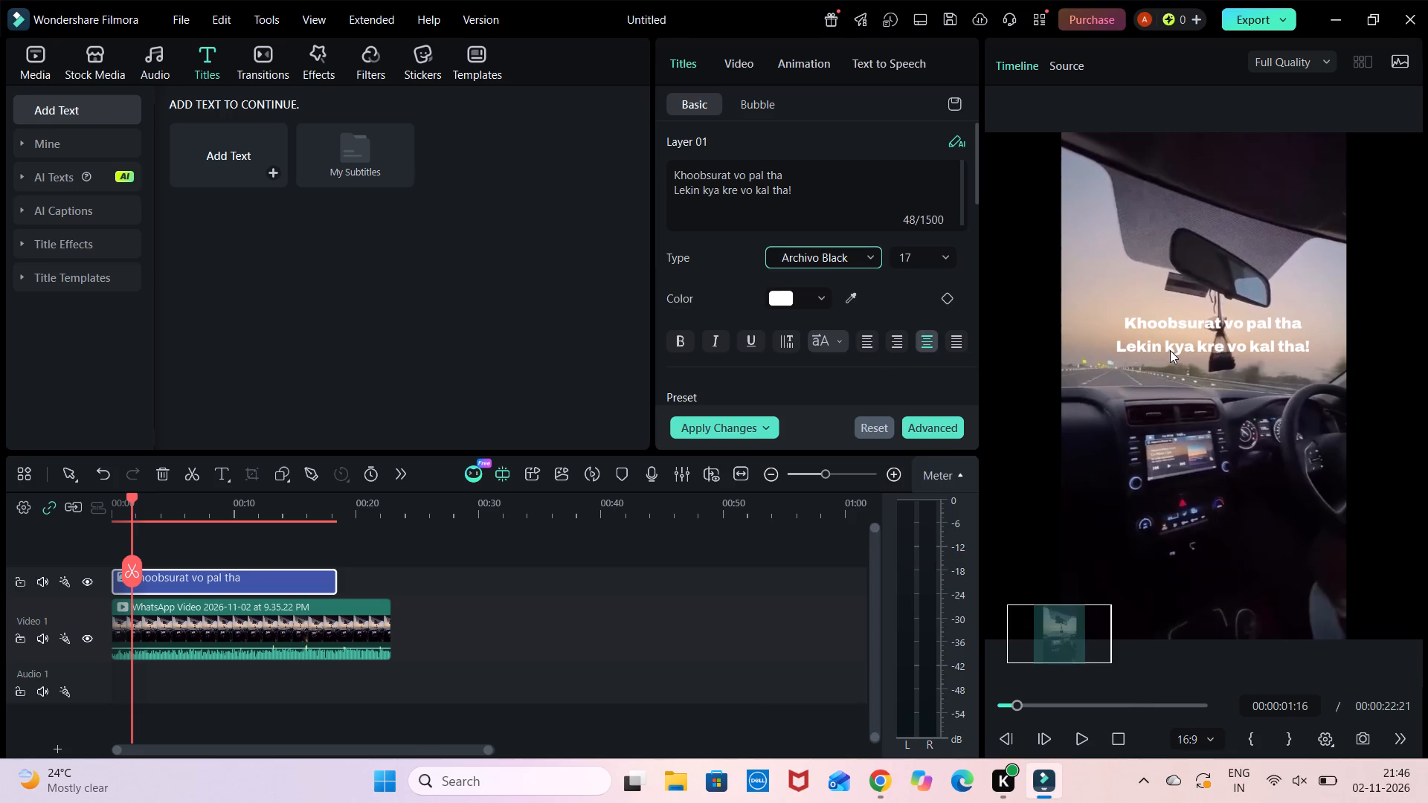
Move the title slightly lower in the preview, centred horizontally over the video near the road horizon.
{"action": "left_click", "coordinate": [1210, 338]}
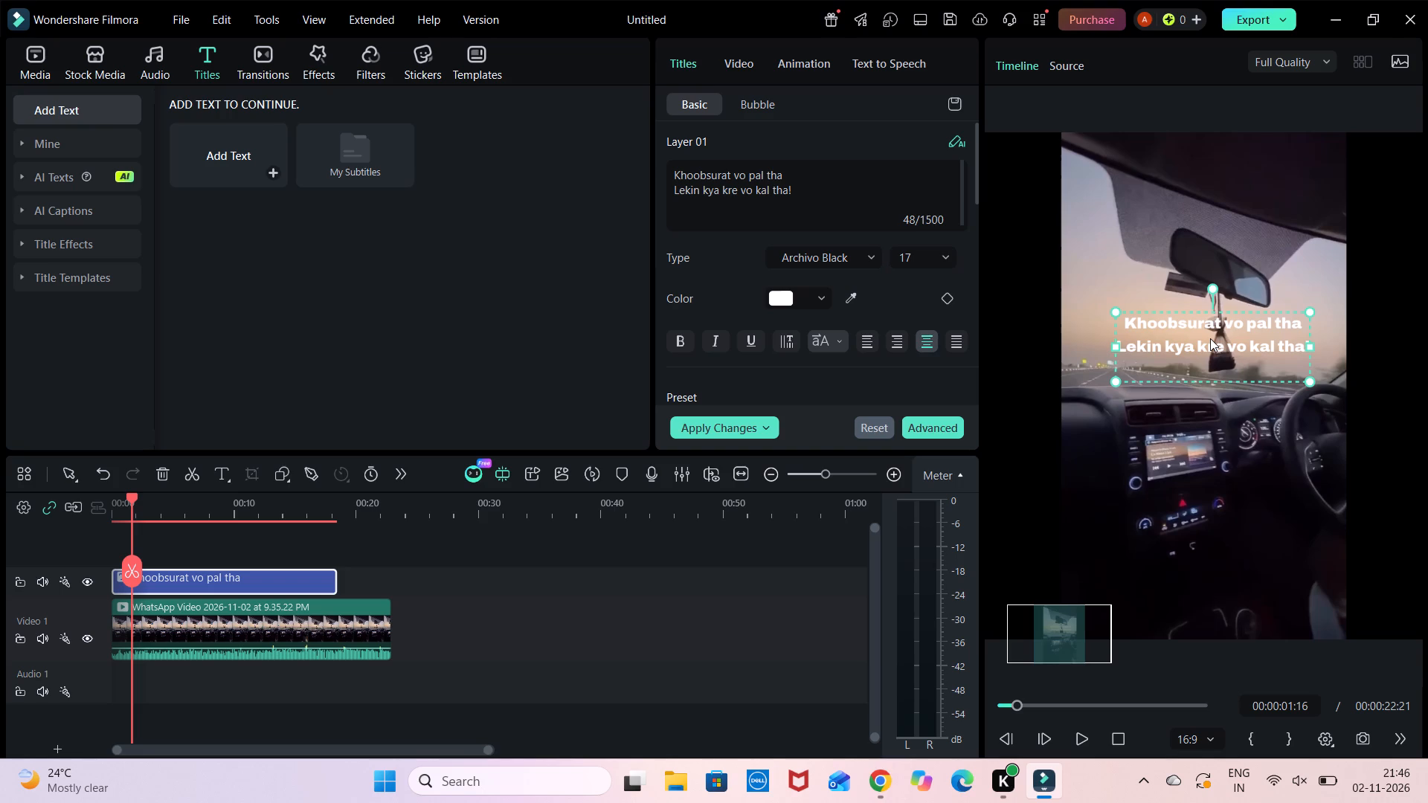
{"action": "left_click_drag", "start_coordinate": [1210, 338], "coordinate": [1194, 364]}
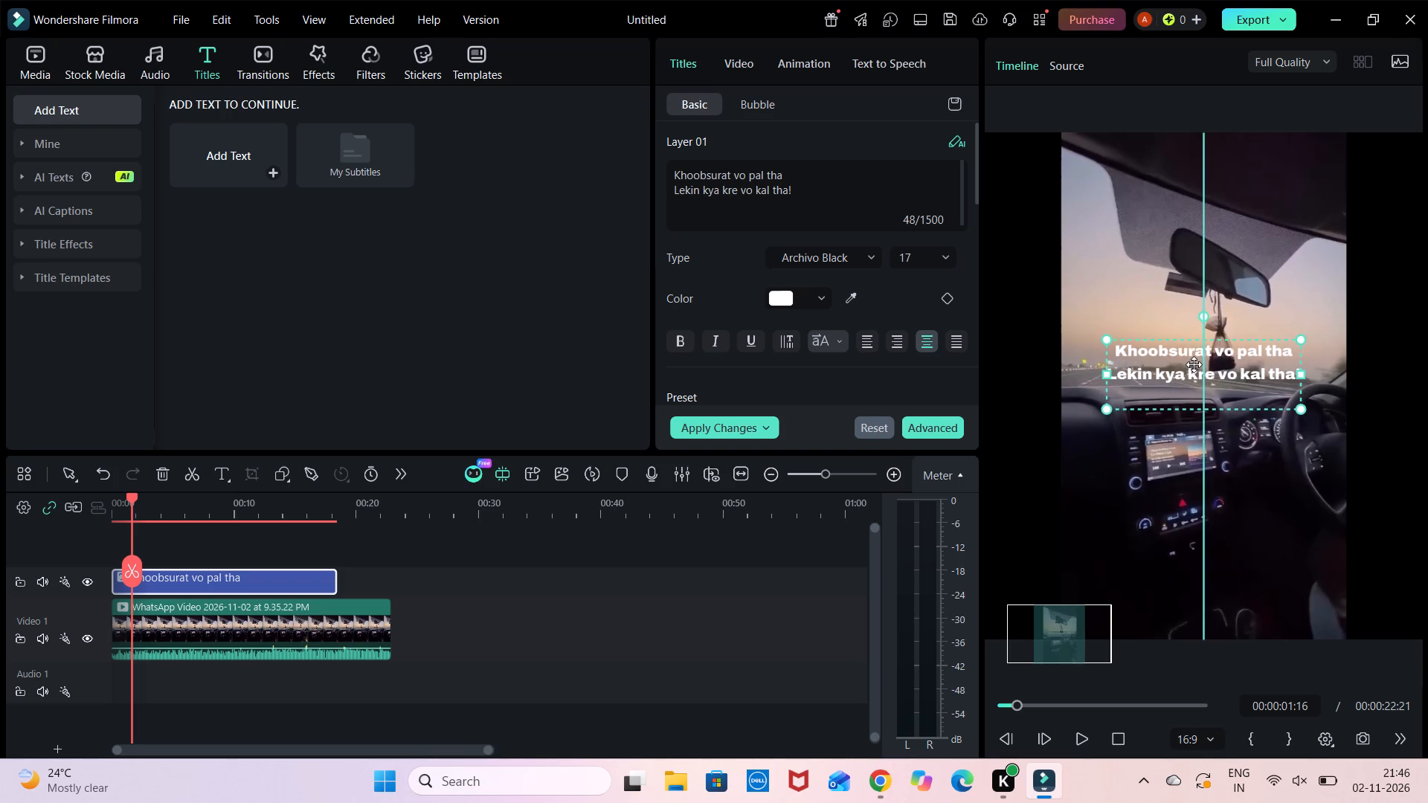
{"action": "left_click_drag", "start_coordinate": [1194, 364], "coordinate": [1197, 355]}
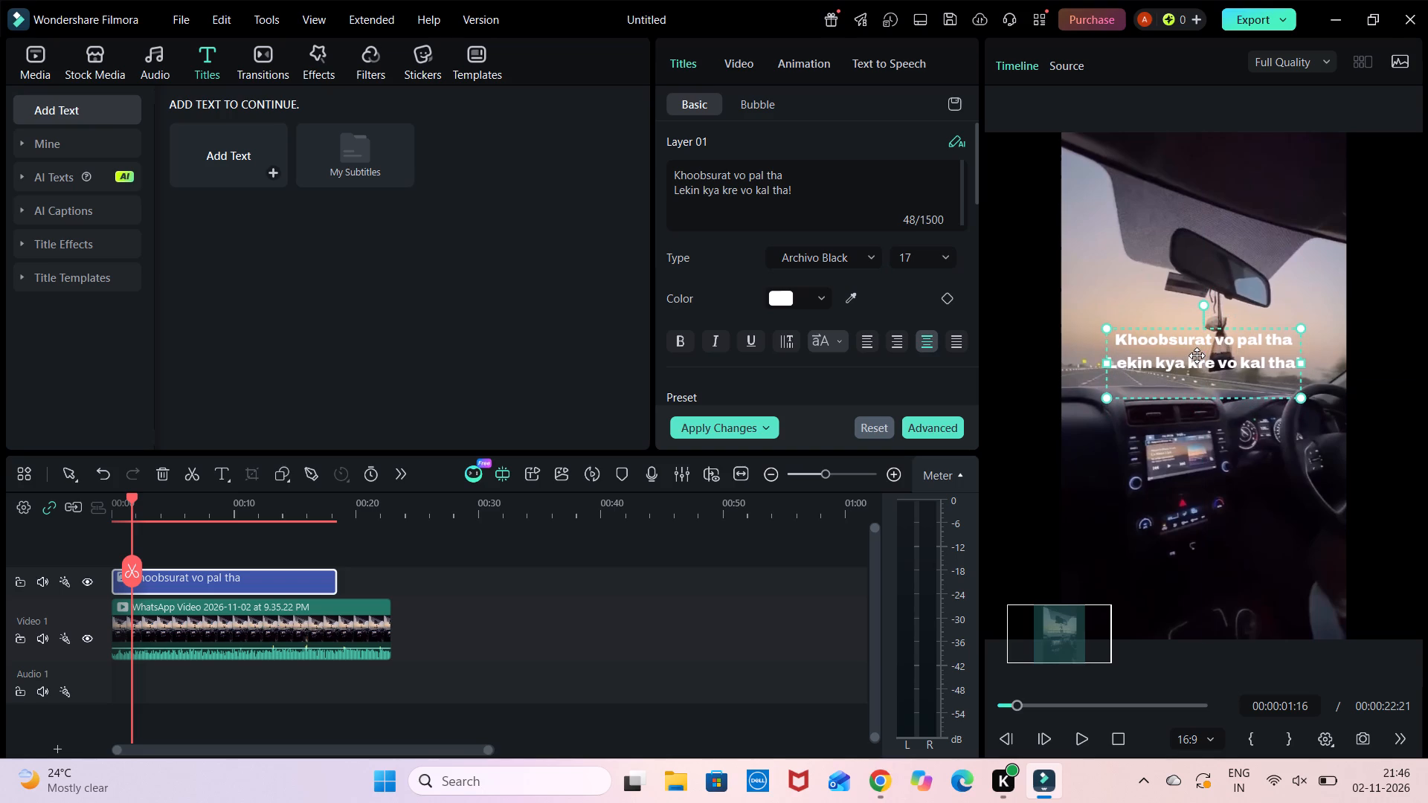
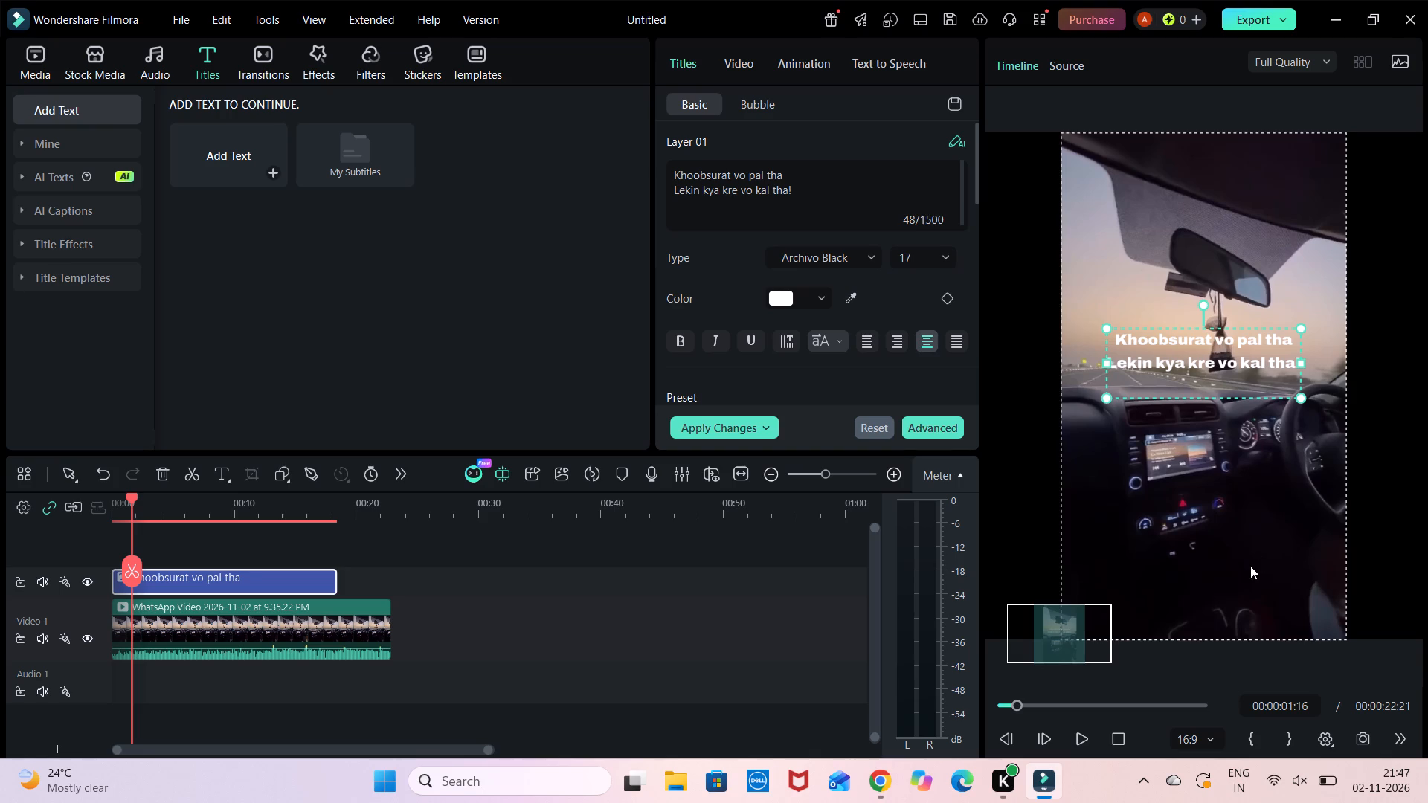
Play the timeline through to its end to review the repositioned title over the video.
{"action": "left_click", "coordinate": [1077, 741]}
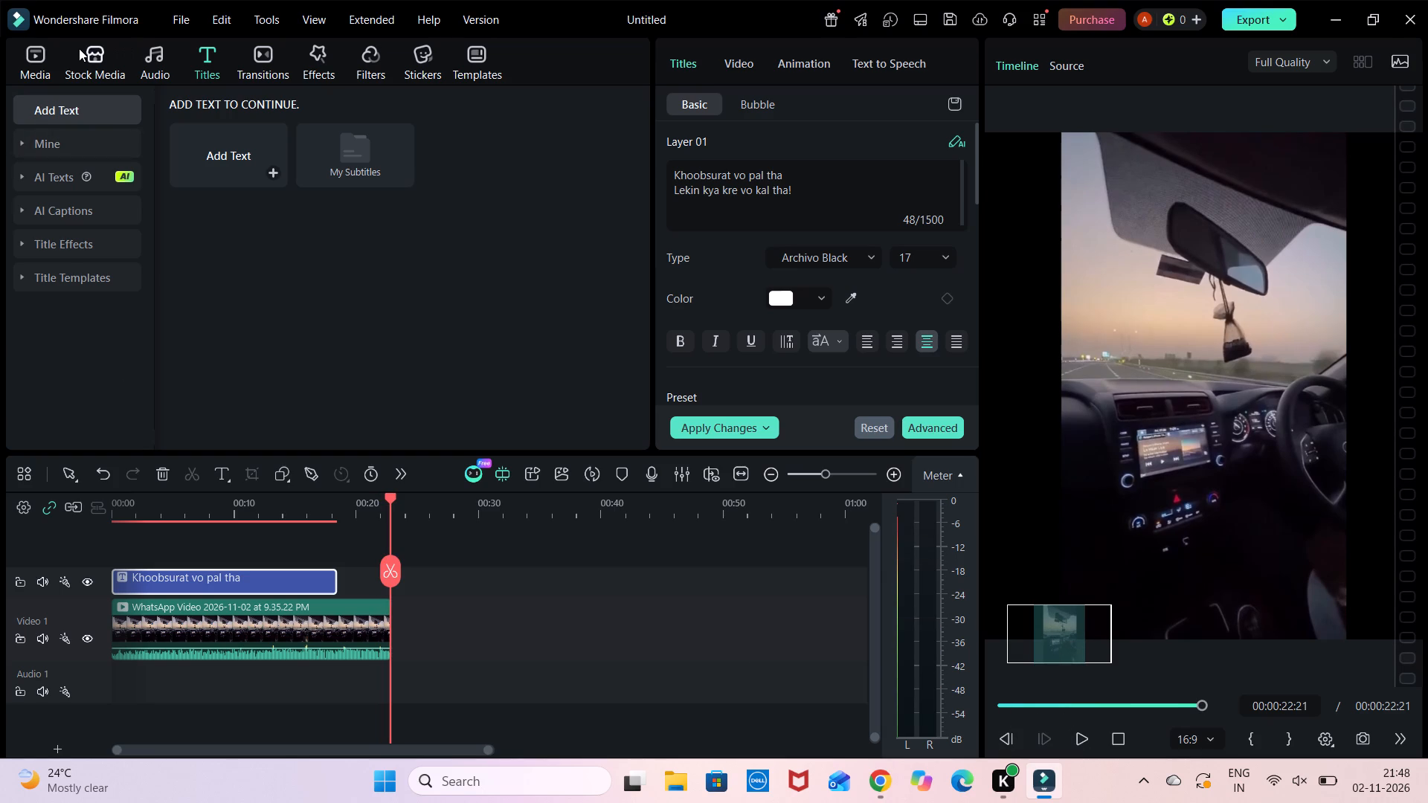
Preview the original WhatsApp video from the project media folder.
{"action": "left_click", "coordinate": [42, 51]}
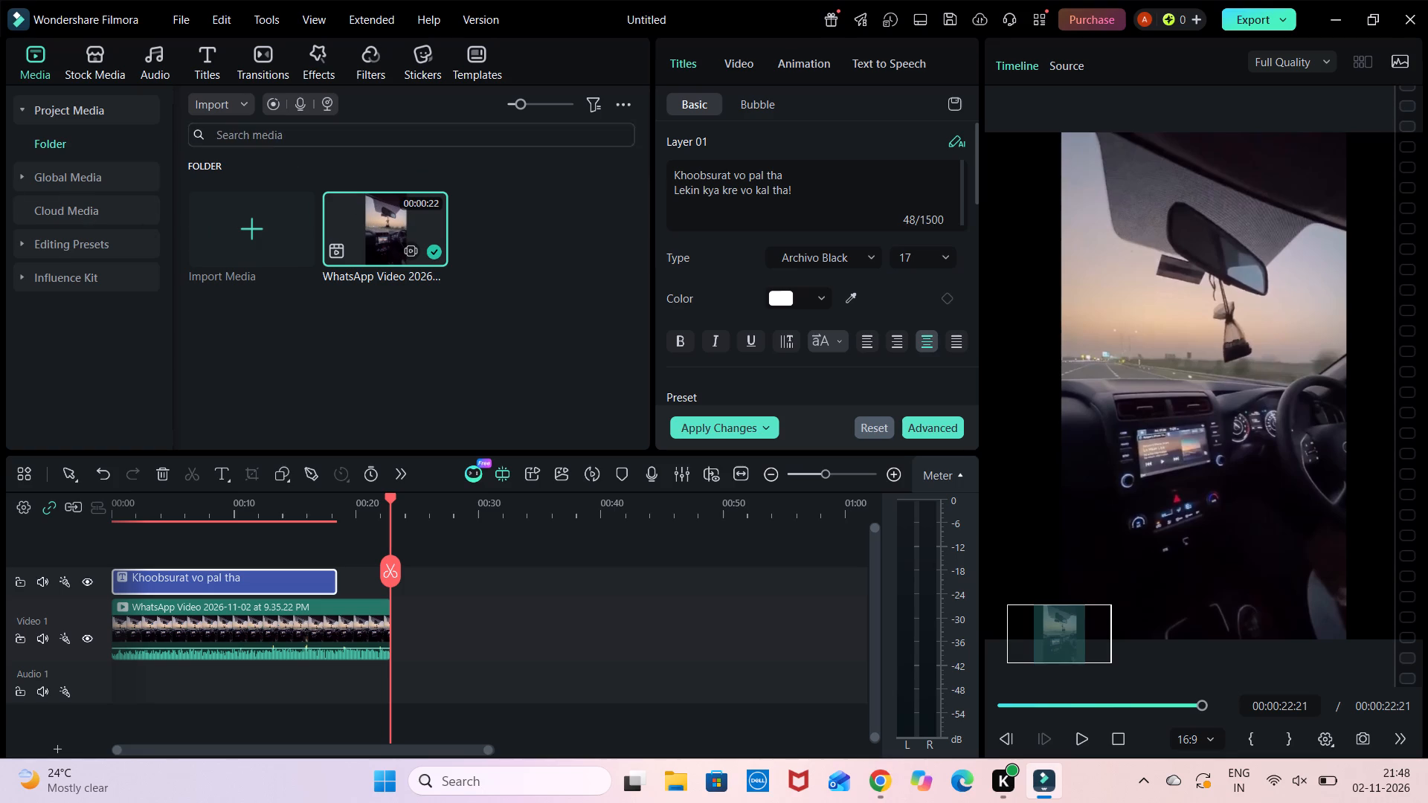
{"action": "left_click", "coordinate": [489, 300]}
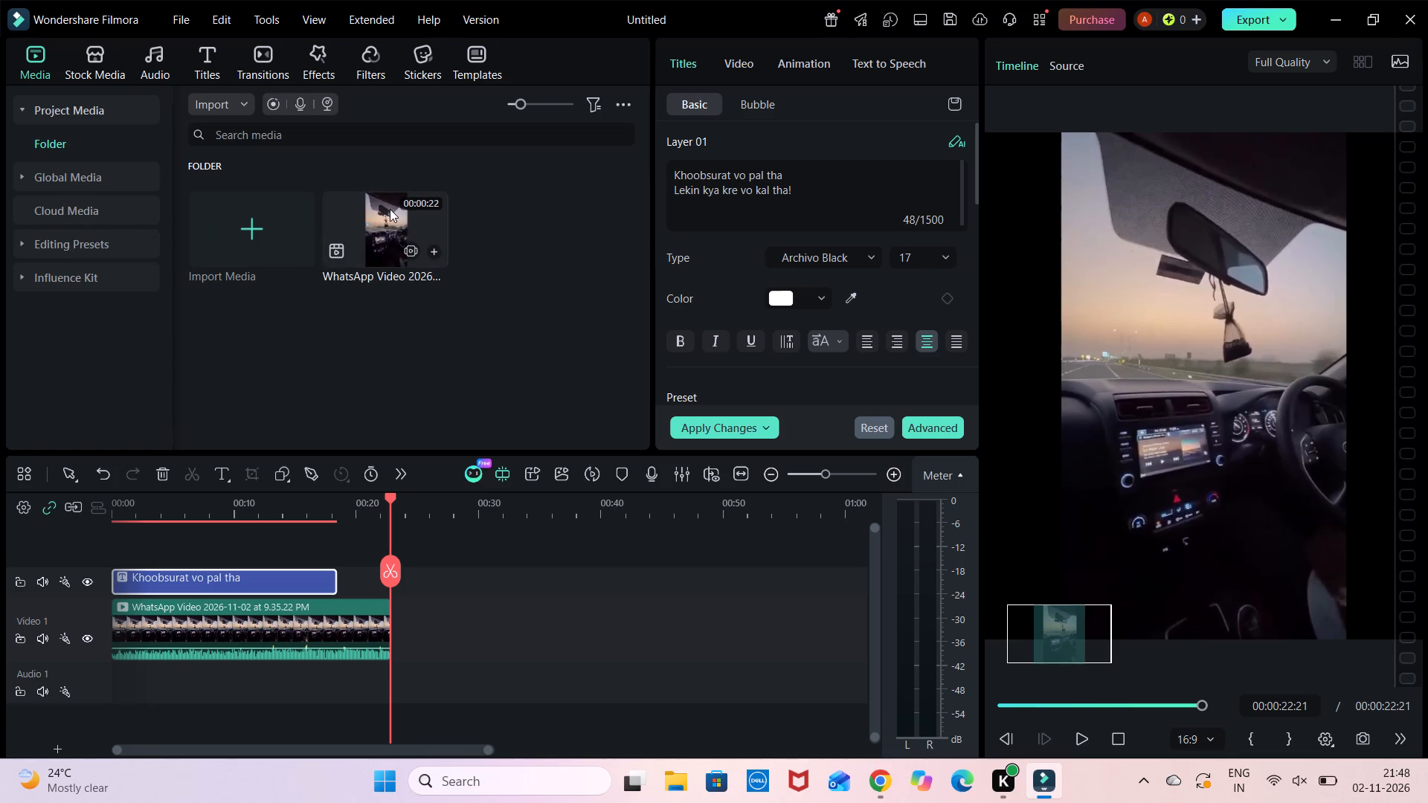
{"action": "left_click", "coordinate": [390, 209]}
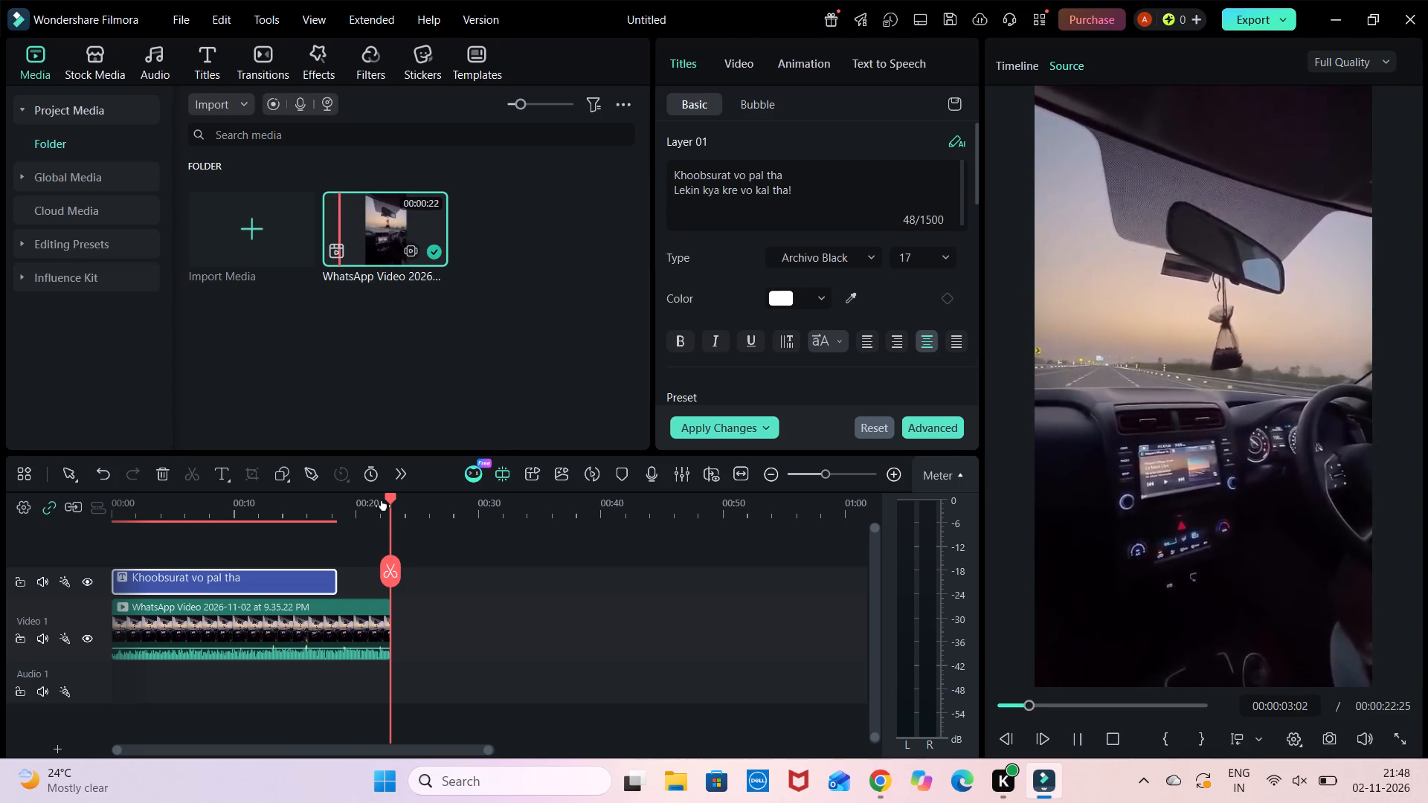
Play the edited timeline from the start to review the video with its title.
{"action": "left_click_drag", "start_coordinate": [390, 503], "coordinate": [72, 503]}
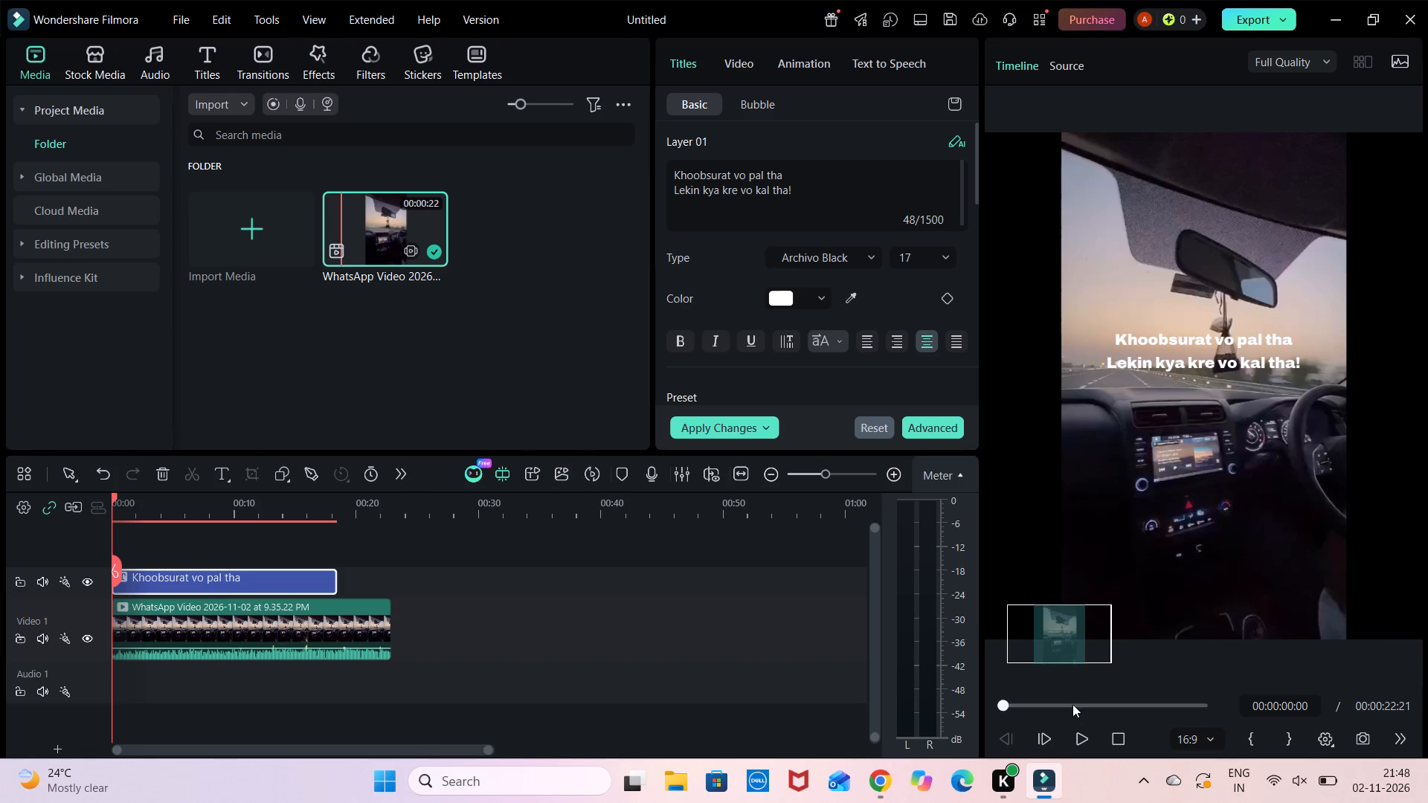
{"action": "left_click", "coordinate": [1084, 738]}
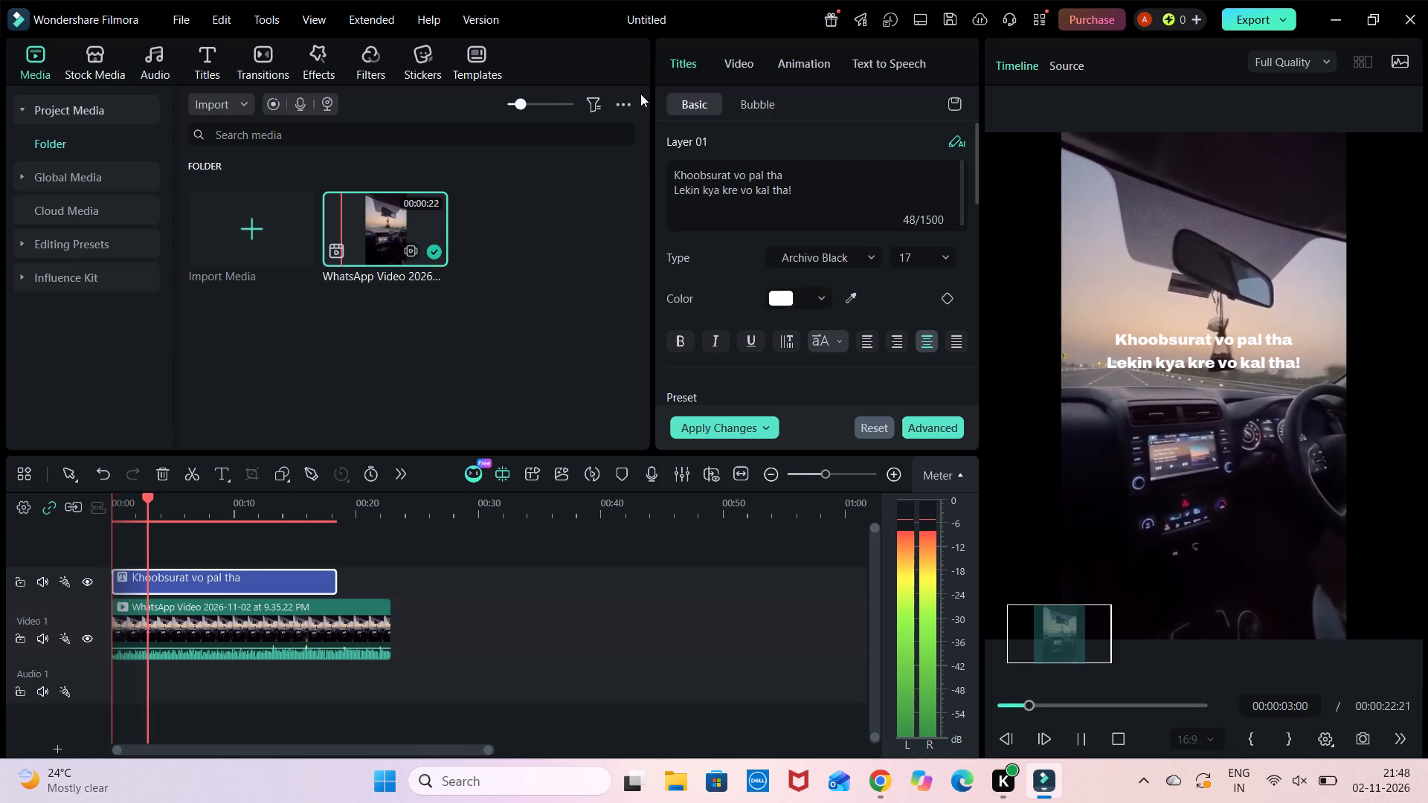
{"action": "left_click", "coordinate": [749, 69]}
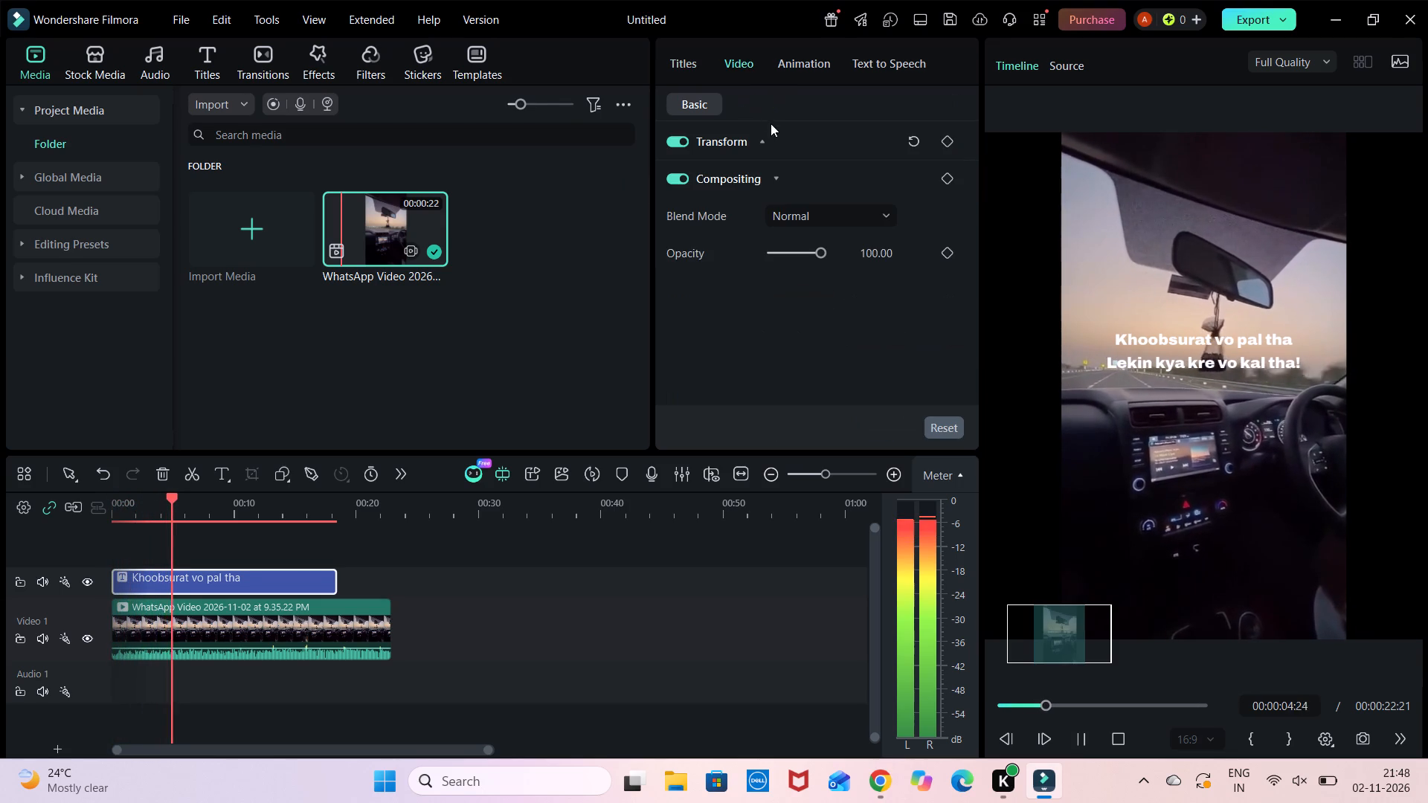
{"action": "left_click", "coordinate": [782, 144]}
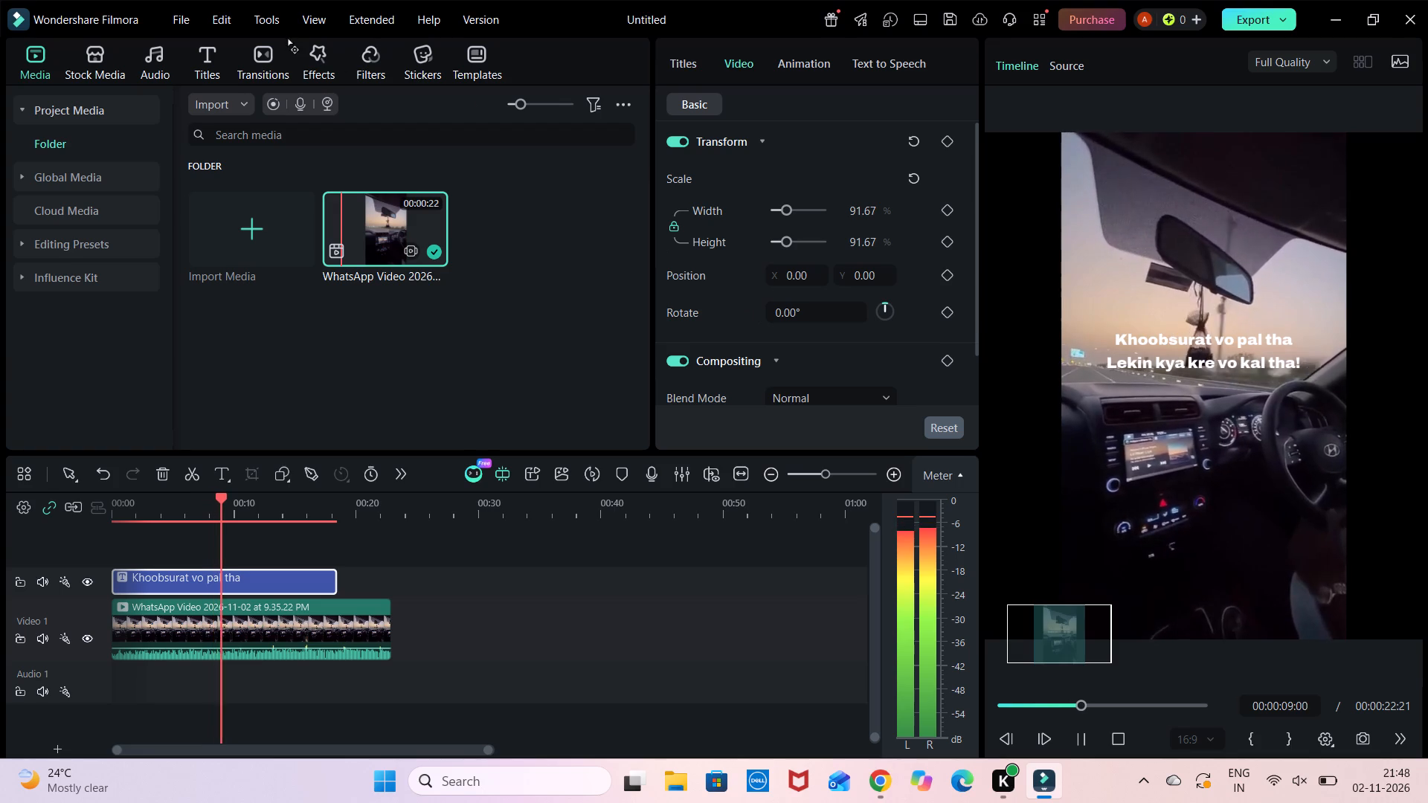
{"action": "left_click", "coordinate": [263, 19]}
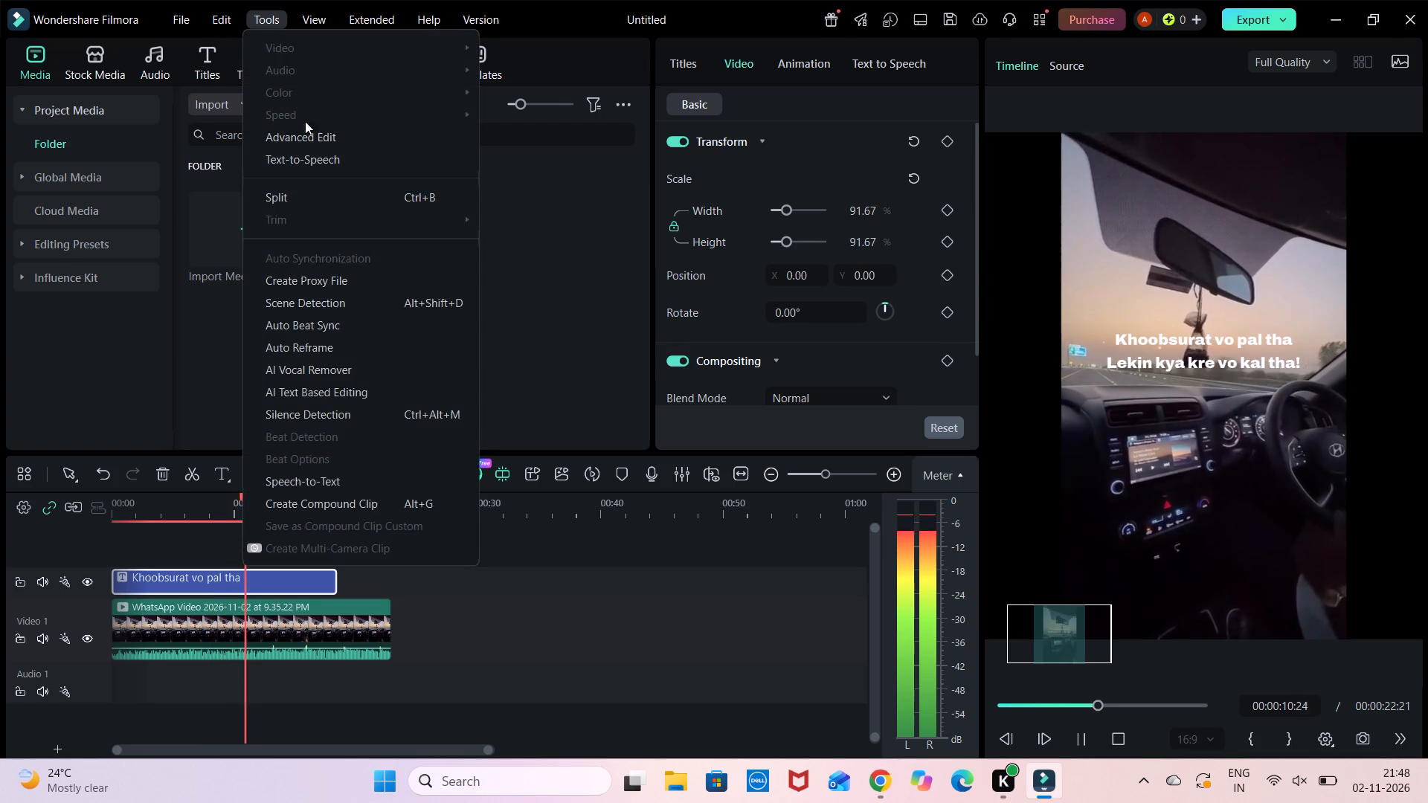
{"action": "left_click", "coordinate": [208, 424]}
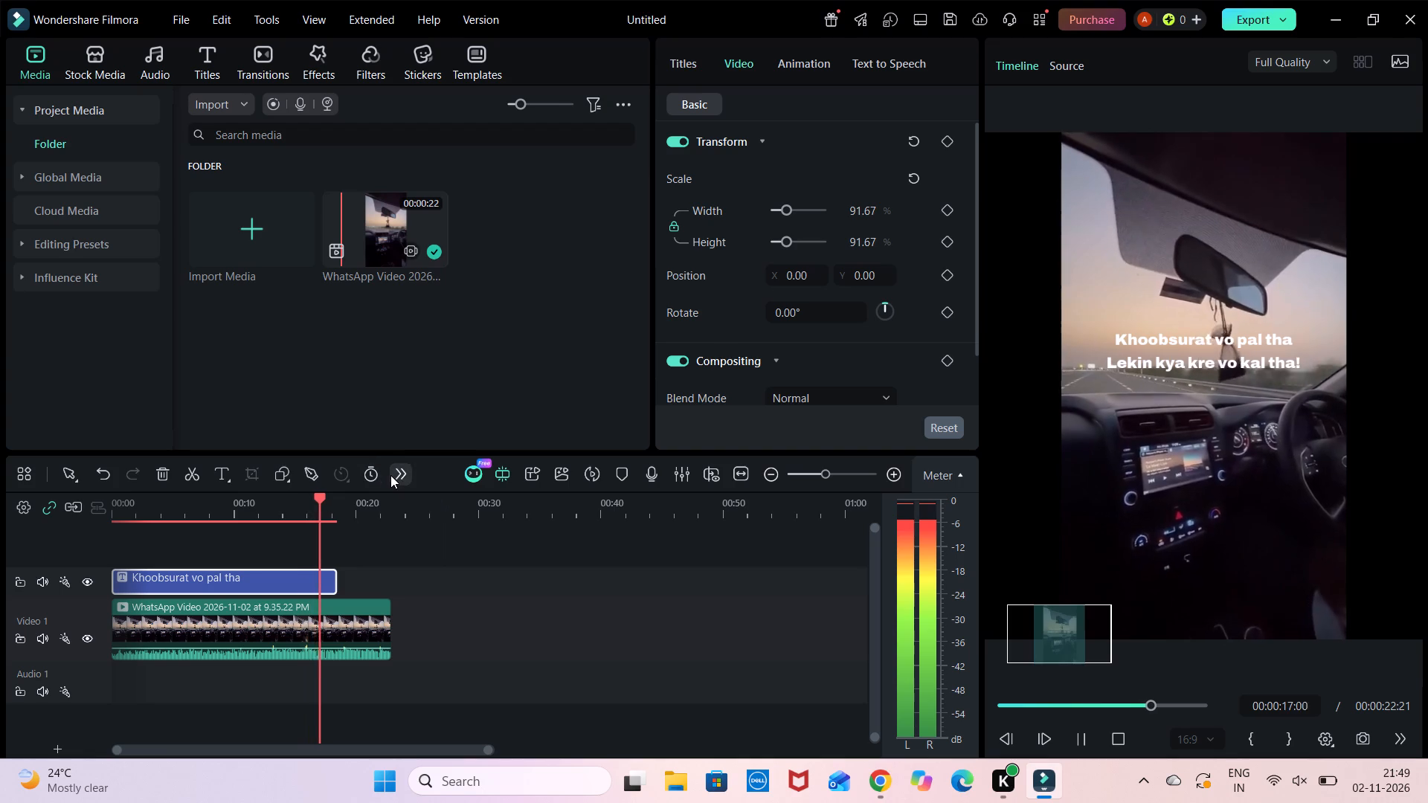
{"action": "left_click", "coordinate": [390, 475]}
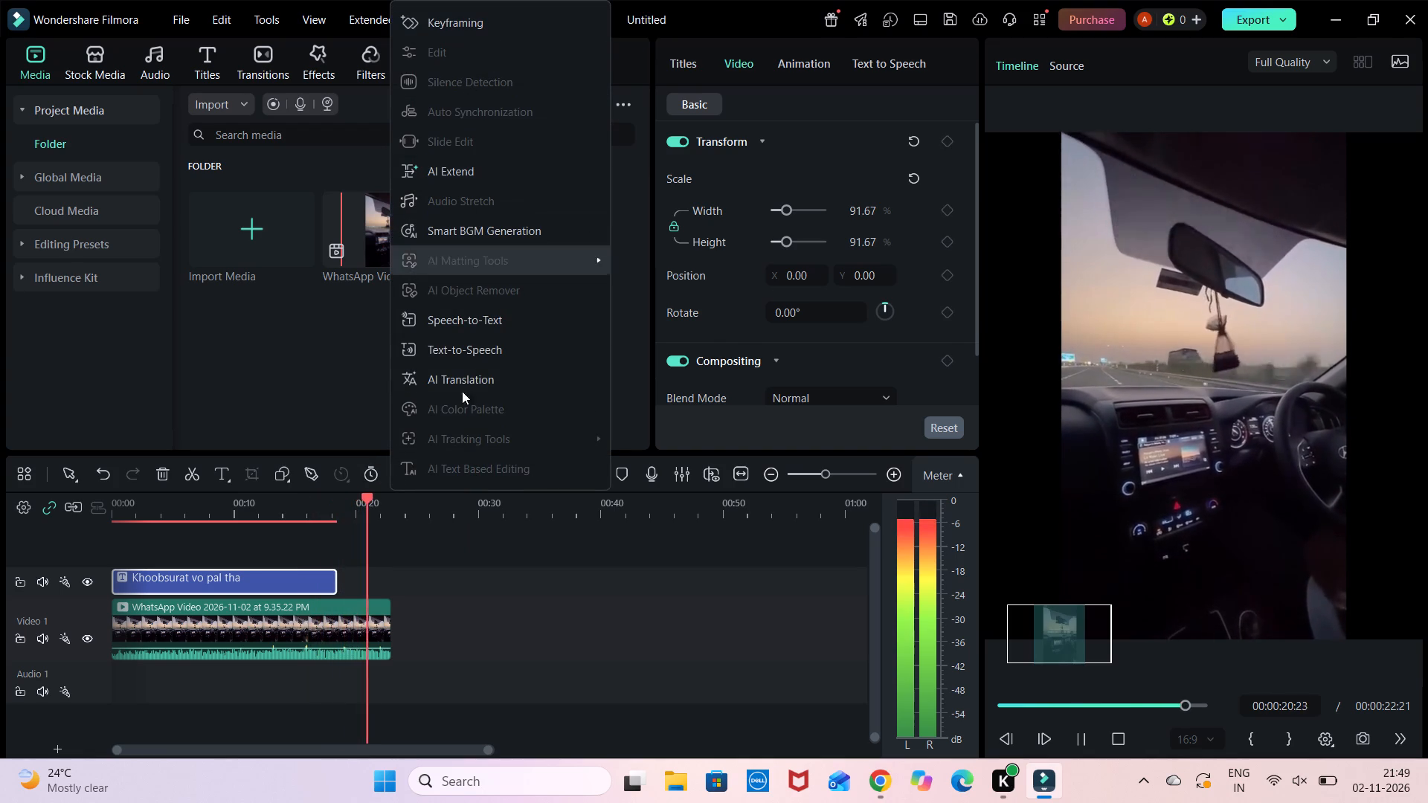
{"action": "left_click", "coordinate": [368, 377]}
Customise the timeline toolbar so the Speed tool takes the Pen Tool's place, and save the layout.
{"action": "left_click", "coordinate": [26, 471]}
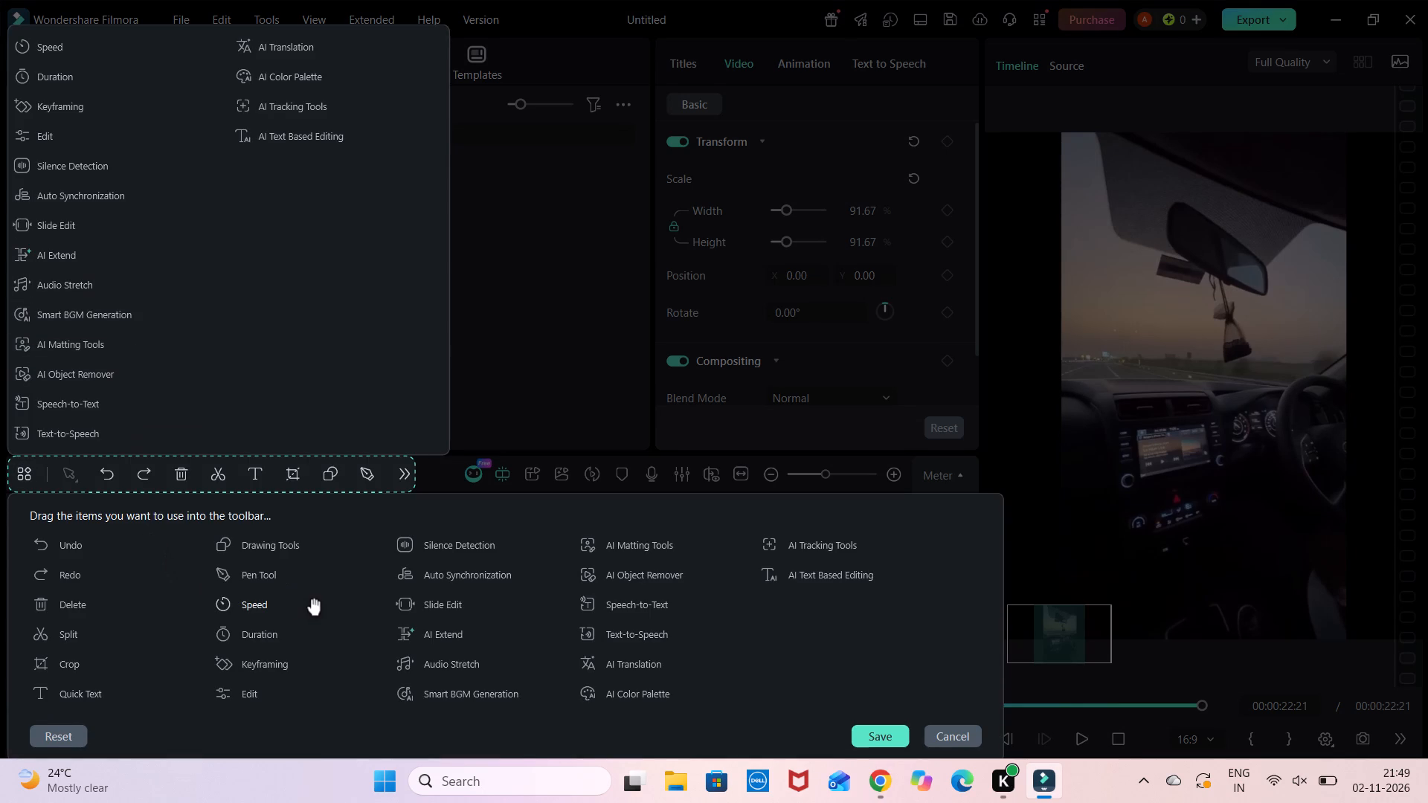
{"action": "left_click_drag", "start_coordinate": [308, 613], "coordinate": [367, 471]}
{"action": "left_click", "coordinate": [866, 733]}
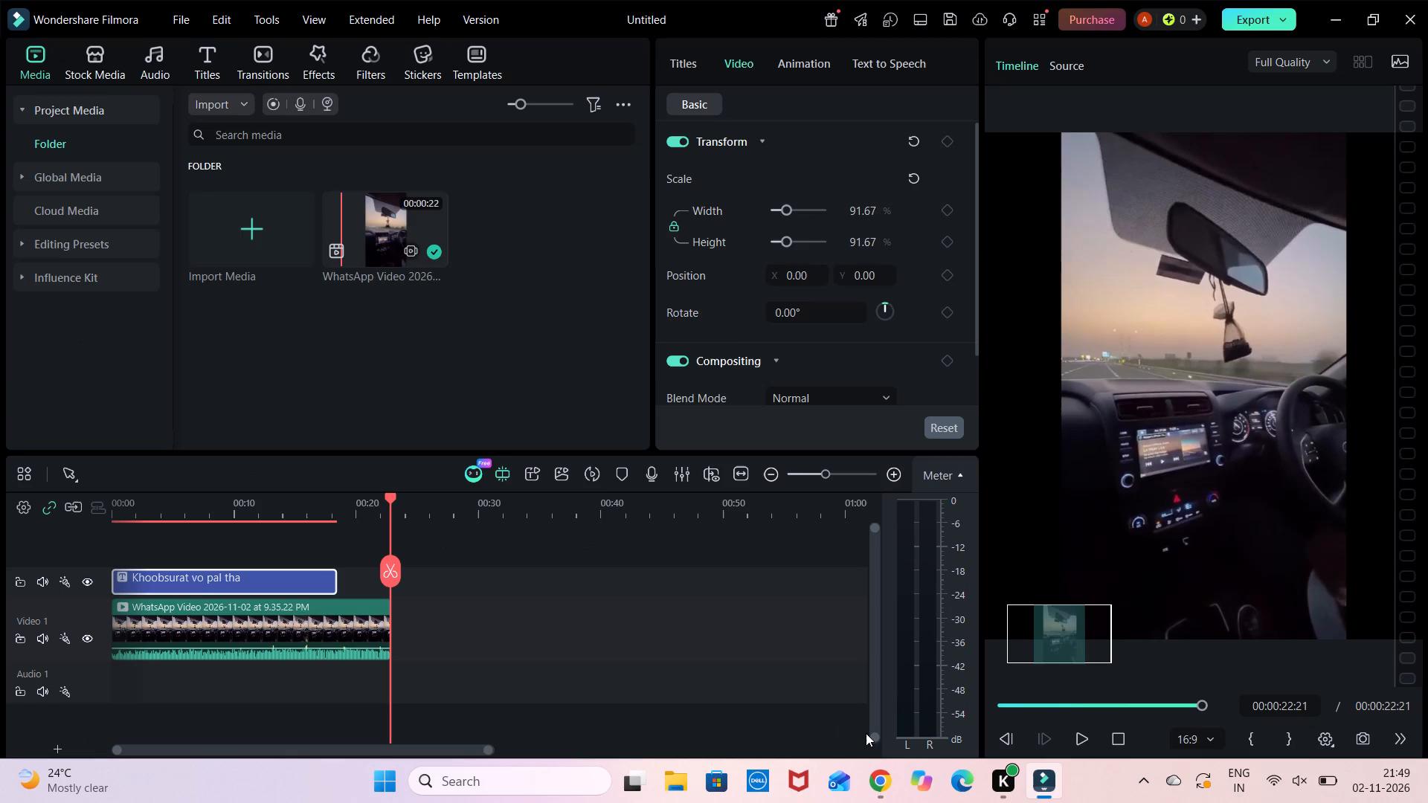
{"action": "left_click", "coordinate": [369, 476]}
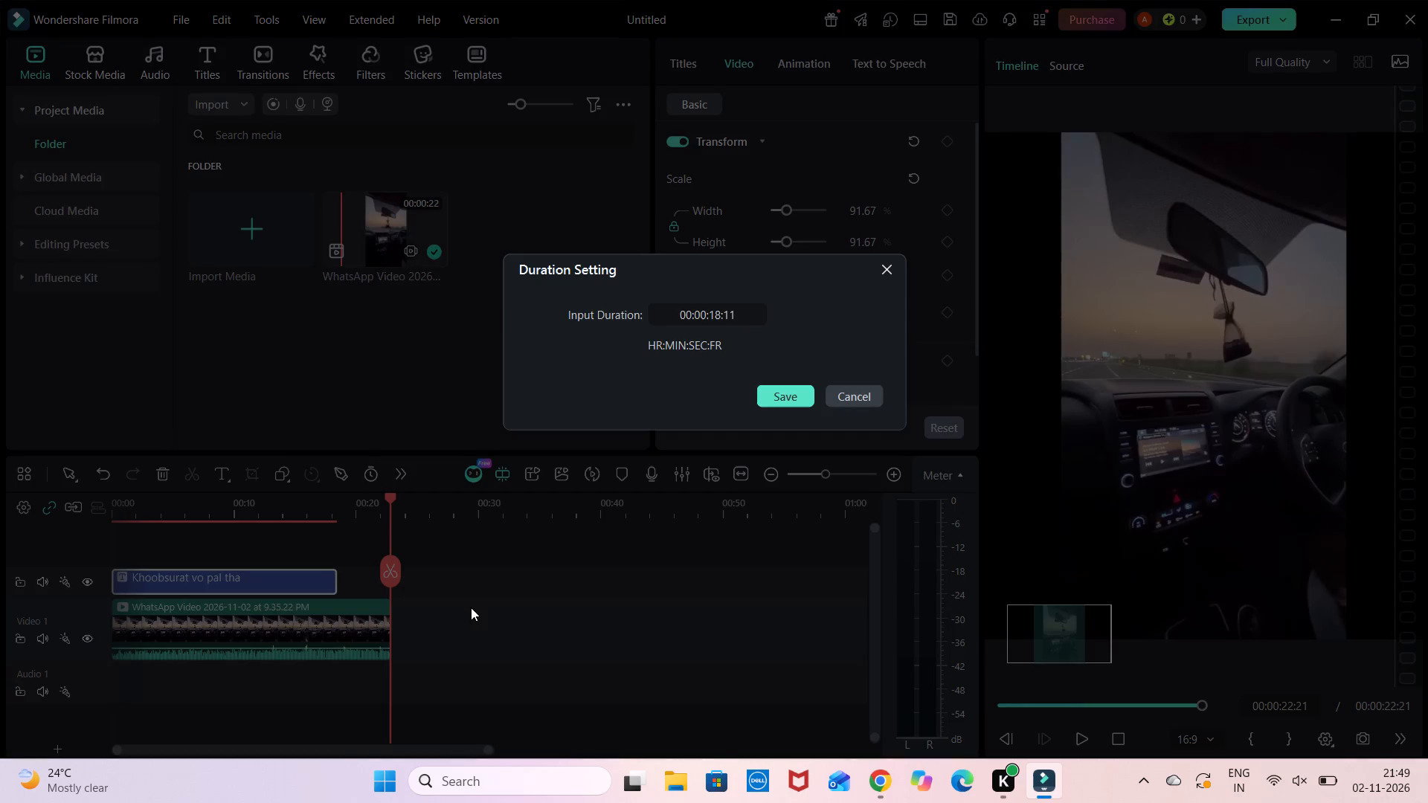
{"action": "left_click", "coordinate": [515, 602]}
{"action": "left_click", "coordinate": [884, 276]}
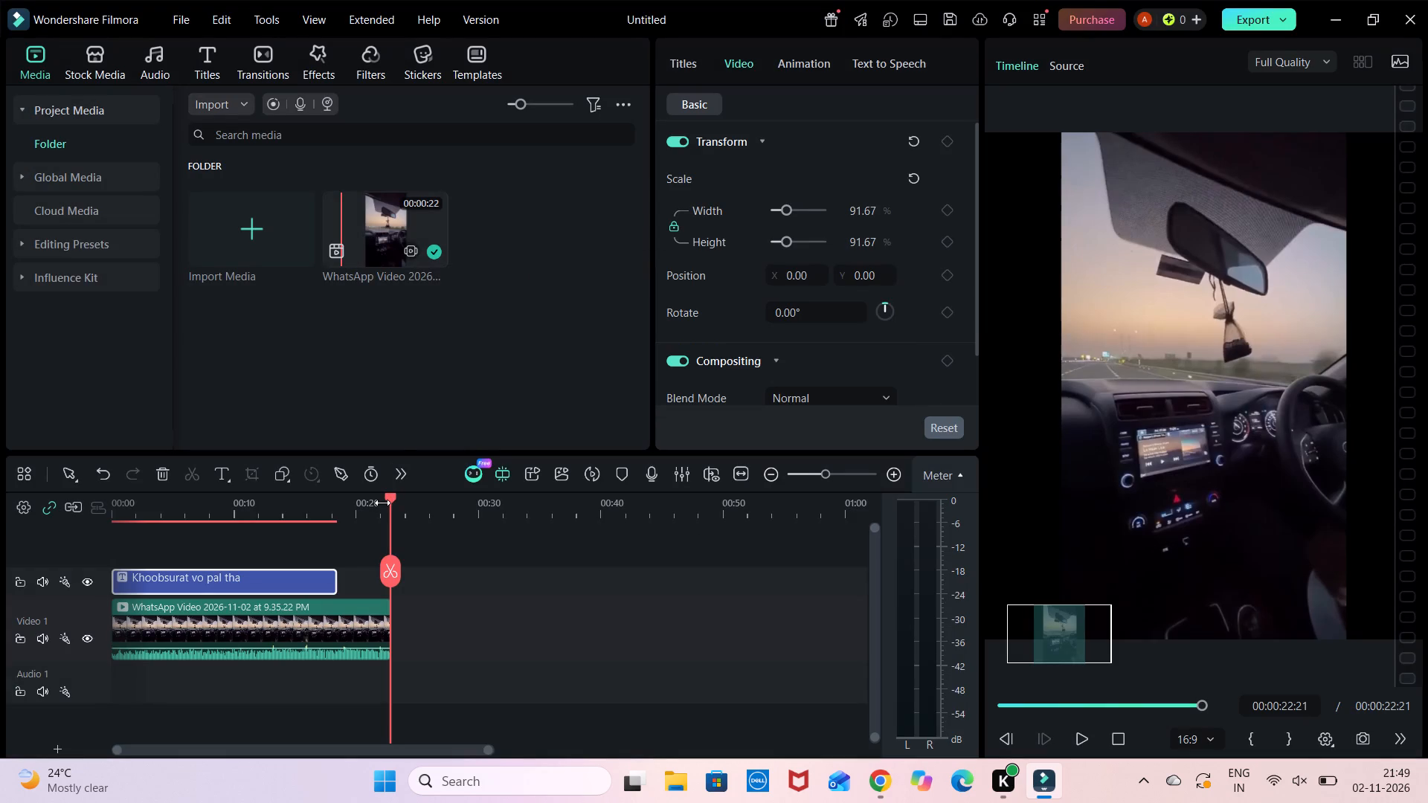
Zoom in on the timeline and bring the playhead back to 00:00:00:00.
{"action": "left_click_drag", "start_coordinate": [382, 503], "coordinate": [489, 528]}
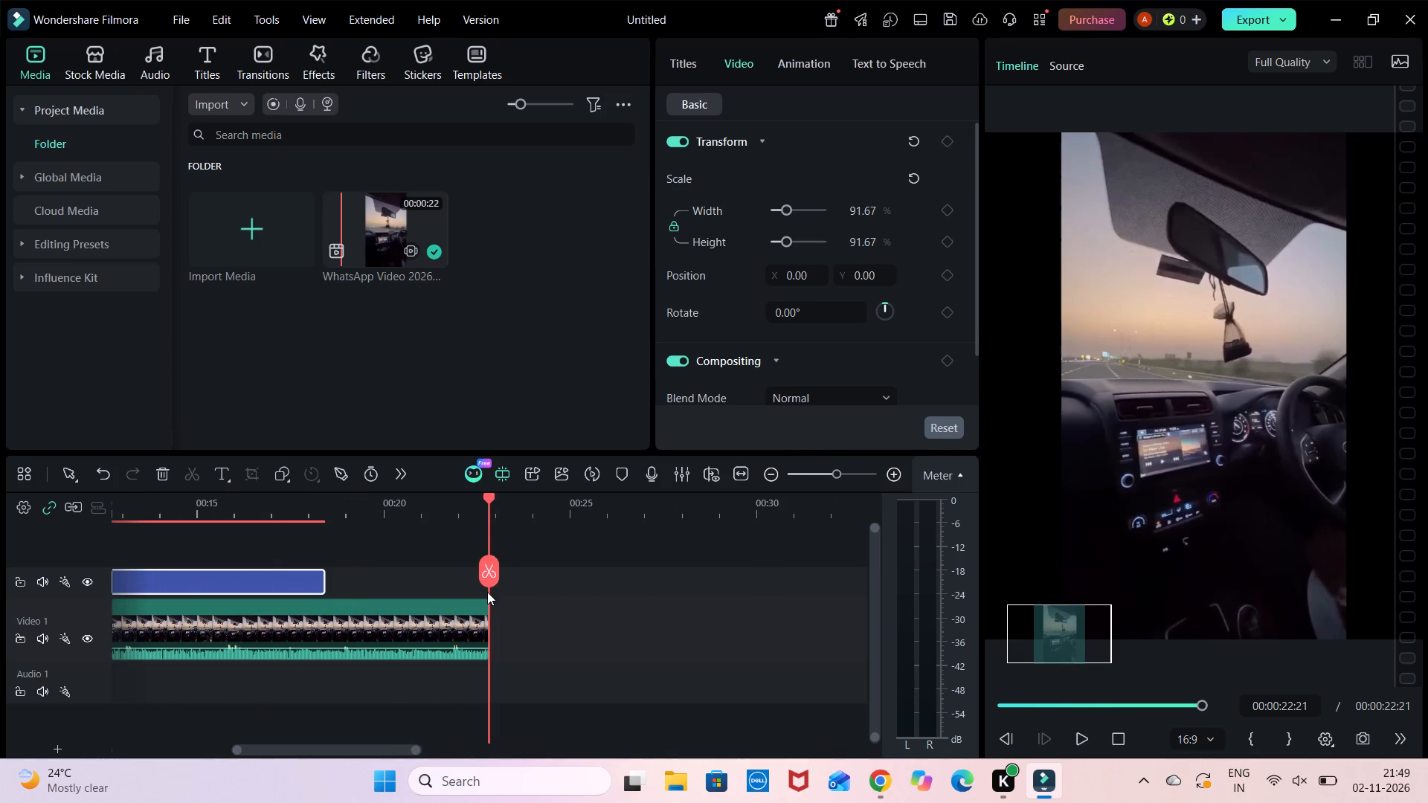
{"action": "left_click_drag", "start_coordinate": [487, 592], "coordinate": [488, 584]}
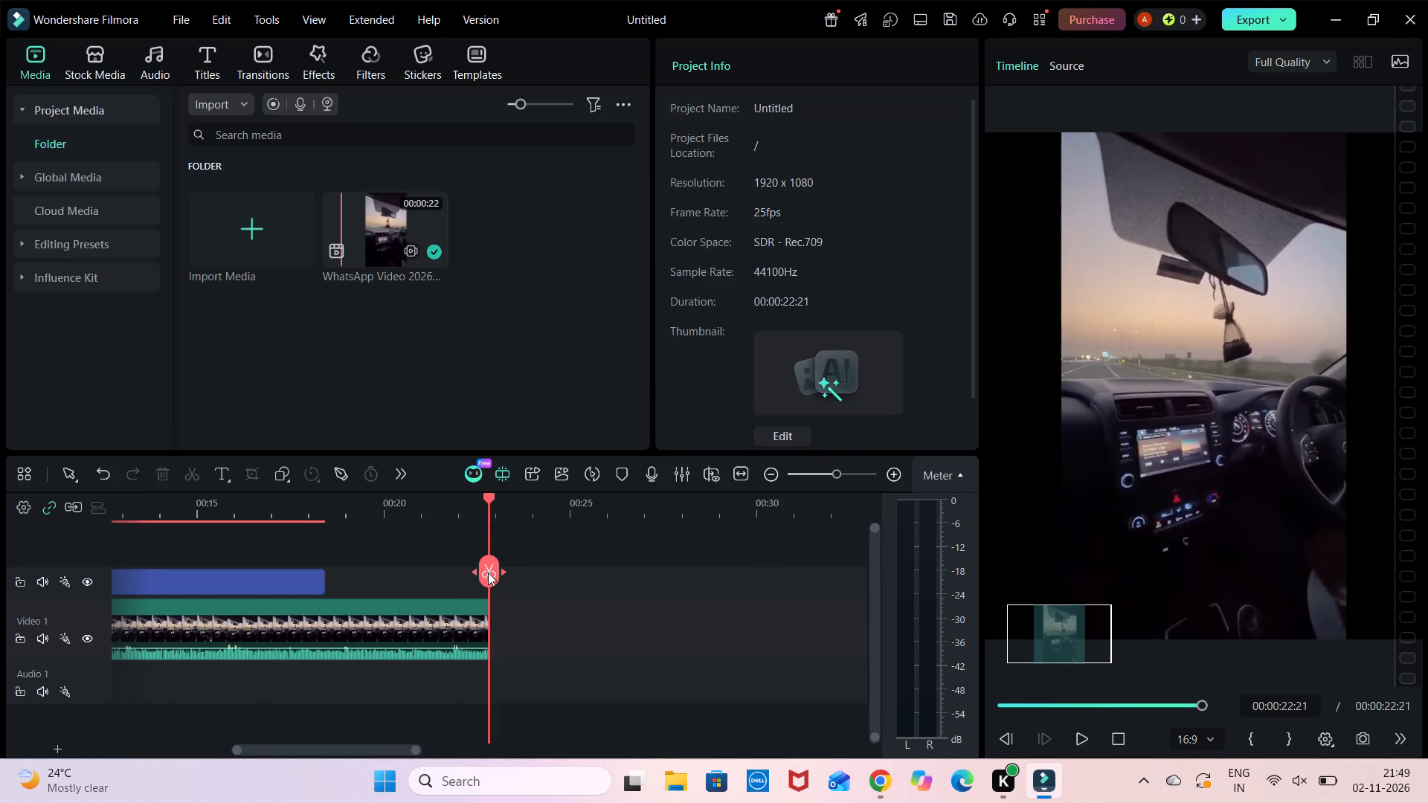
{"action": "left_click_drag", "start_coordinate": [488, 573], "coordinate": [83, 594]}
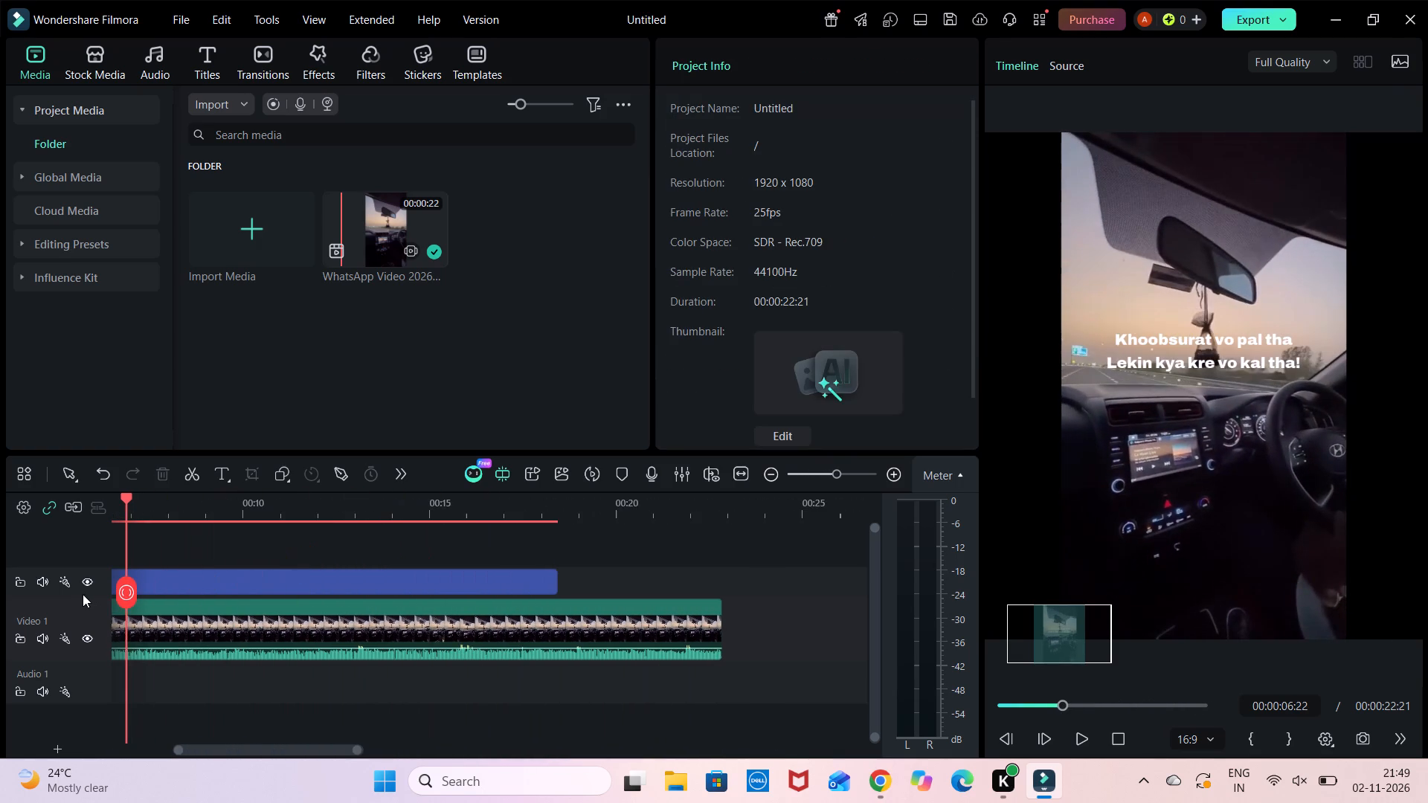
{"action": "left_click_drag", "start_coordinate": [83, 594], "coordinate": [40, 575]}
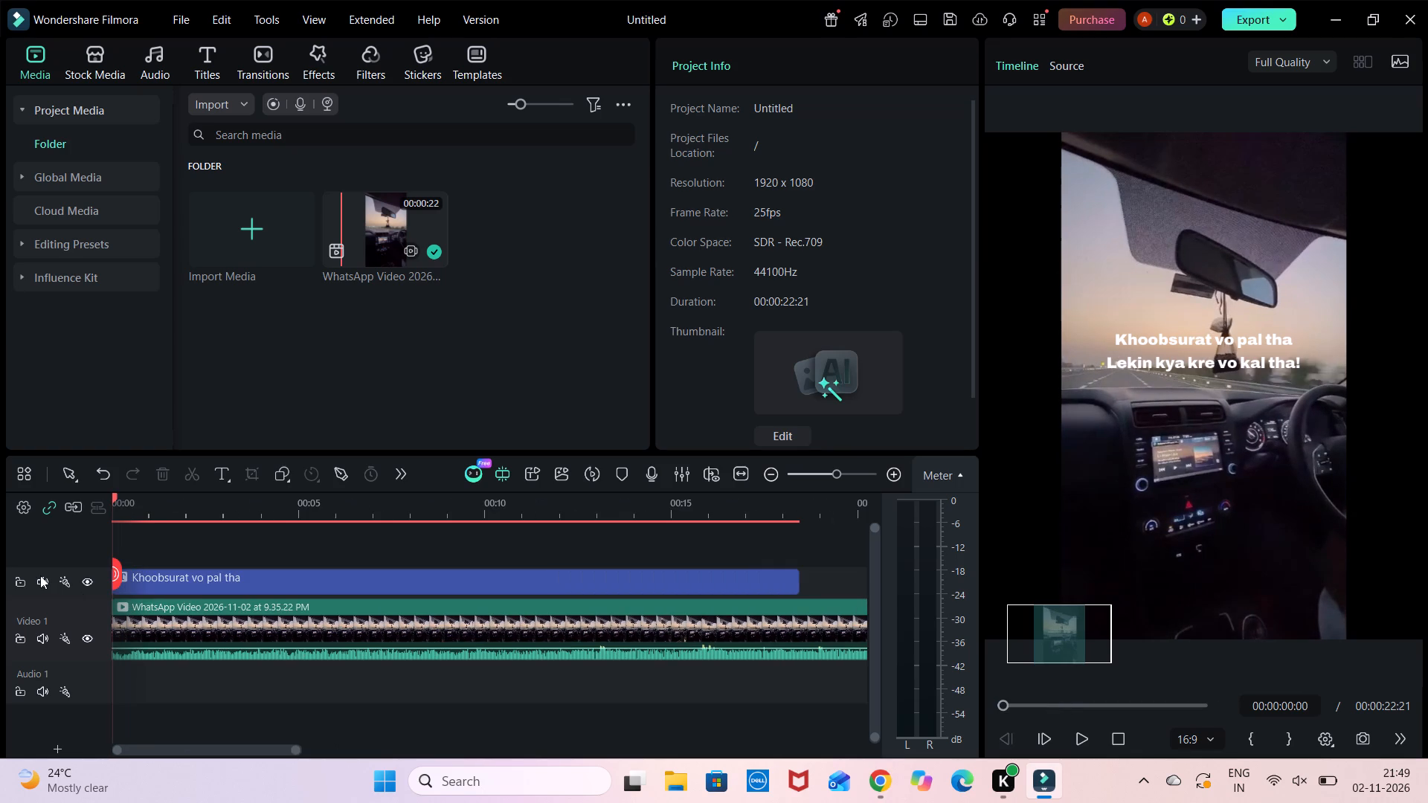
{"action": "left_click_drag", "start_coordinate": [40, 575], "coordinate": [37, 528]}
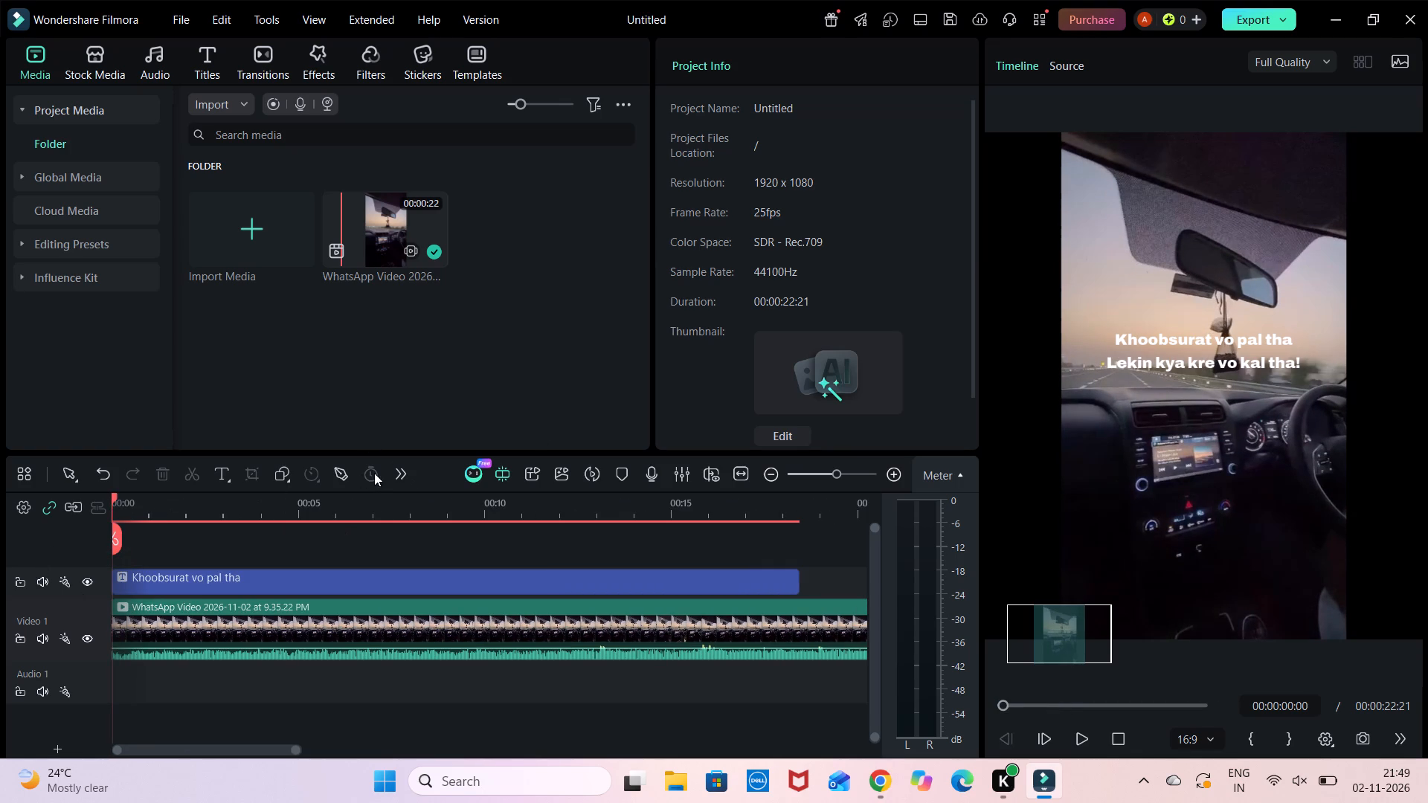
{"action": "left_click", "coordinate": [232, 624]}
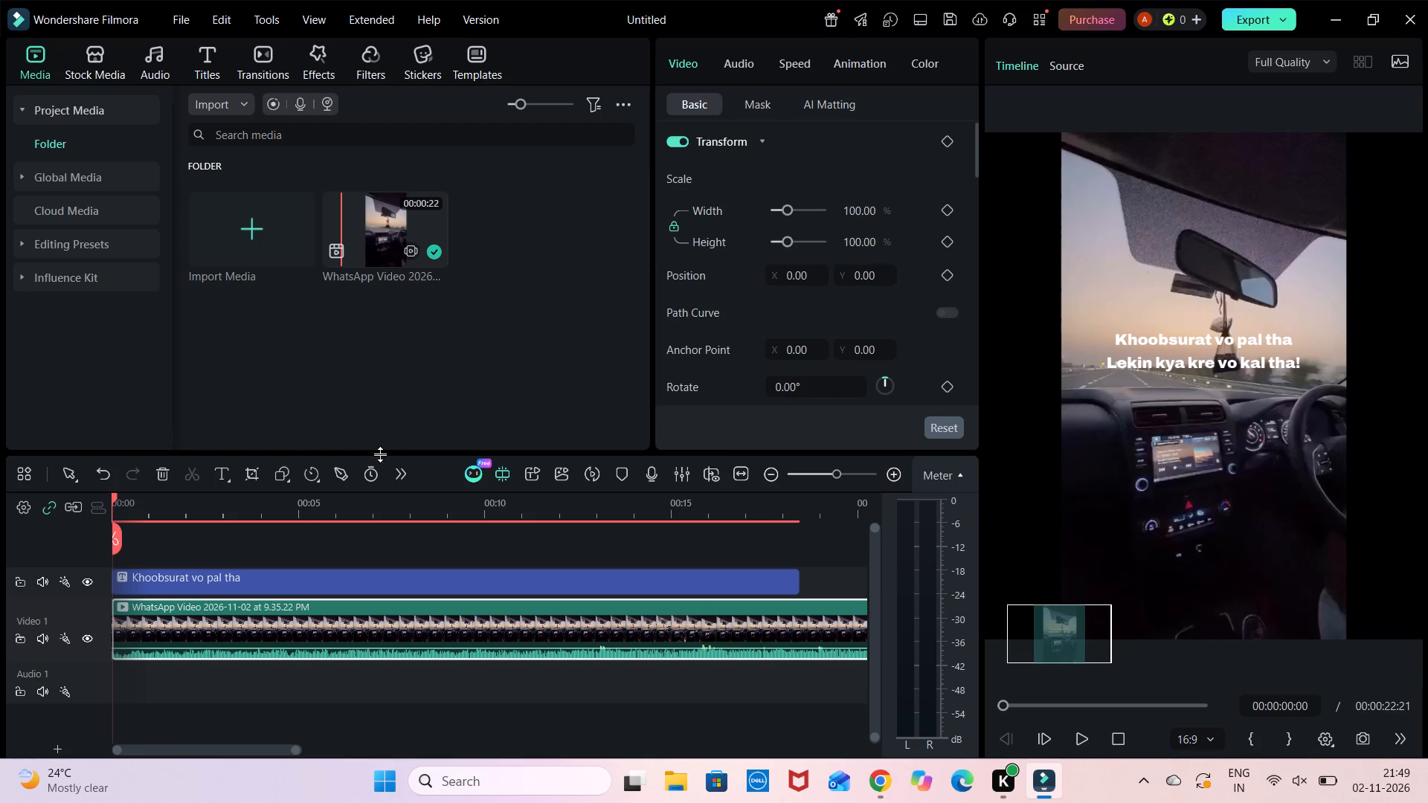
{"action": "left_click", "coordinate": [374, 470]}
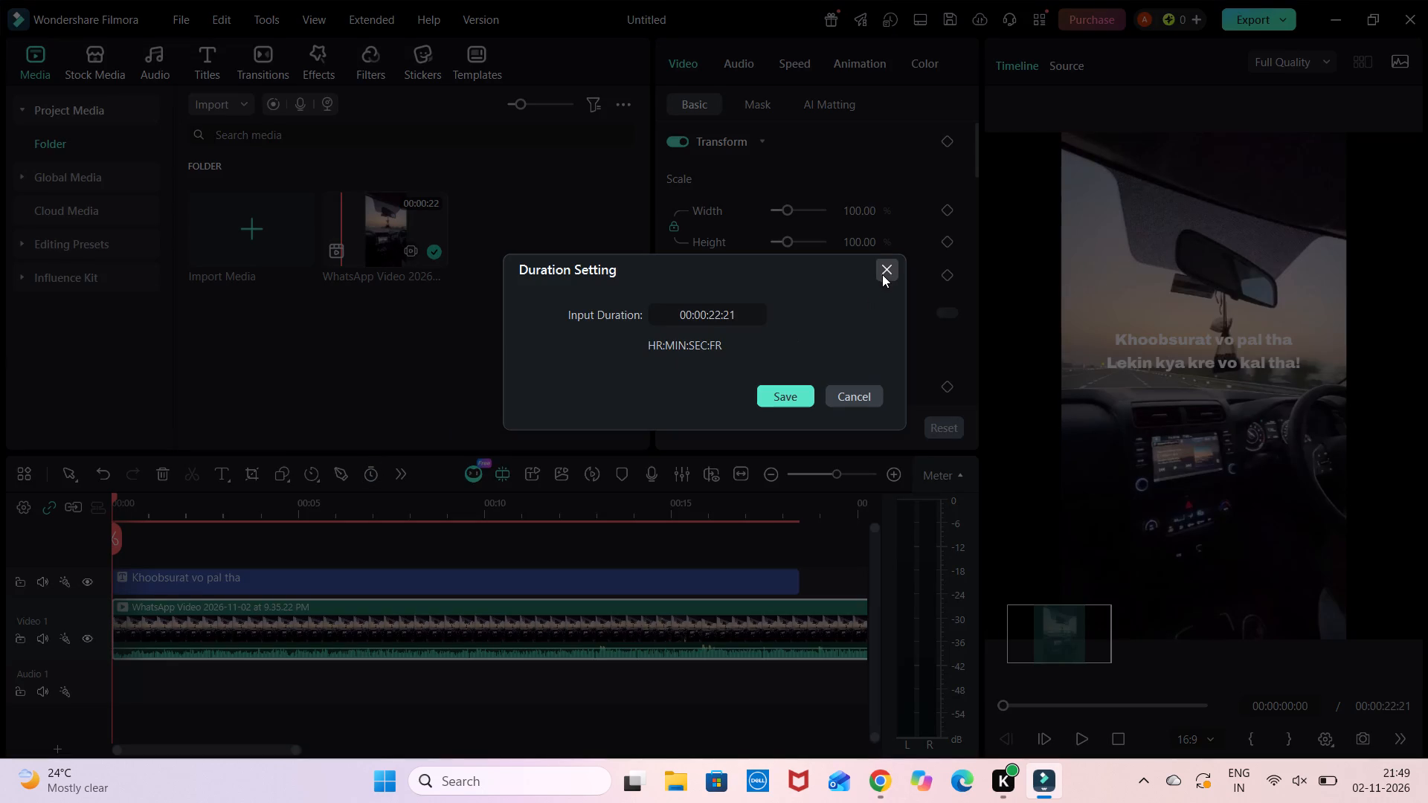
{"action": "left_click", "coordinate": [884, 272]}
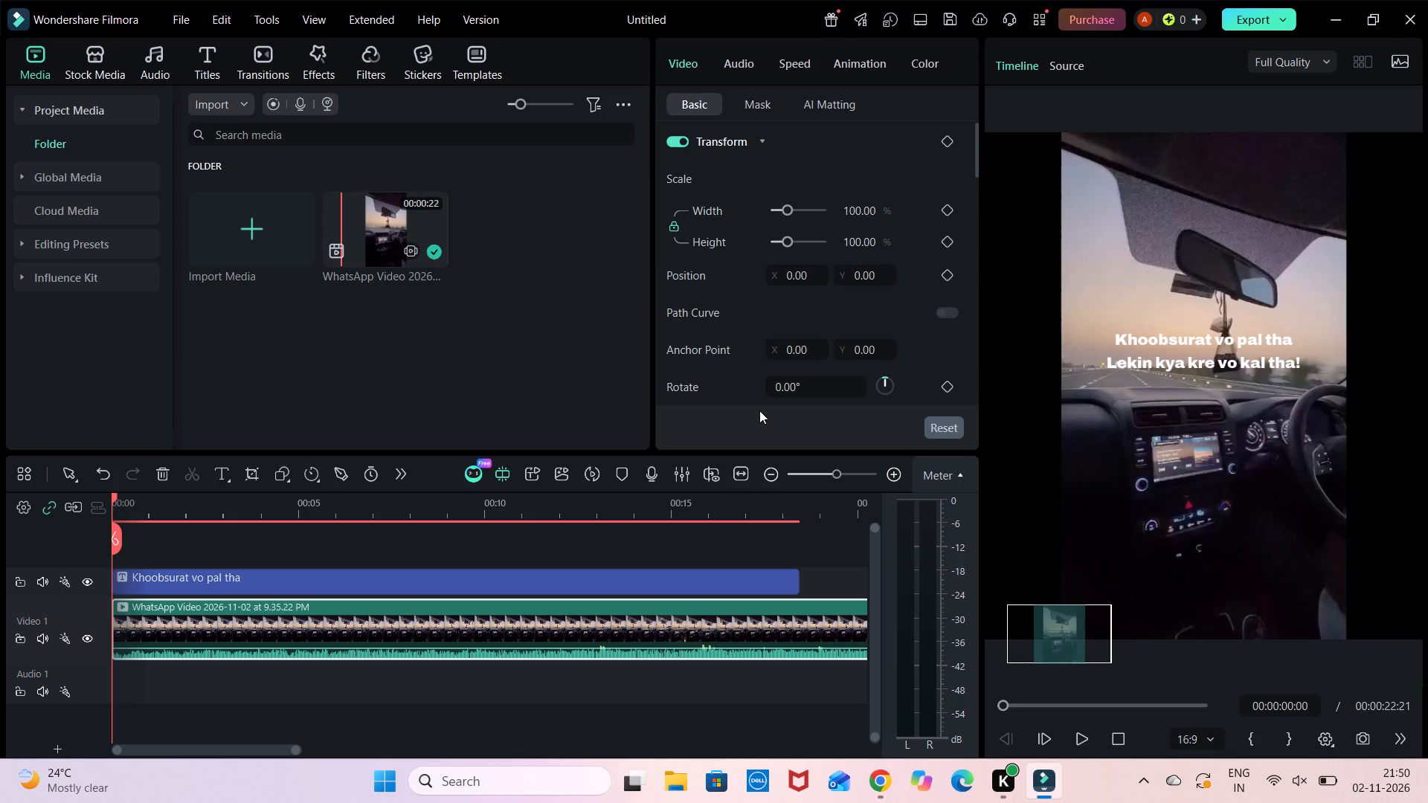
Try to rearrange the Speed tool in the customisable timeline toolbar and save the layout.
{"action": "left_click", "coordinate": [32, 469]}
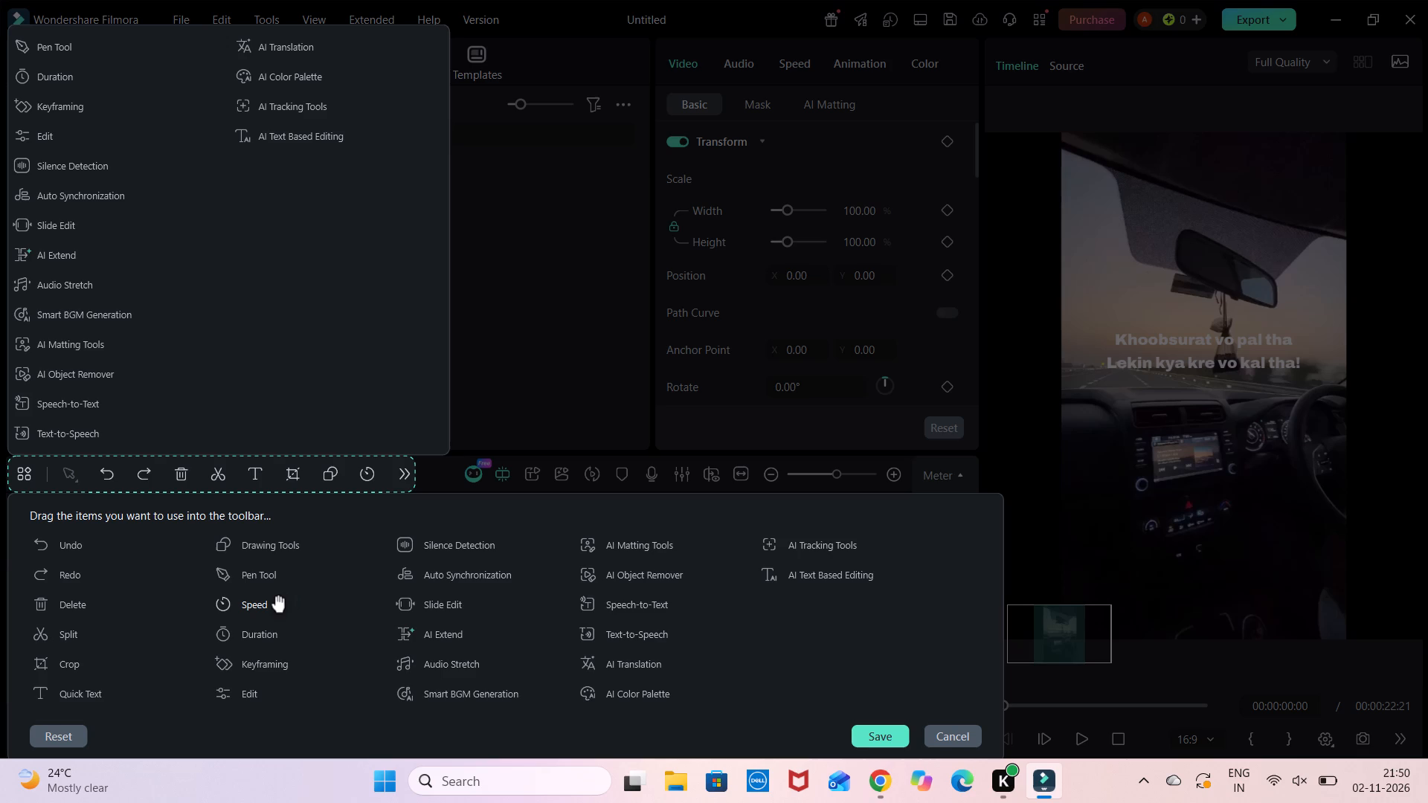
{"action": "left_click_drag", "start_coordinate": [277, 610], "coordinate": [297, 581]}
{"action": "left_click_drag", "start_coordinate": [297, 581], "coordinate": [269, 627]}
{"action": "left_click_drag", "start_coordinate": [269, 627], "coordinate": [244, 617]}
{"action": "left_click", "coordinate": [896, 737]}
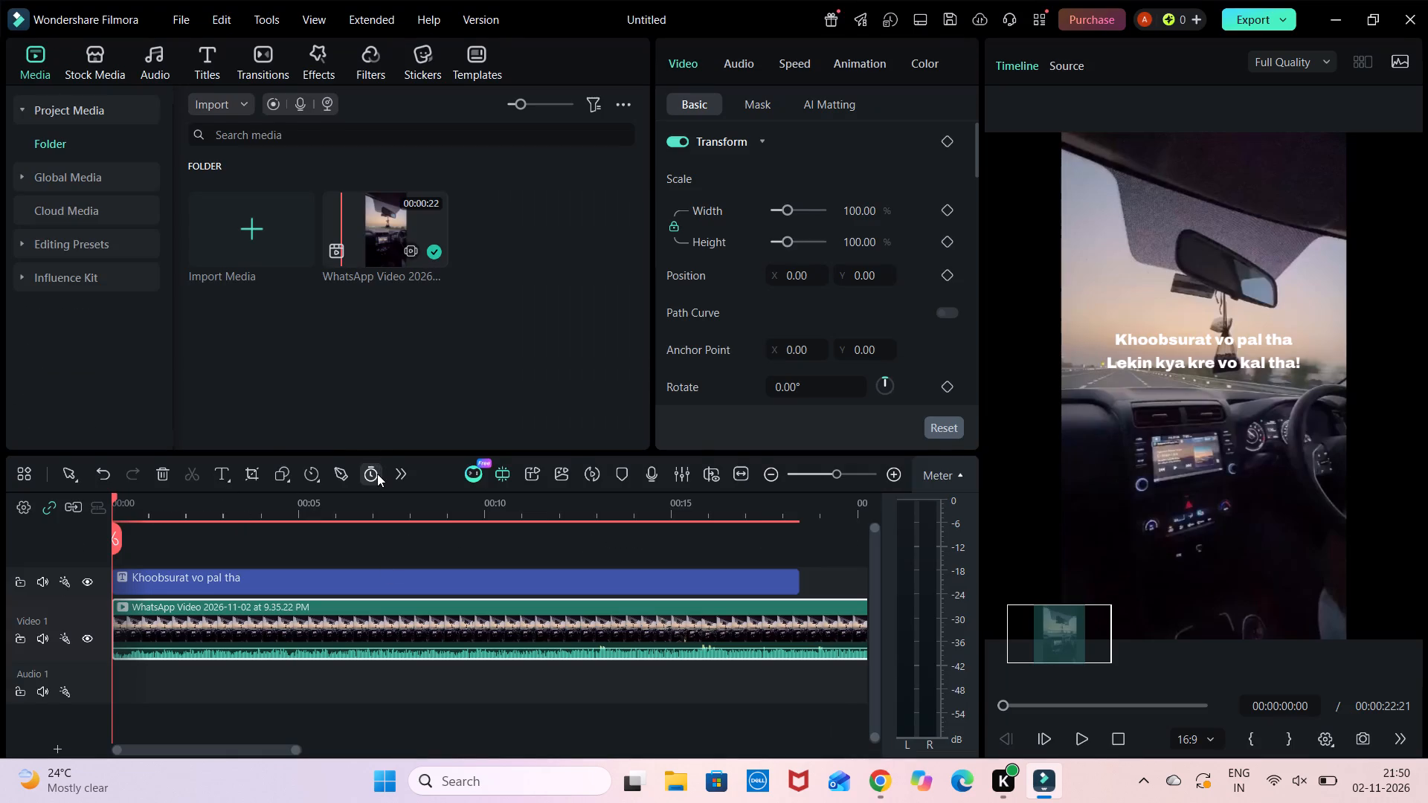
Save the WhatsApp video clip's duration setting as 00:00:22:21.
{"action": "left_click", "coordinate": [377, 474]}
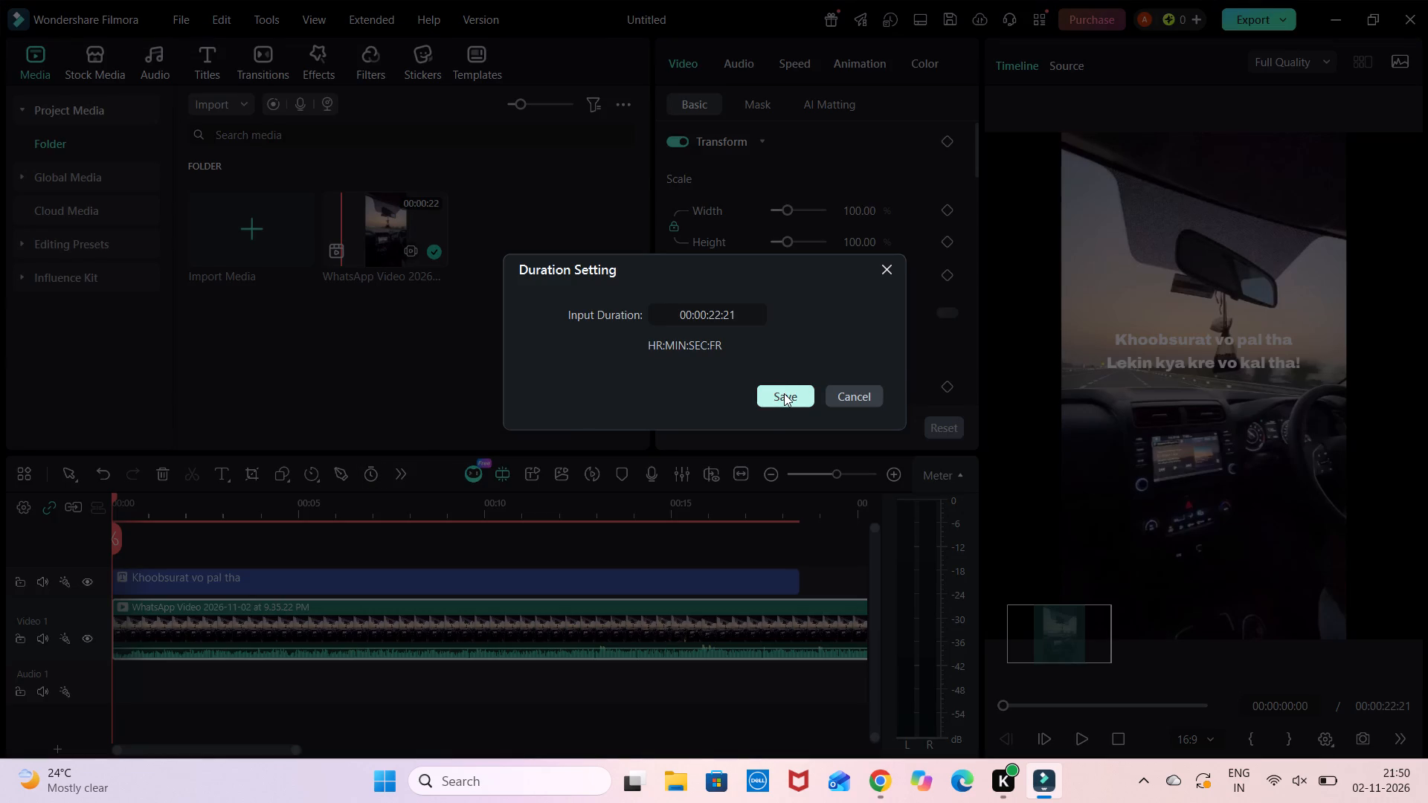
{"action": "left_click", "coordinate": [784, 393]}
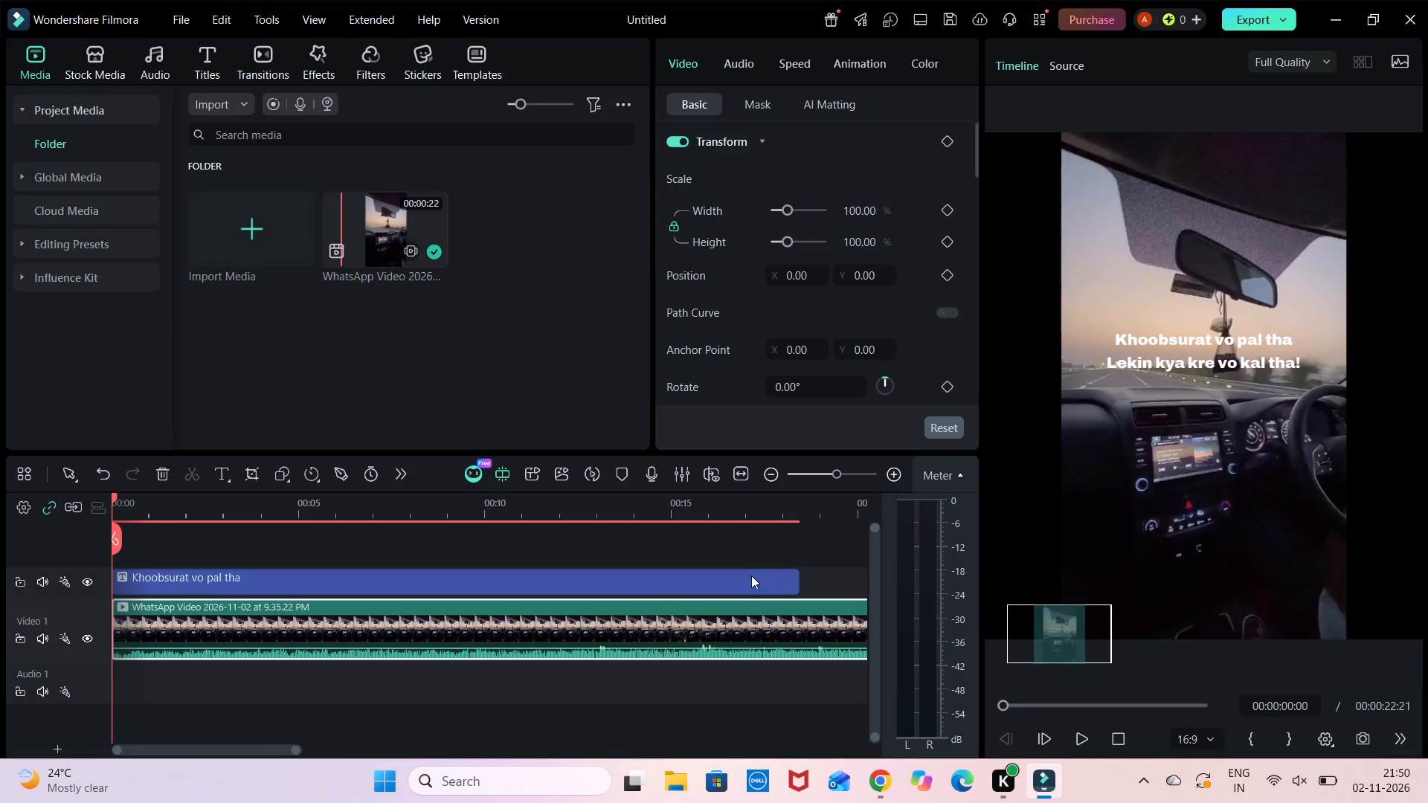
Play the timeline from the start to its end and open the trending transitions library.
{"action": "scroll", "coordinate": [713, 618], "scroll_direction": "left", "scroll_amount": 1}
{"action": "scroll", "coordinate": [713, 618], "scroll_direction": "right", "scroll_amount": 6}
{"action": "left_click", "coordinate": [1075, 739]}
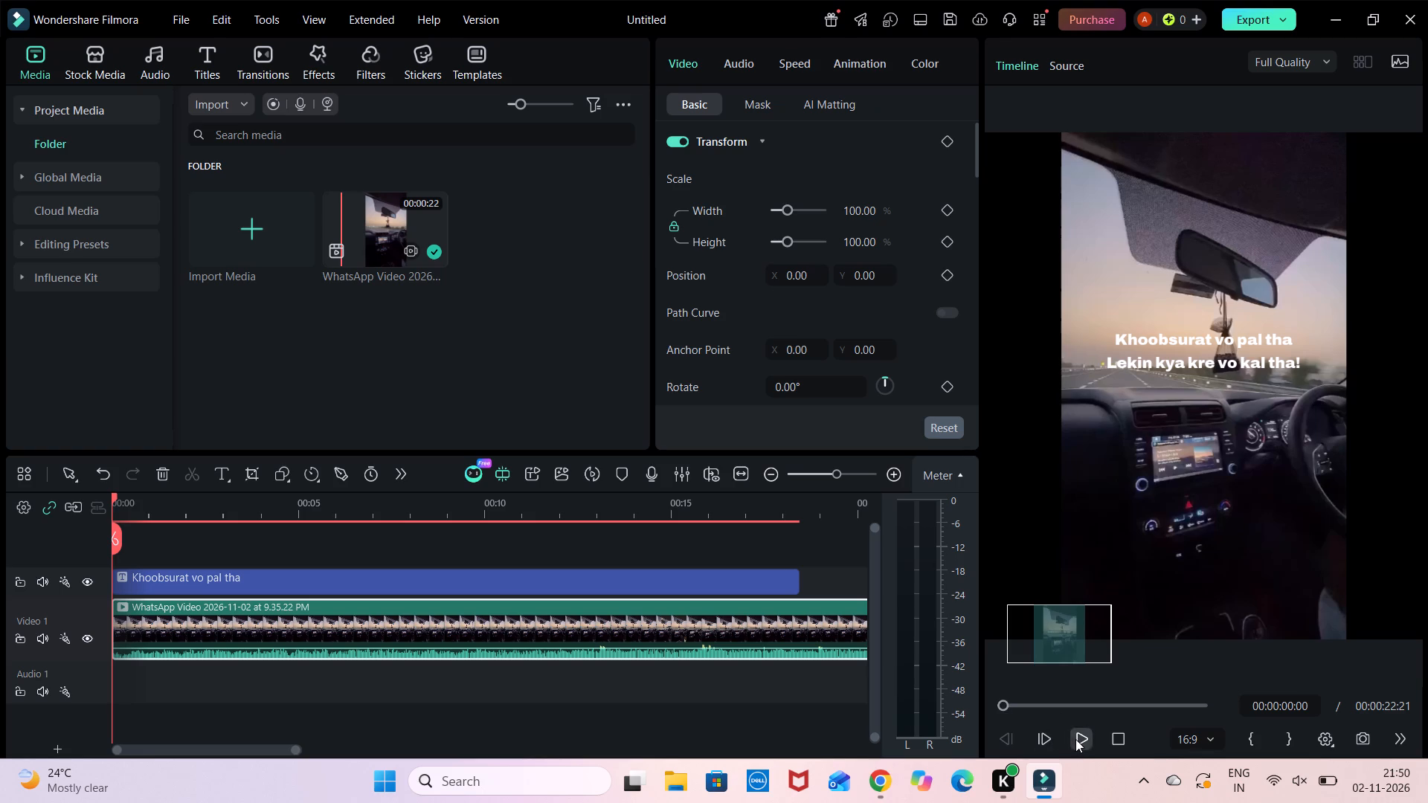
{"action": "left_click", "coordinate": [270, 53]}
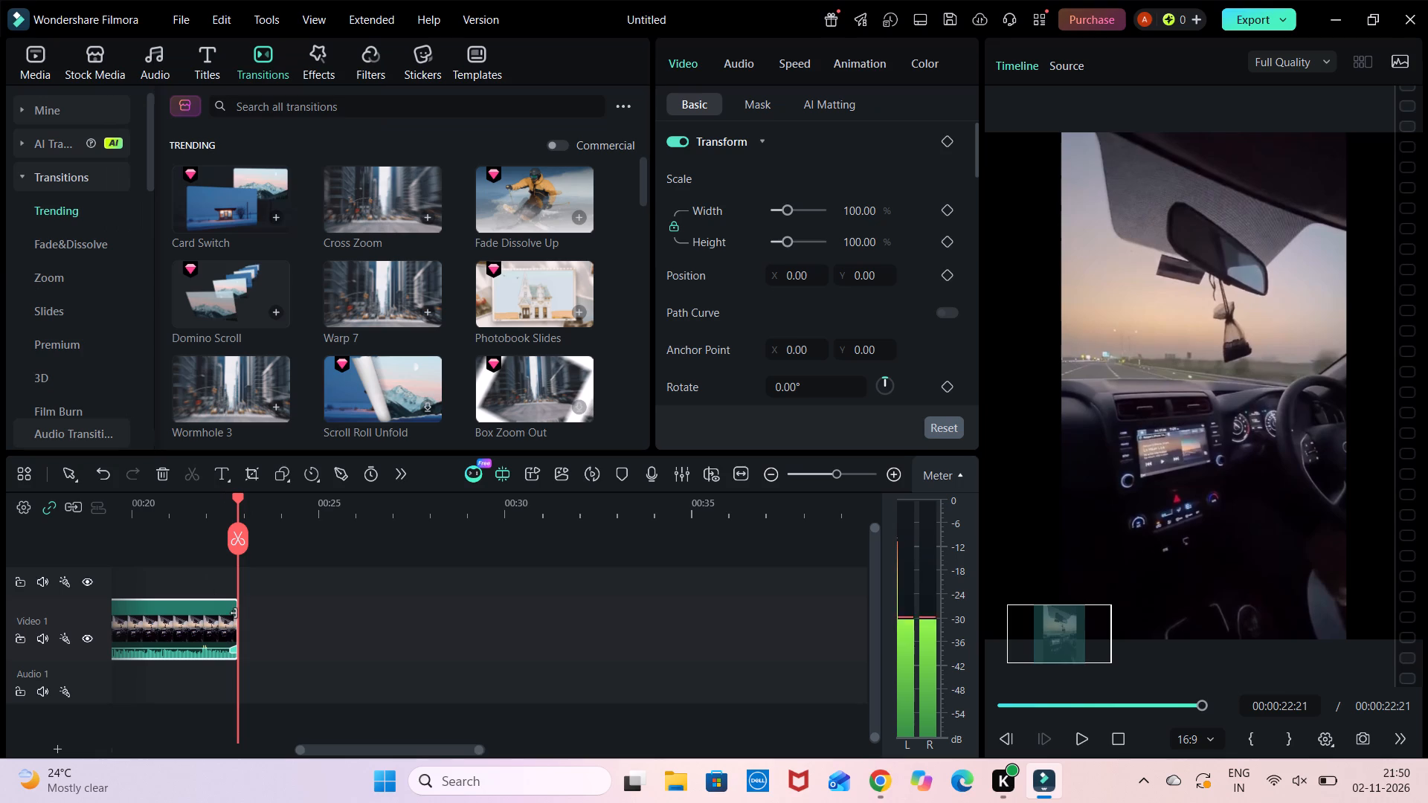
Trim the end of the WhatsApp video clip so that it lasts 00:00:19:00, just past the title's end.
{"action": "left_click_drag", "start_coordinate": [234, 613], "coordinate": [112, 620]}
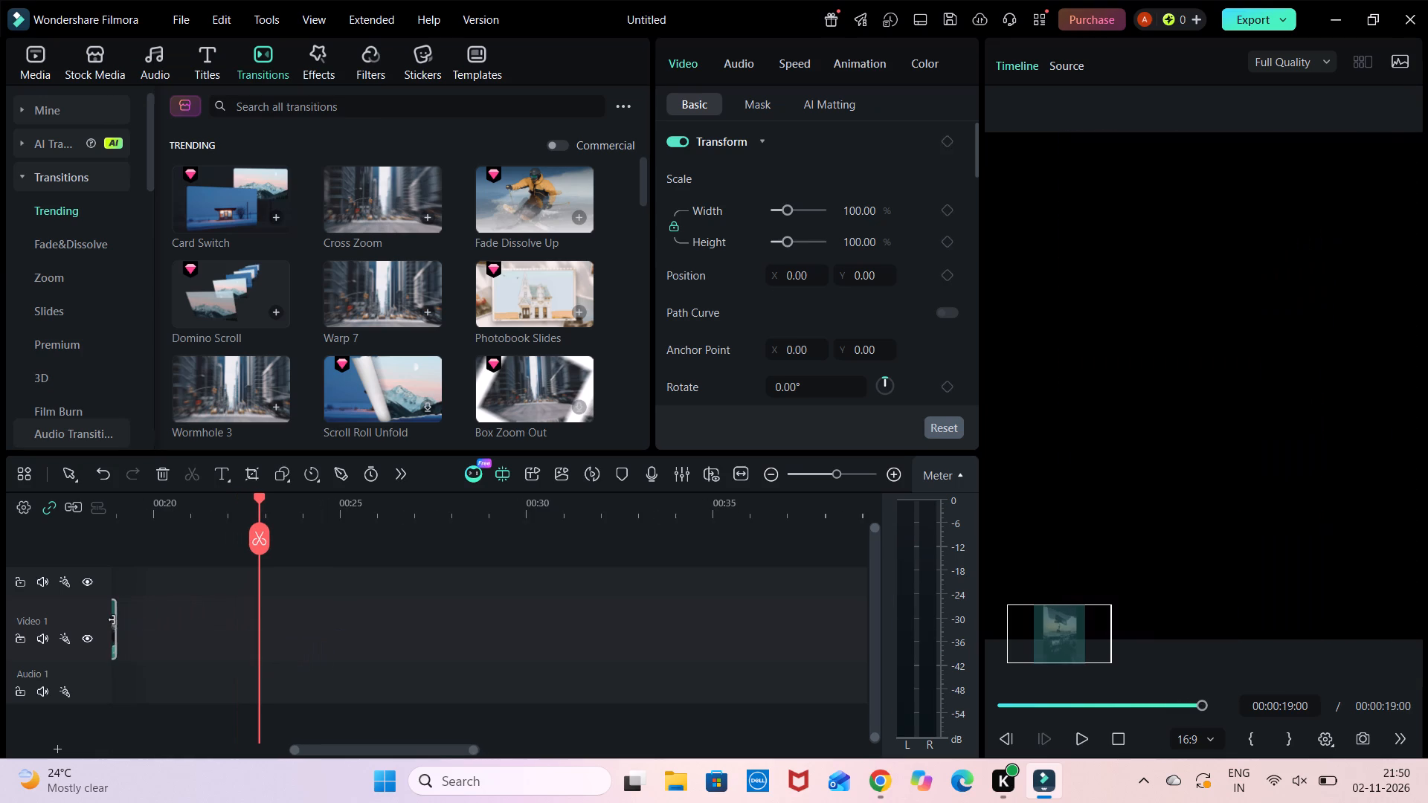
{"action": "scroll", "coordinate": [323, 639], "scroll_direction": "right", "scroll_amount": 9}
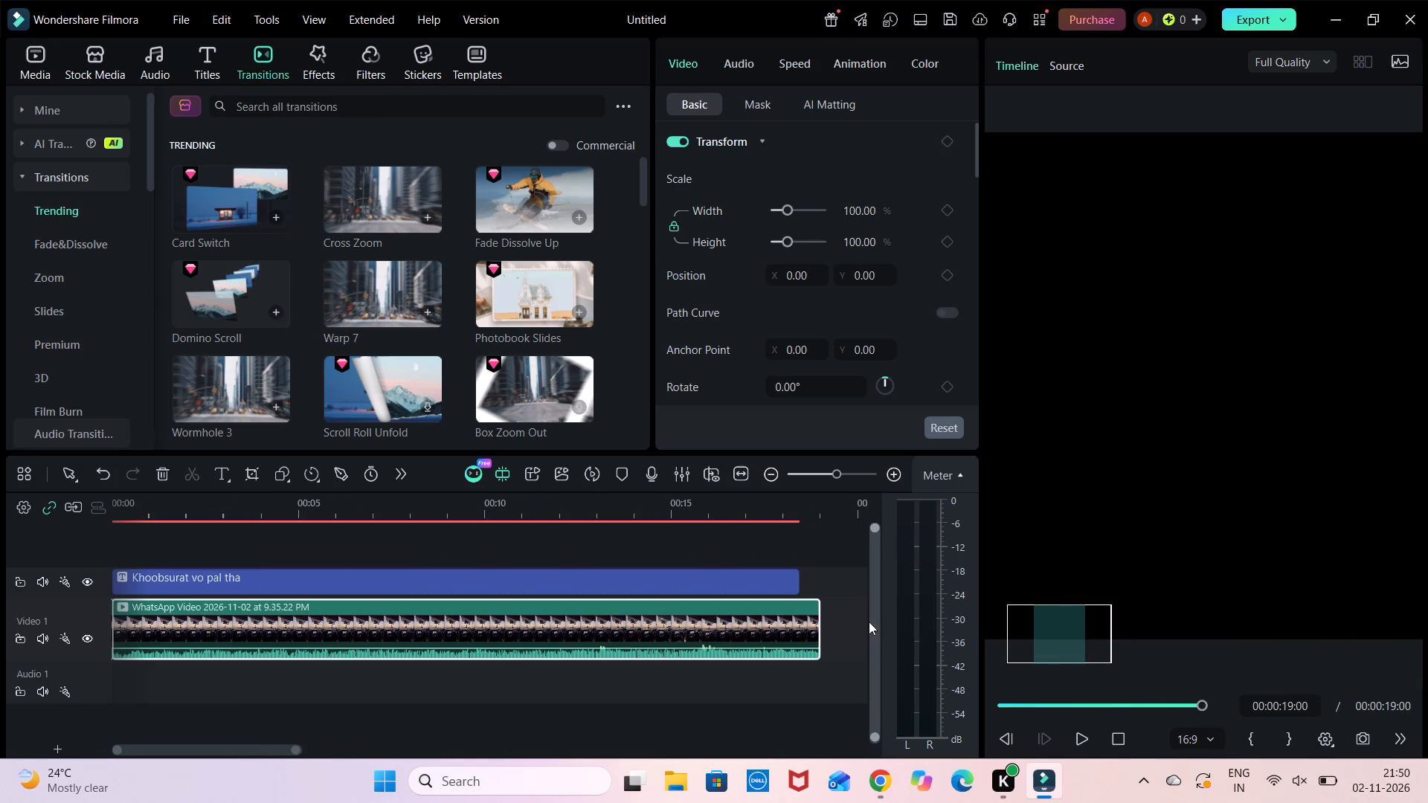
Add the Cross Zoom transition to the start of the WhatsApp video clip and shorten it to 00:00:00:18.
{"action": "left_click", "coordinate": [845, 620]}
{"action": "left_click", "coordinate": [552, 646]}
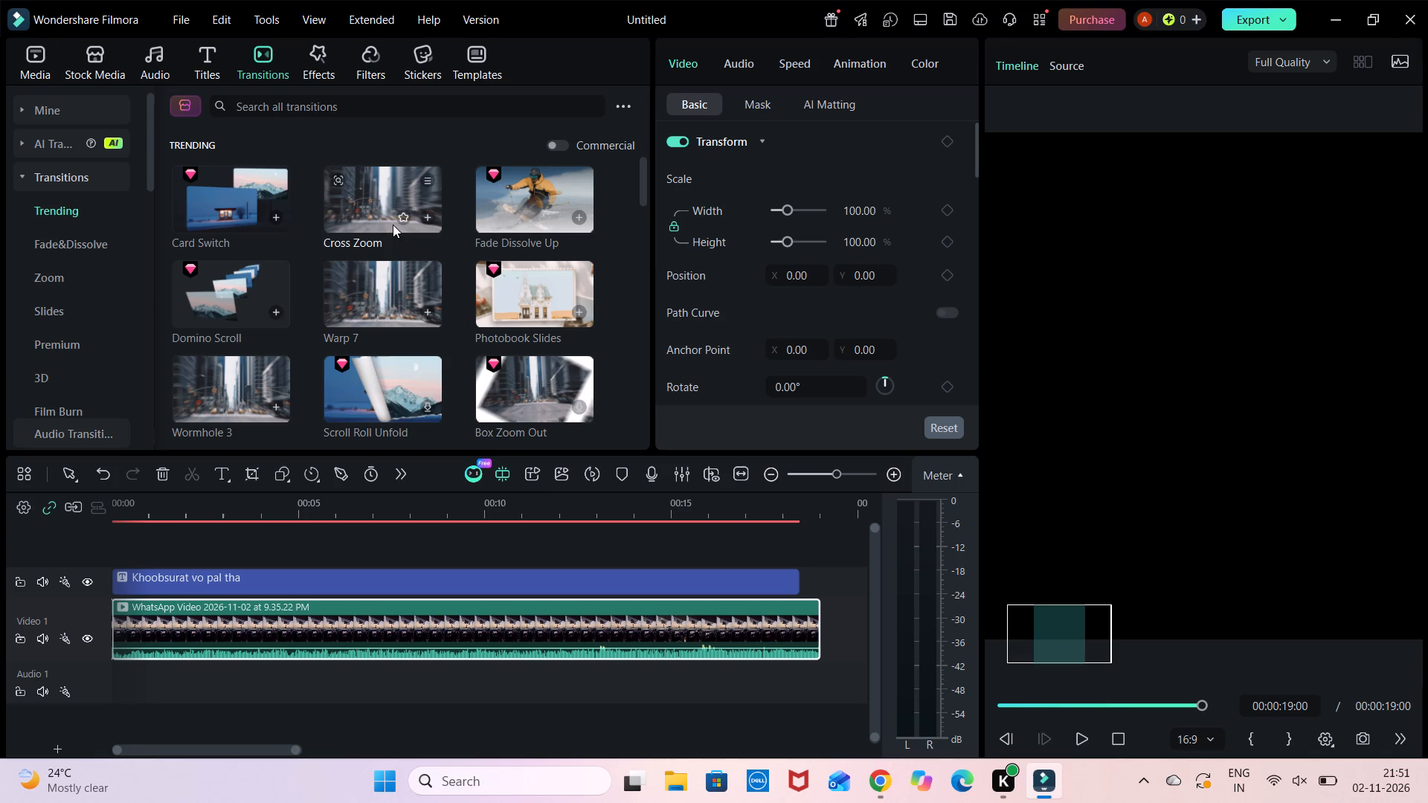
{"action": "left_click_drag", "start_coordinate": [392, 225], "coordinate": [106, 631]}
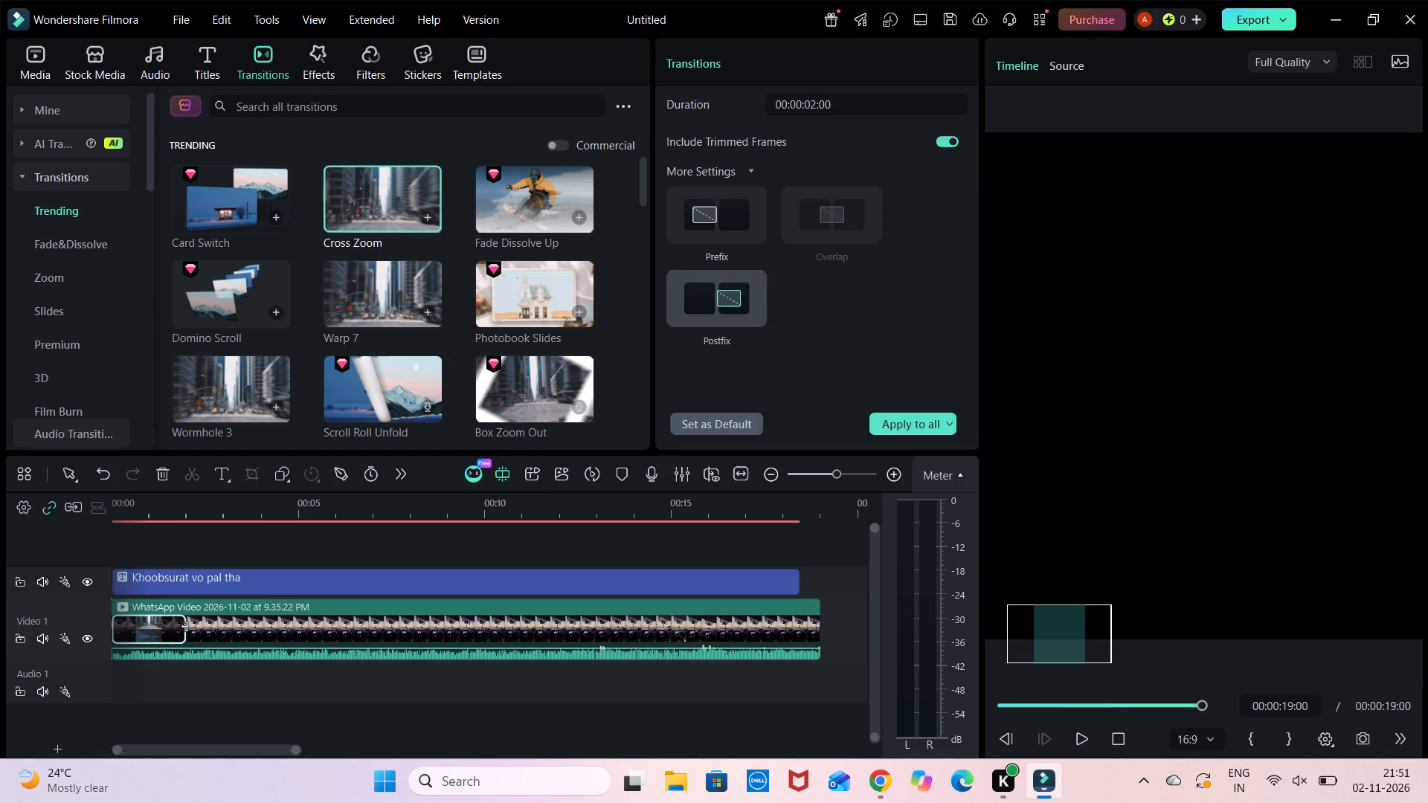
{"action": "left_click_drag", "start_coordinate": [185, 627], "coordinate": [139, 631]}
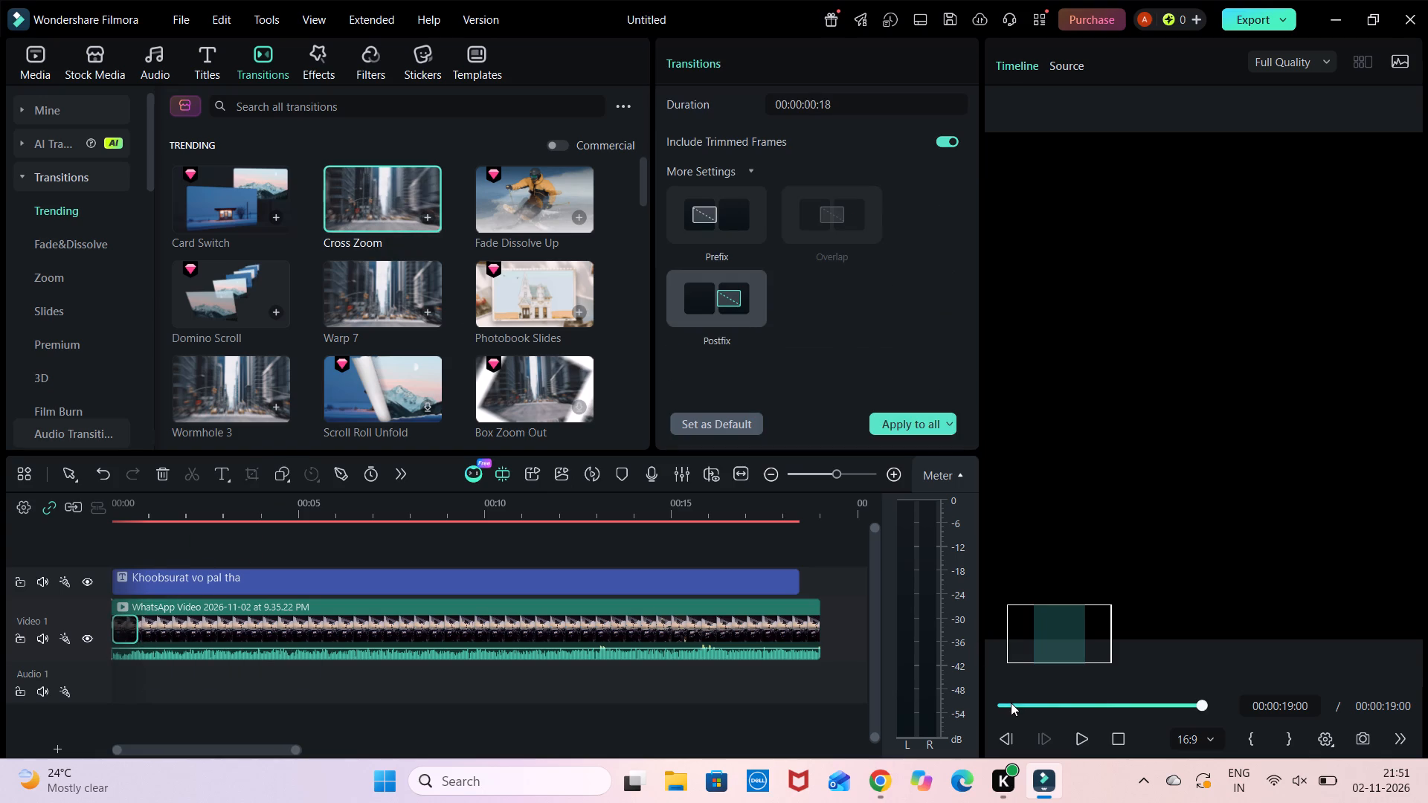
Play the opening of the timeline repeatedly to preview the Cross Zoom transition with the title.
{"action": "left_click", "coordinate": [1011, 703]}
{"action": "left_click", "coordinate": [1078, 741]}
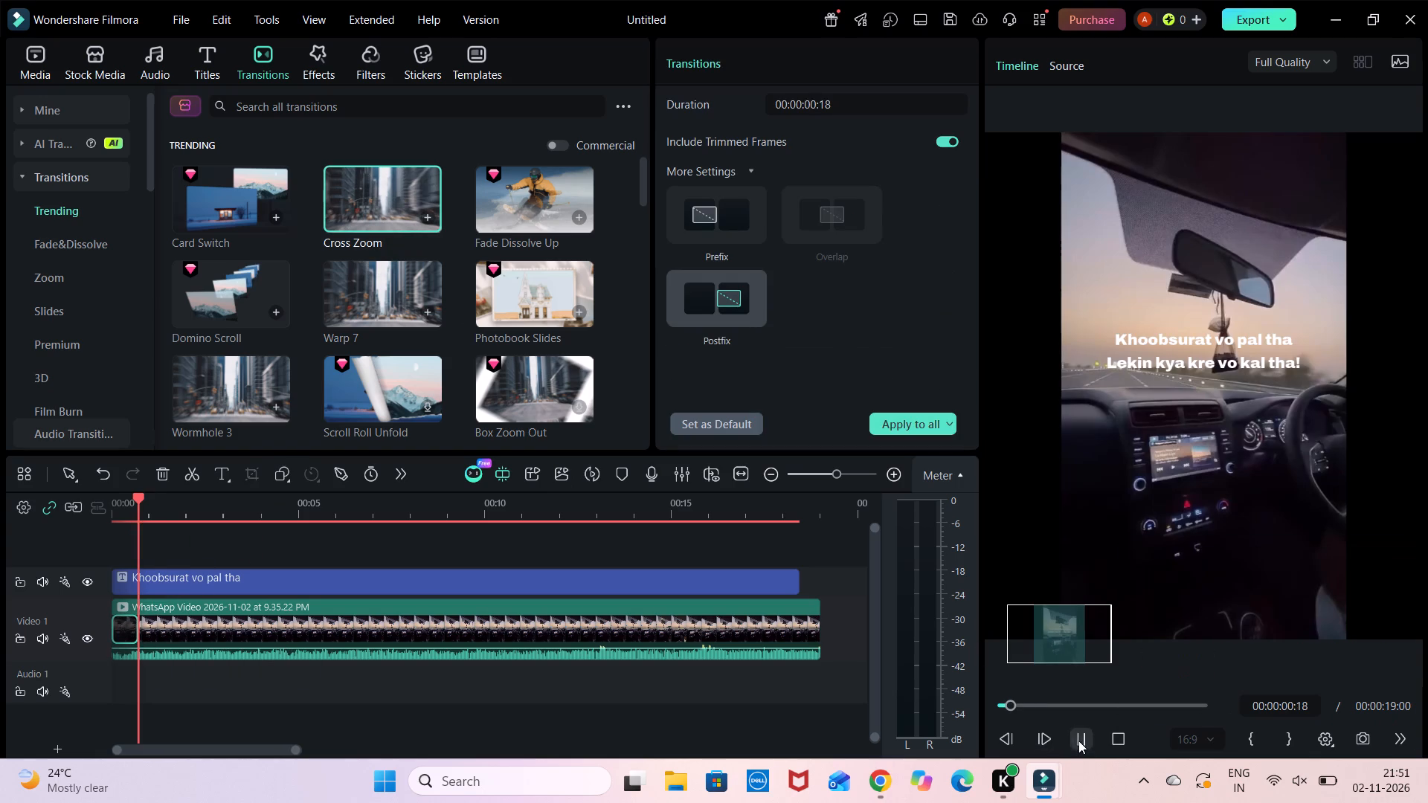
{"action": "left_click_drag", "start_coordinate": [1016, 704], "coordinate": [964, 705]}
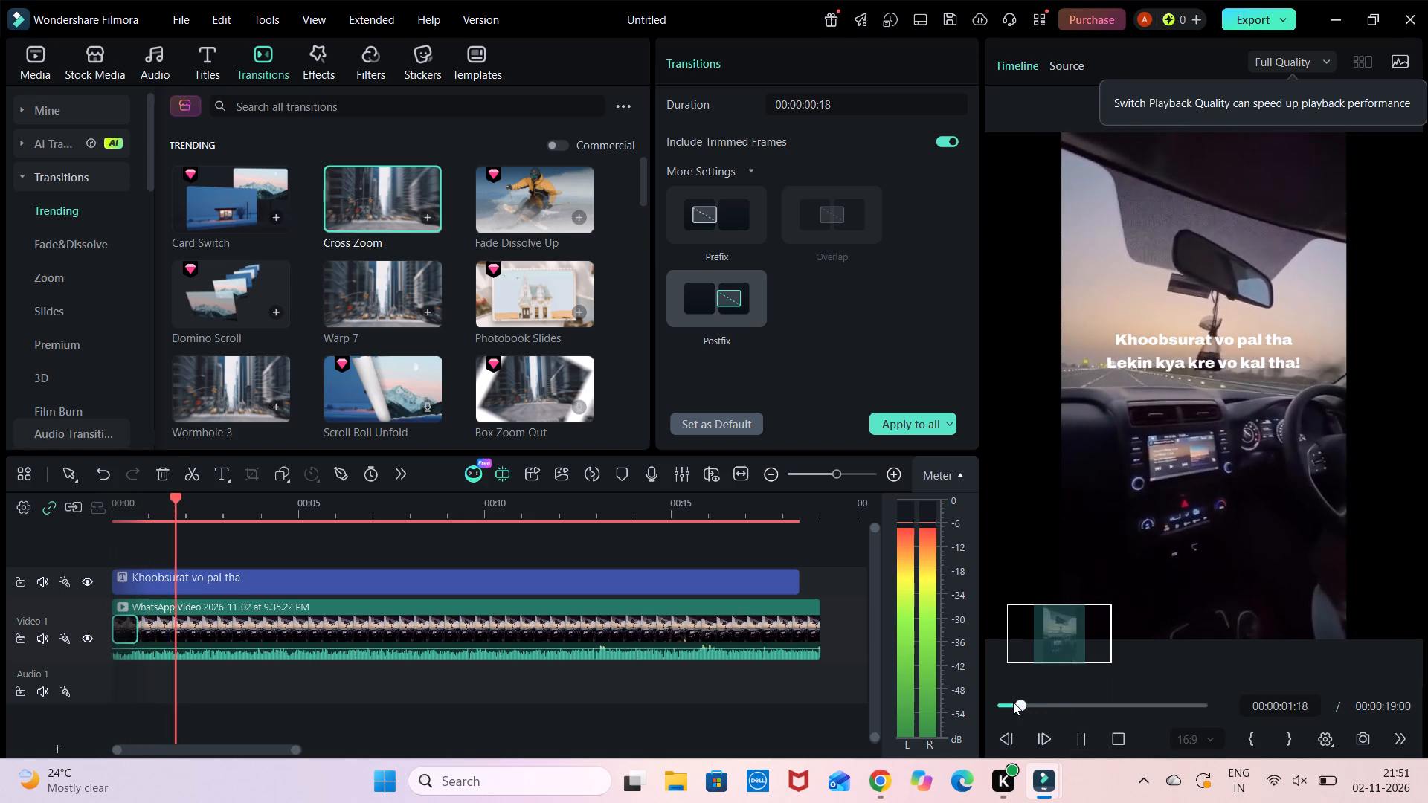
{"action": "left_click_drag", "start_coordinate": [1013, 702], "coordinate": [983, 707]}
{"action": "left_click", "coordinate": [1080, 735]}
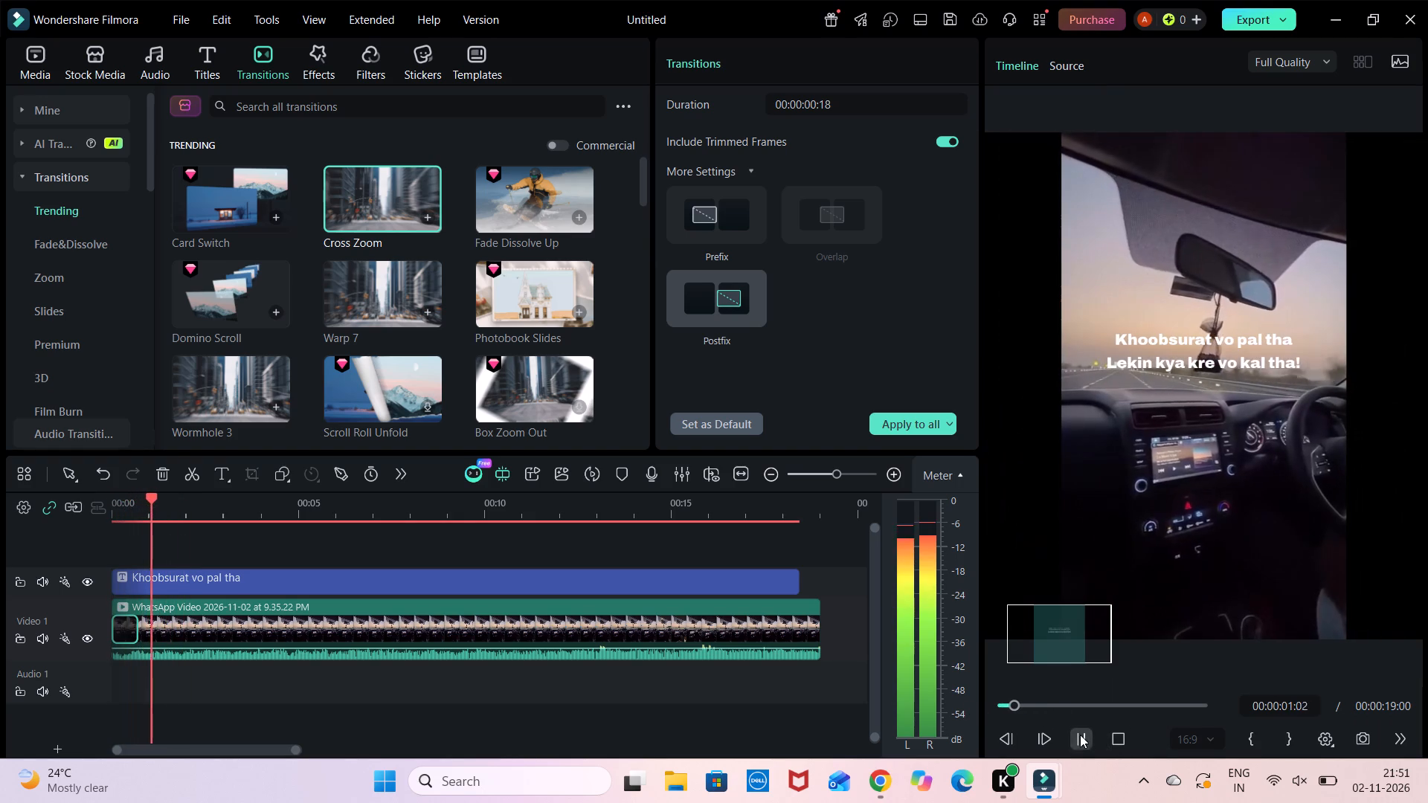
Shift the "Khoobsurat vo pal tha" title later on its track so that its end aligns with the video clip's end.
{"action": "left_click_drag", "start_coordinate": [139, 579], "coordinate": [157, 581]}
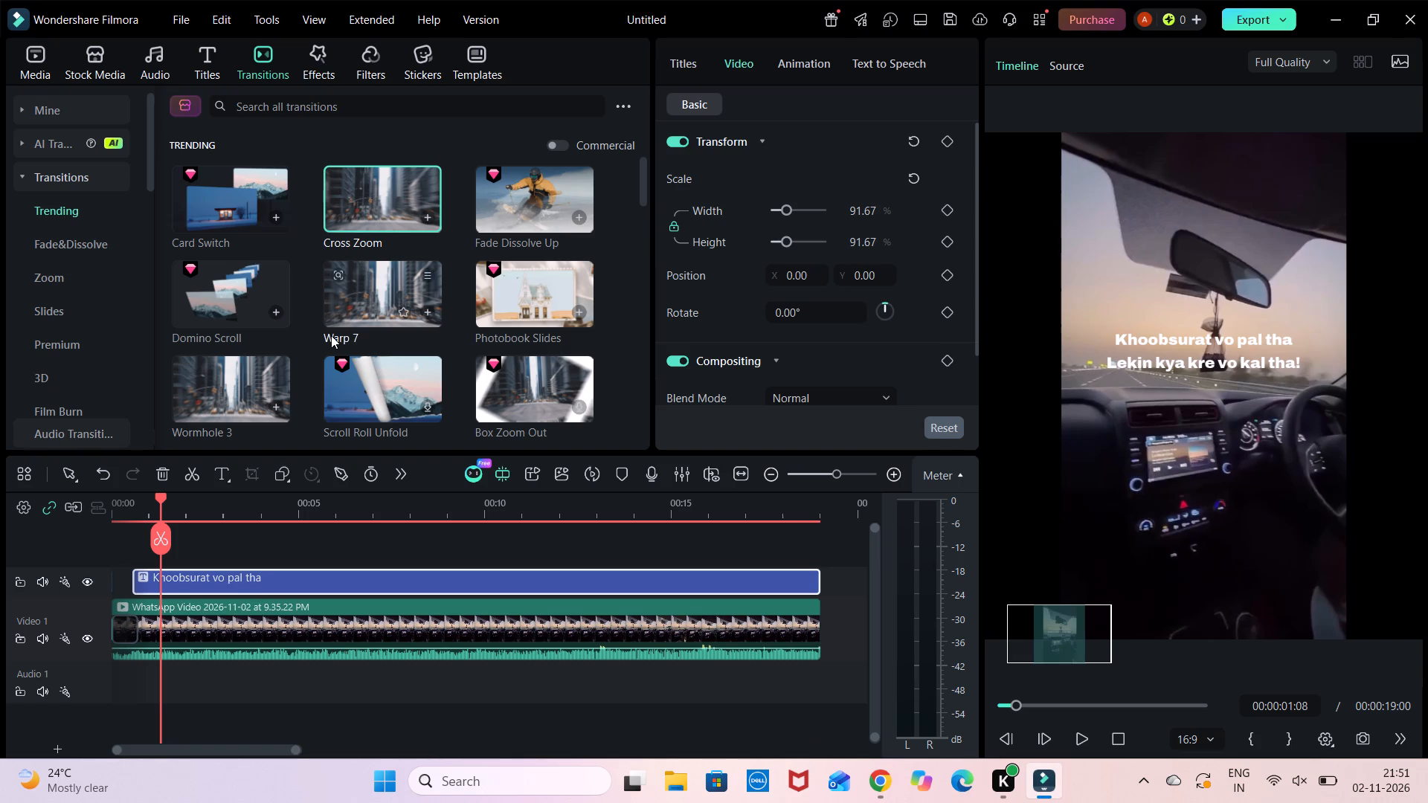
Browse the trending transitions library for another transition.
{"action": "scroll", "coordinate": [331, 335], "scroll_direction": "up", "scroll_amount": 1}
{"action": "scroll", "coordinate": [443, 339], "scroll_direction": "down", "scroll_amount": 1}
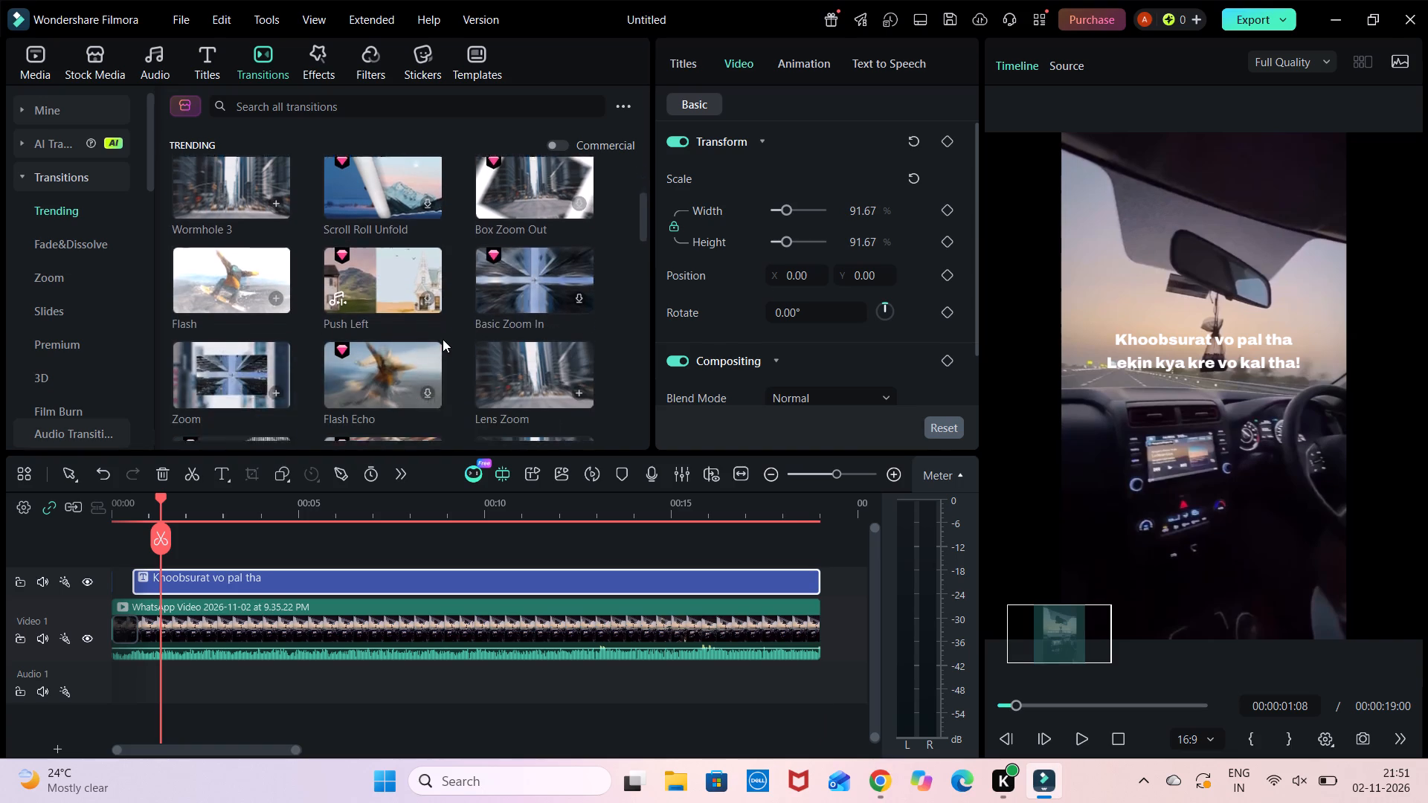
{"action": "scroll", "coordinate": [443, 339], "scroll_direction": "down", "scroll_amount": 1}
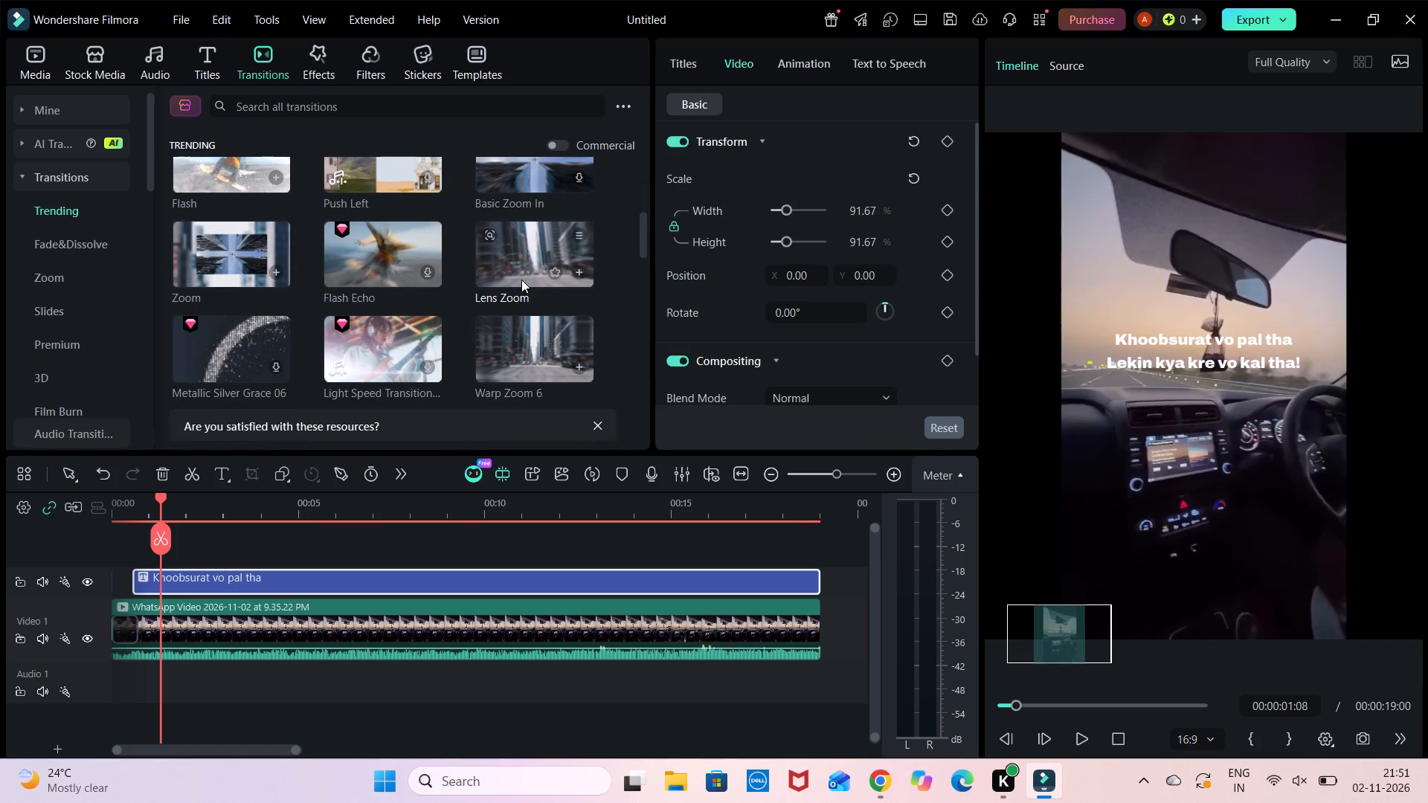
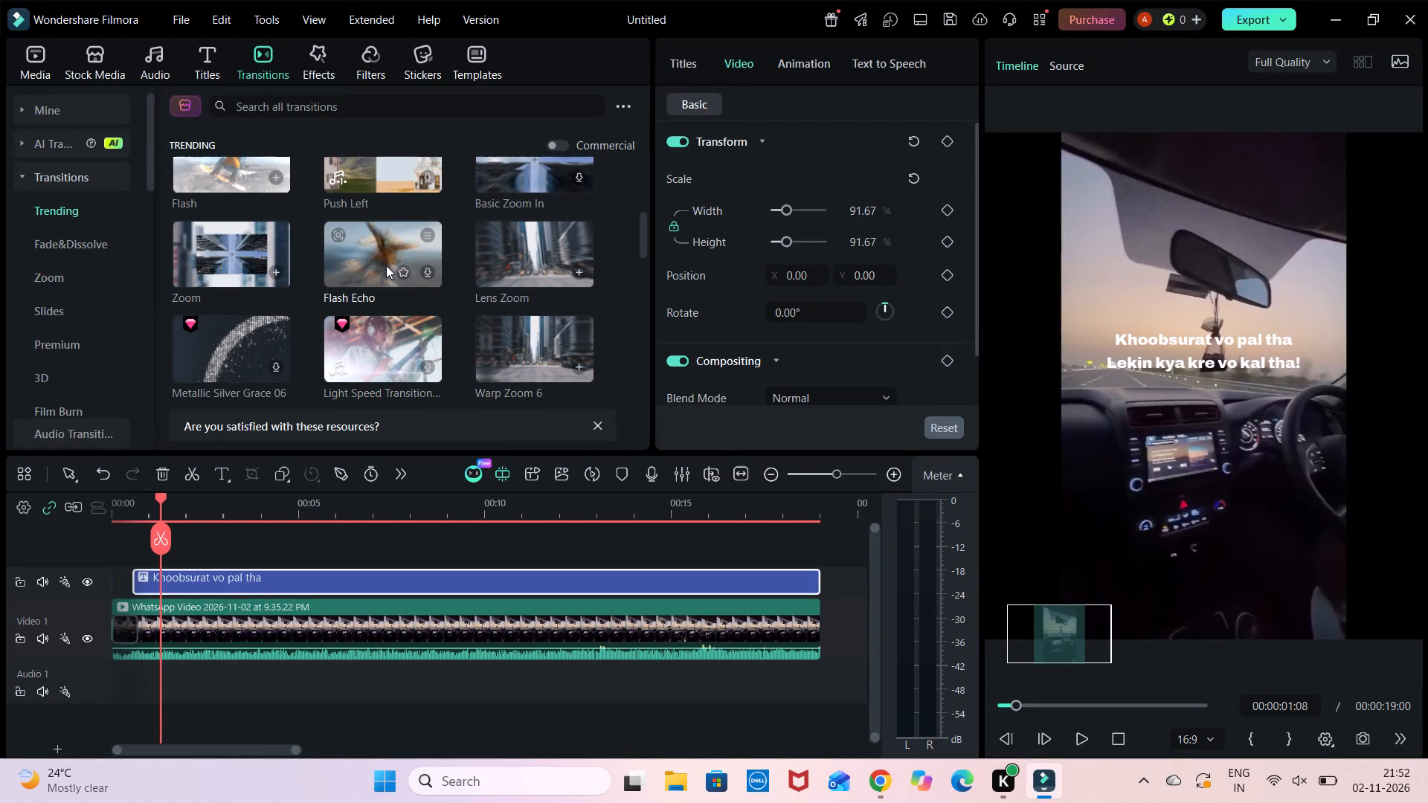
Search the transitions library for "slow zoom" using the suggested search term.
{"action": "scroll", "coordinate": [386, 265], "scroll_direction": "down", "scroll_amount": 1}
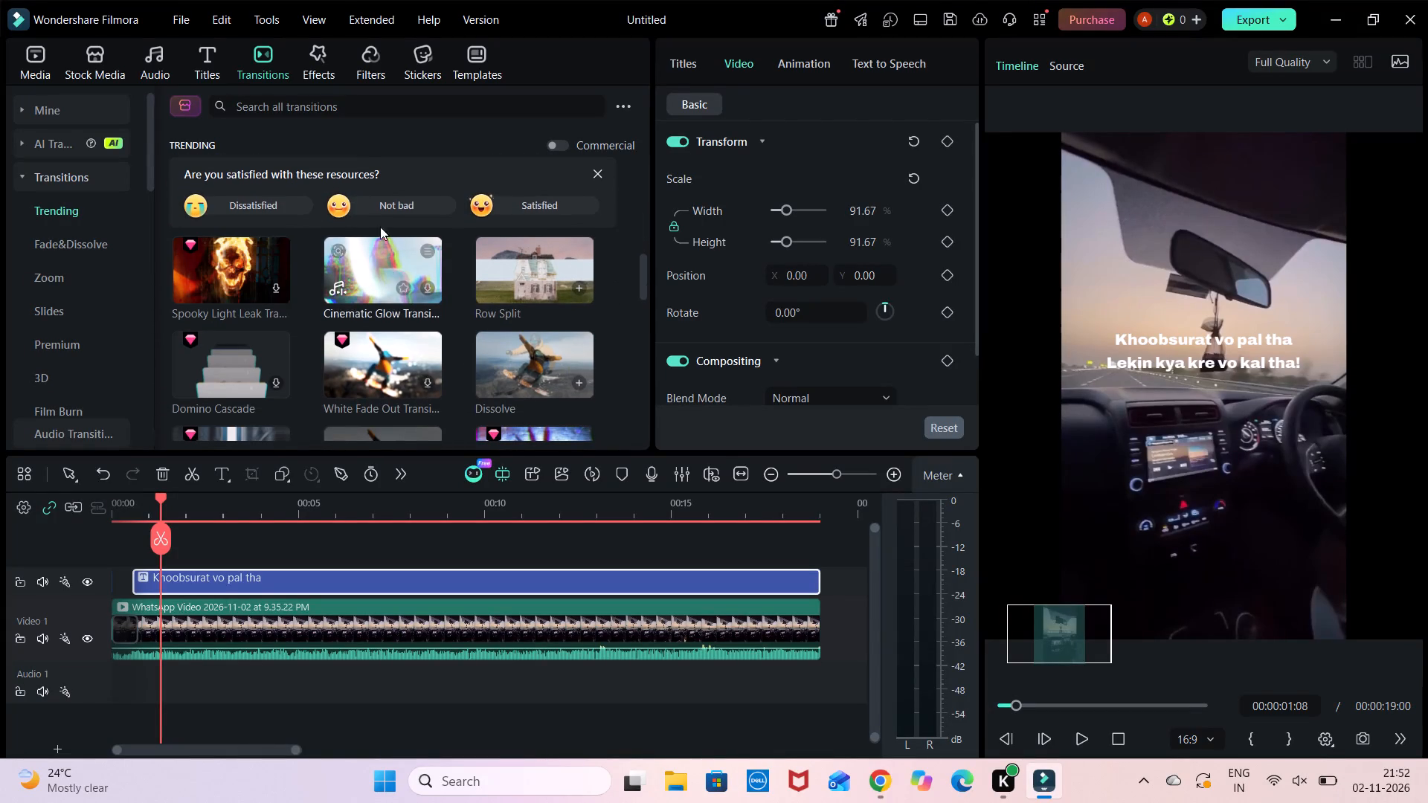
{"action": "left_click", "coordinate": [344, 109]}
{"action": "type", "text": "slo"}
{"action": "key", "text": "w"}
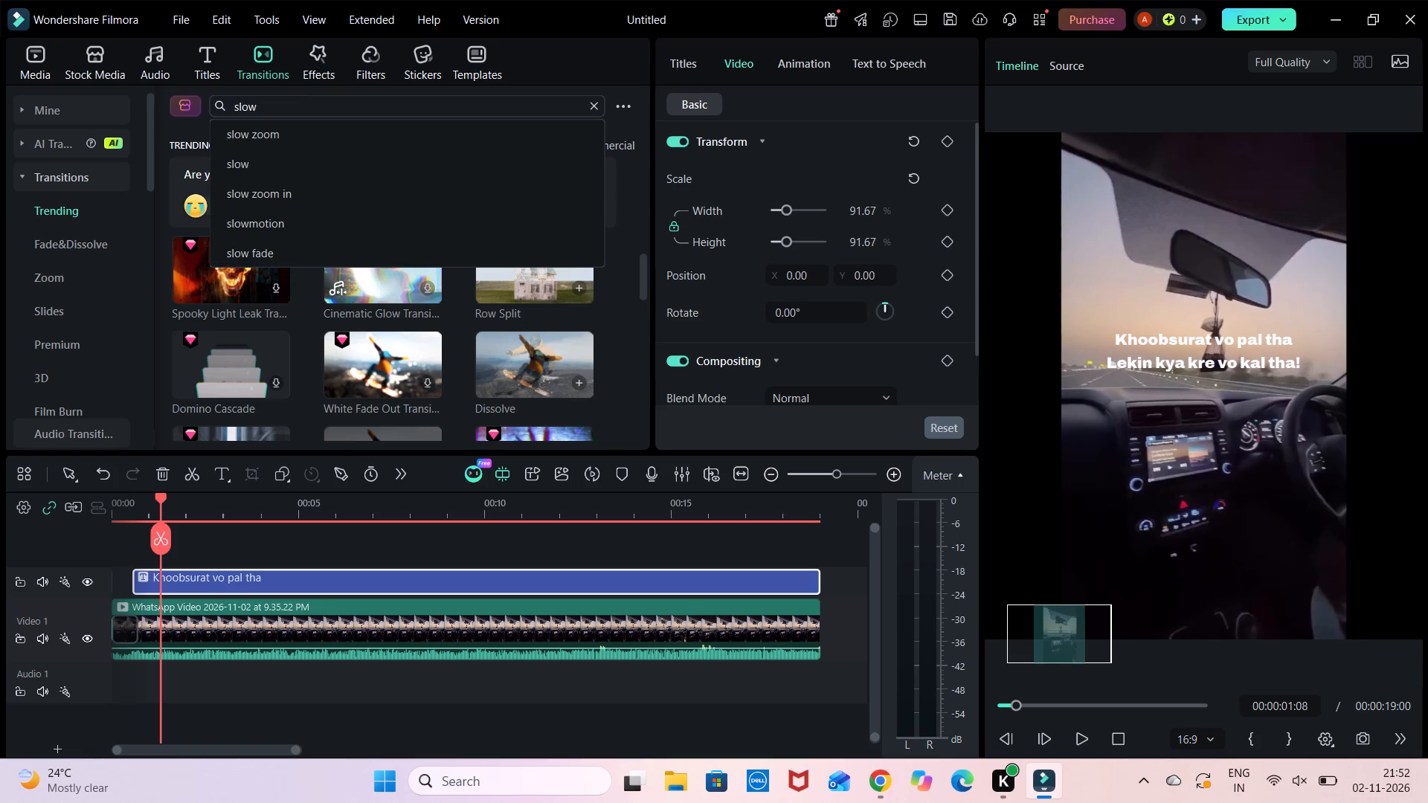
{"action": "left_click", "coordinate": [315, 135]}
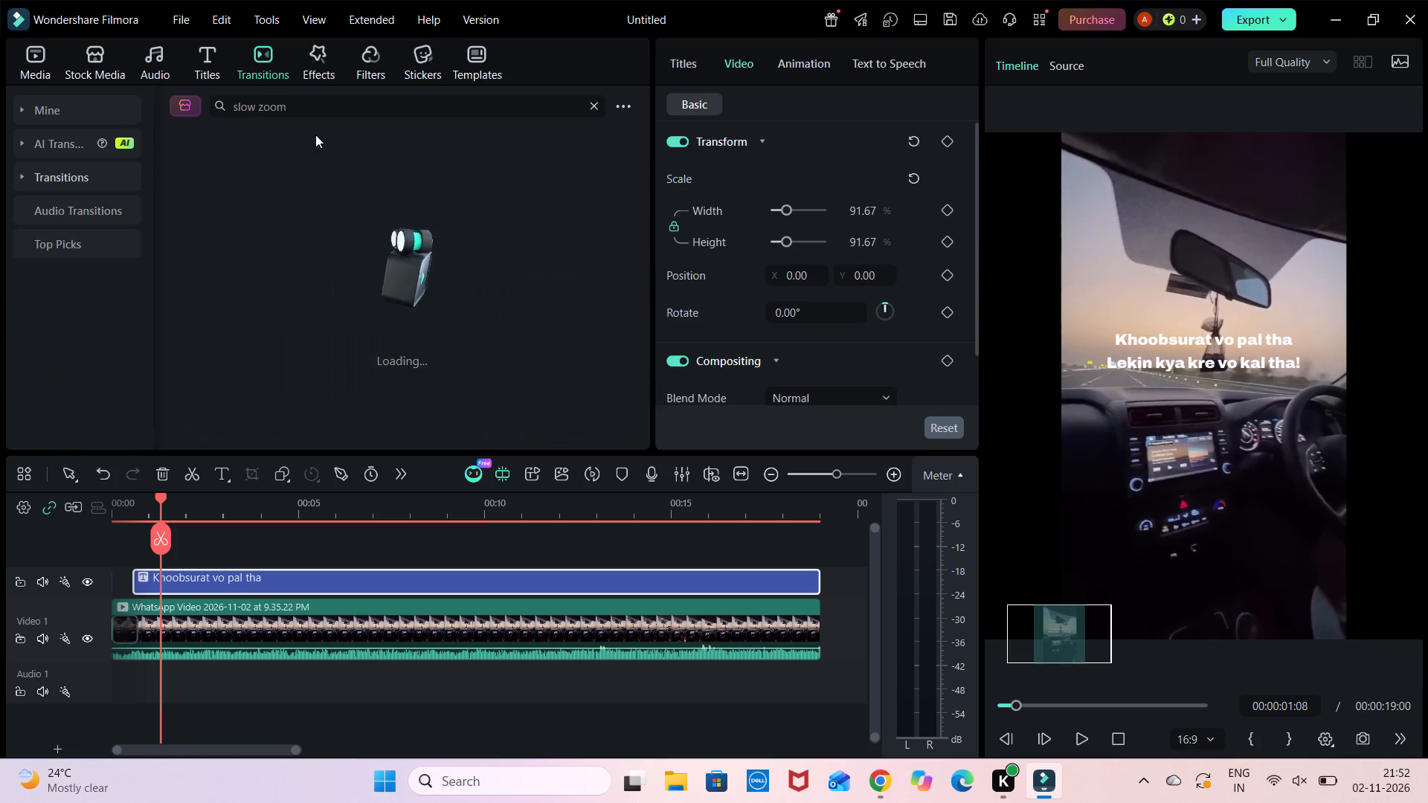
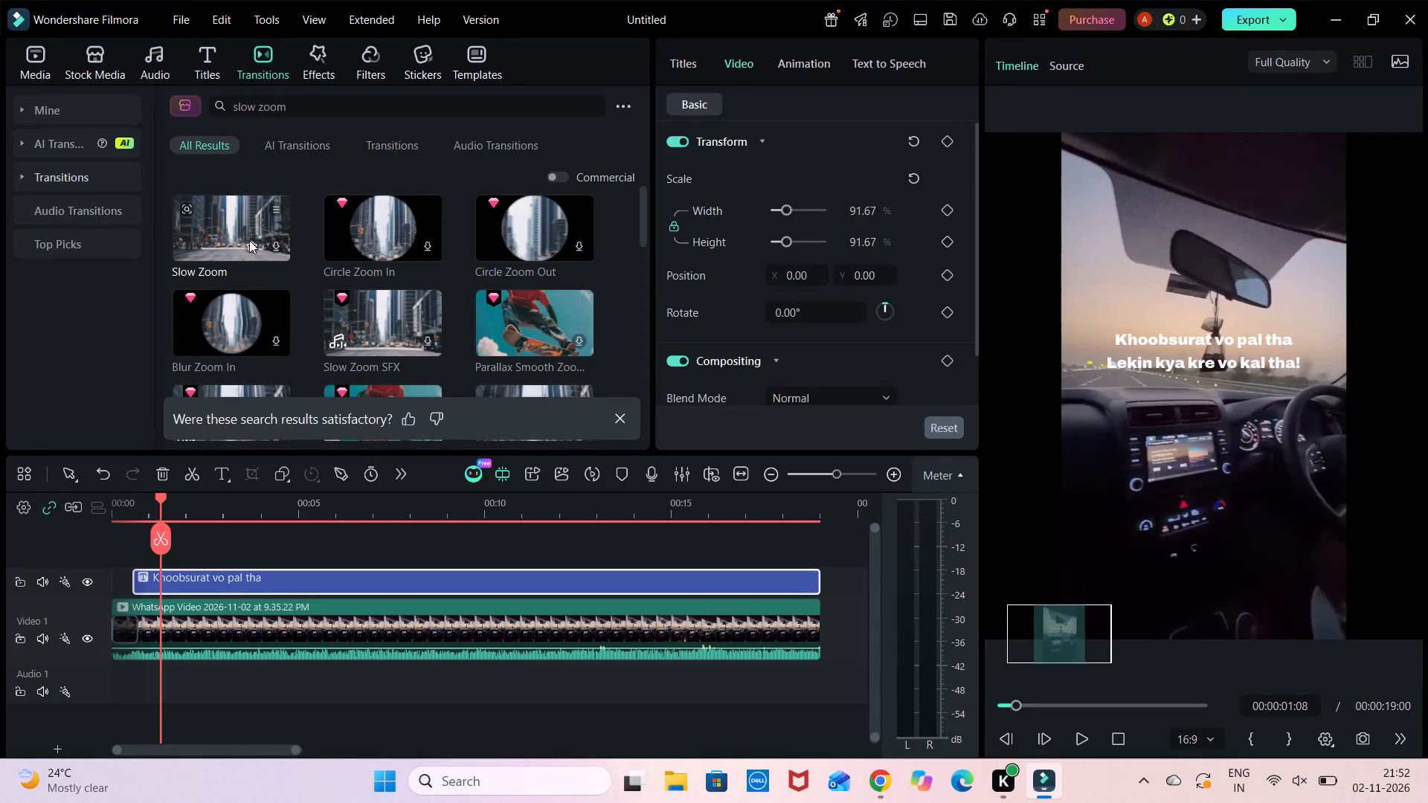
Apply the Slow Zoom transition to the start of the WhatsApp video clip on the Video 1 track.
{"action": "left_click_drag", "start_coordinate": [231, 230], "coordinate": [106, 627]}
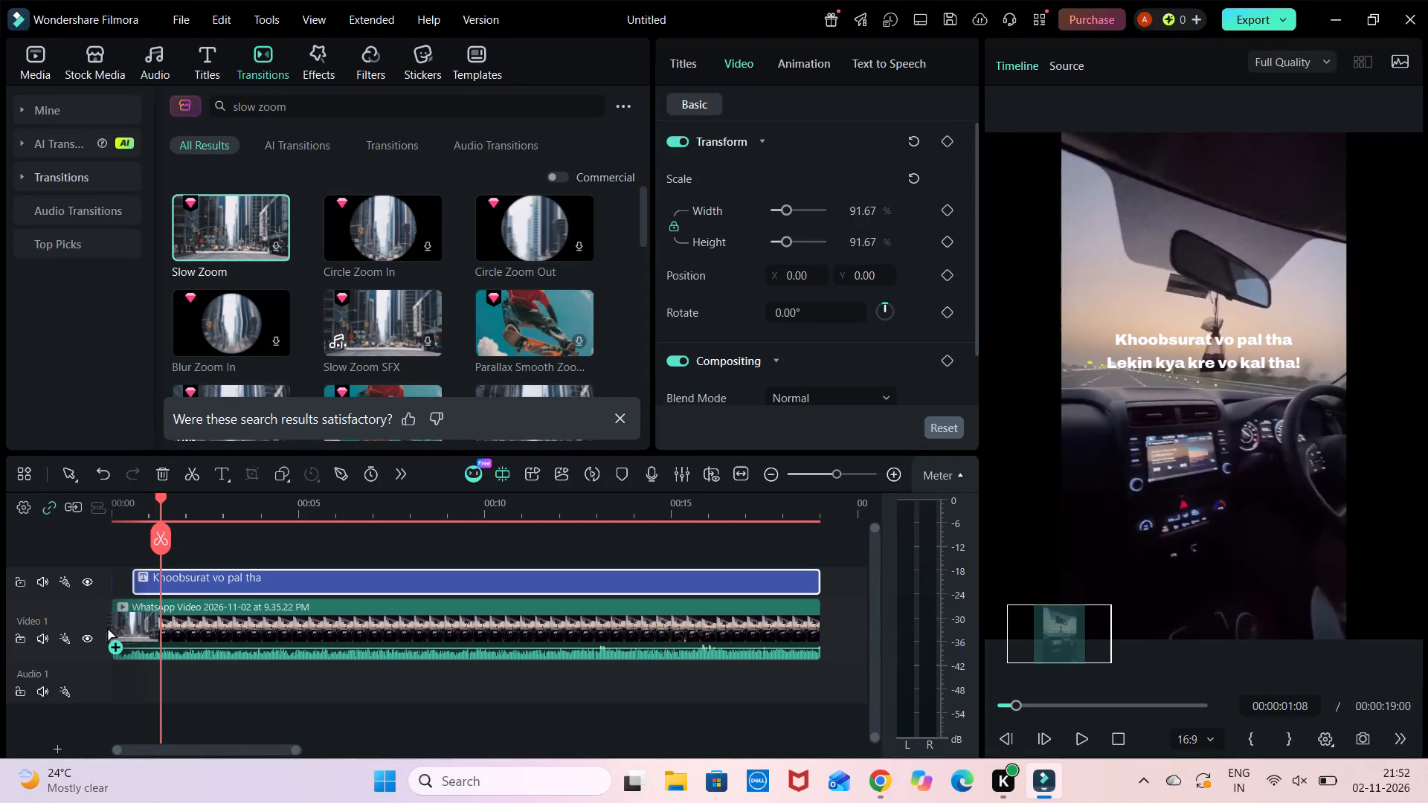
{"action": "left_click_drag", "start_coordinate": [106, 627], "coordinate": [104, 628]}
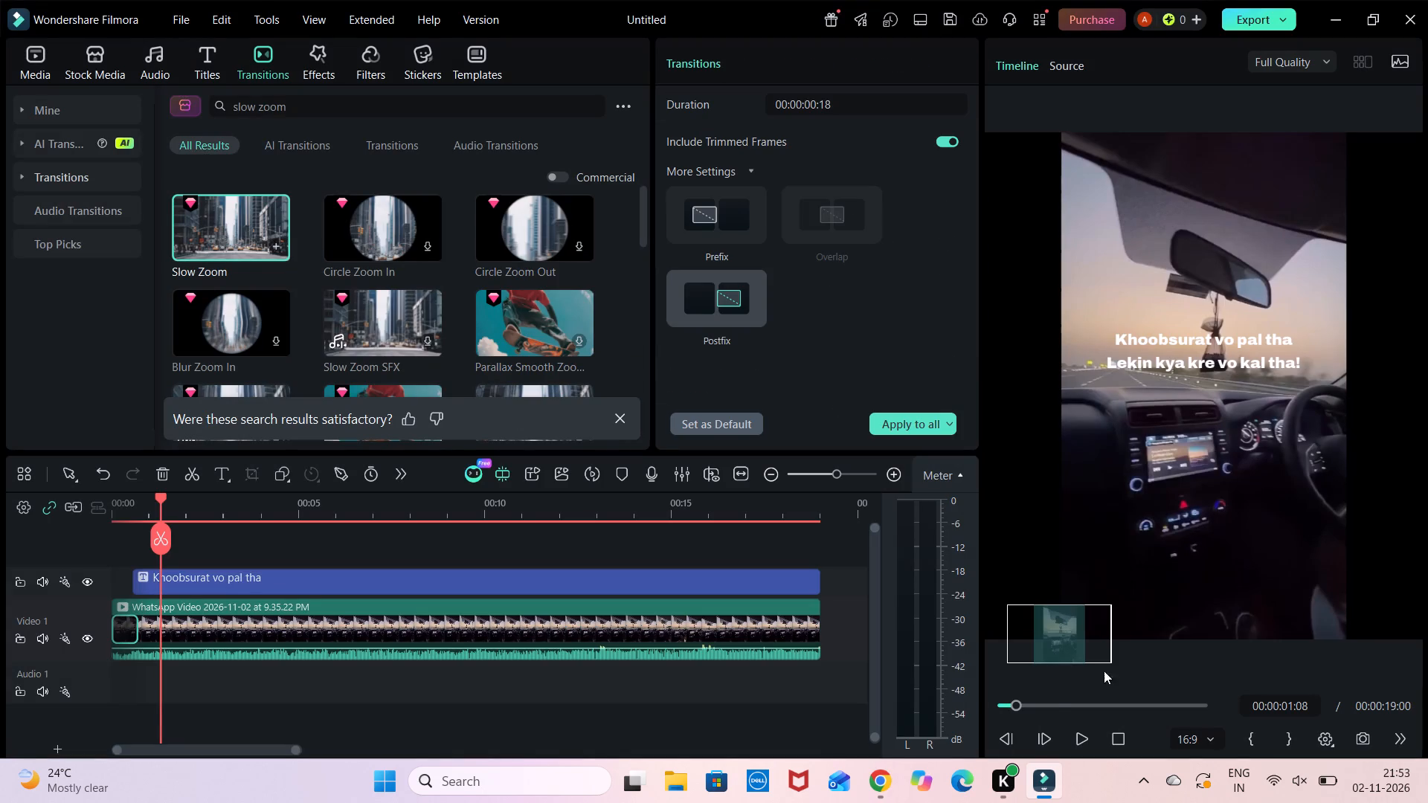
Play the timeline from the beginning to preview the Slow Zoom transition and the title over the opening seconds.
{"action": "left_click_drag", "start_coordinate": [1011, 706], "coordinate": [988, 709]}
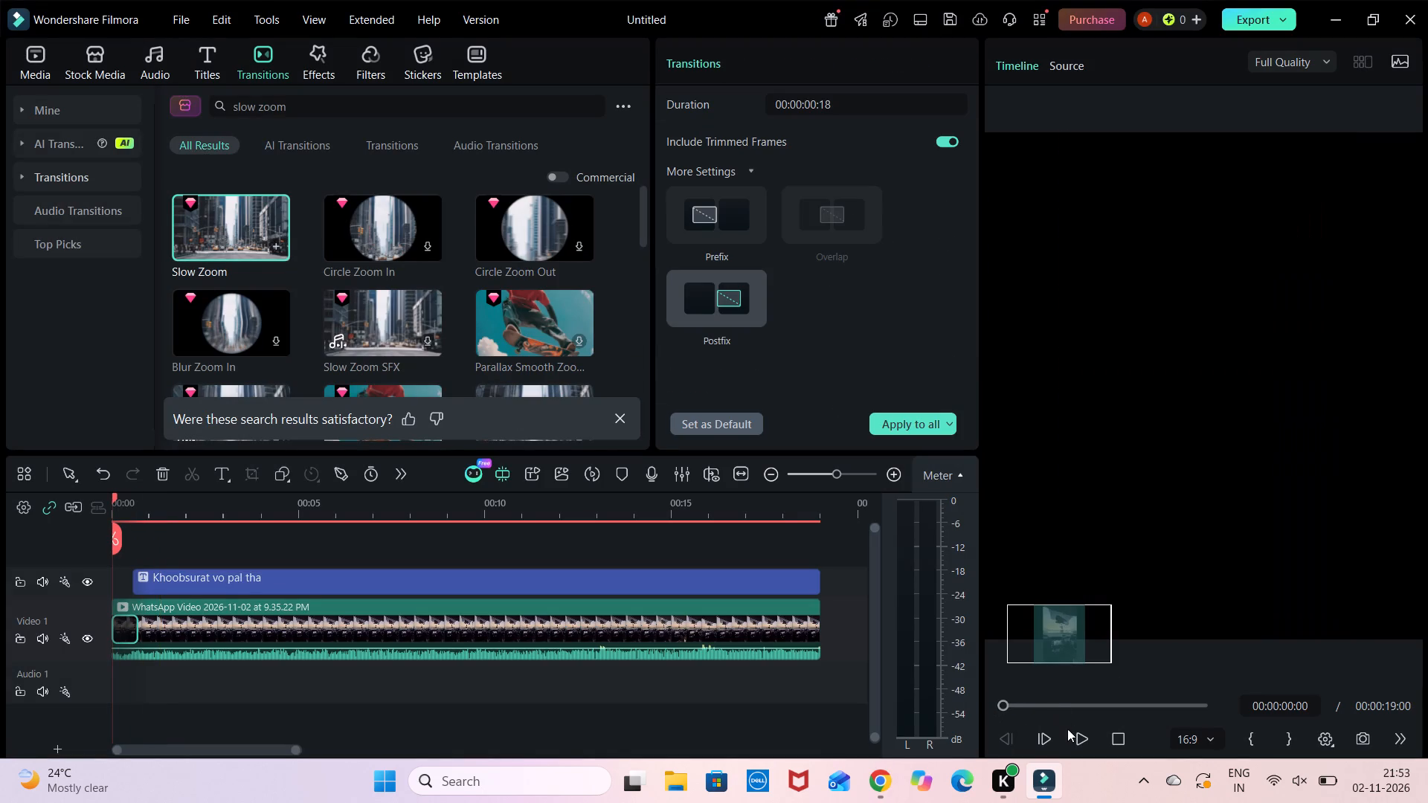
{"action": "left_click", "coordinate": [1081, 732]}
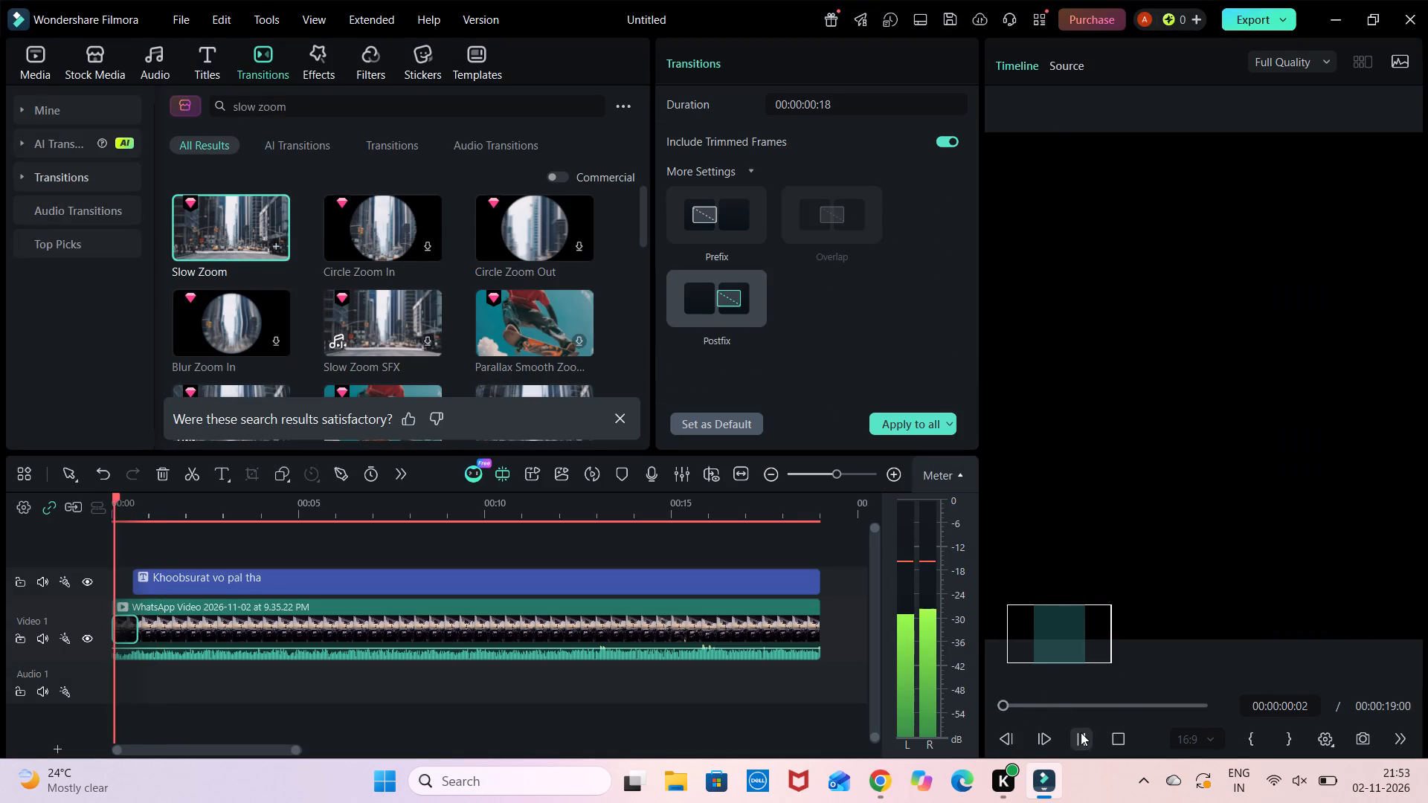
{"action": "left_click", "coordinate": [1081, 732]}
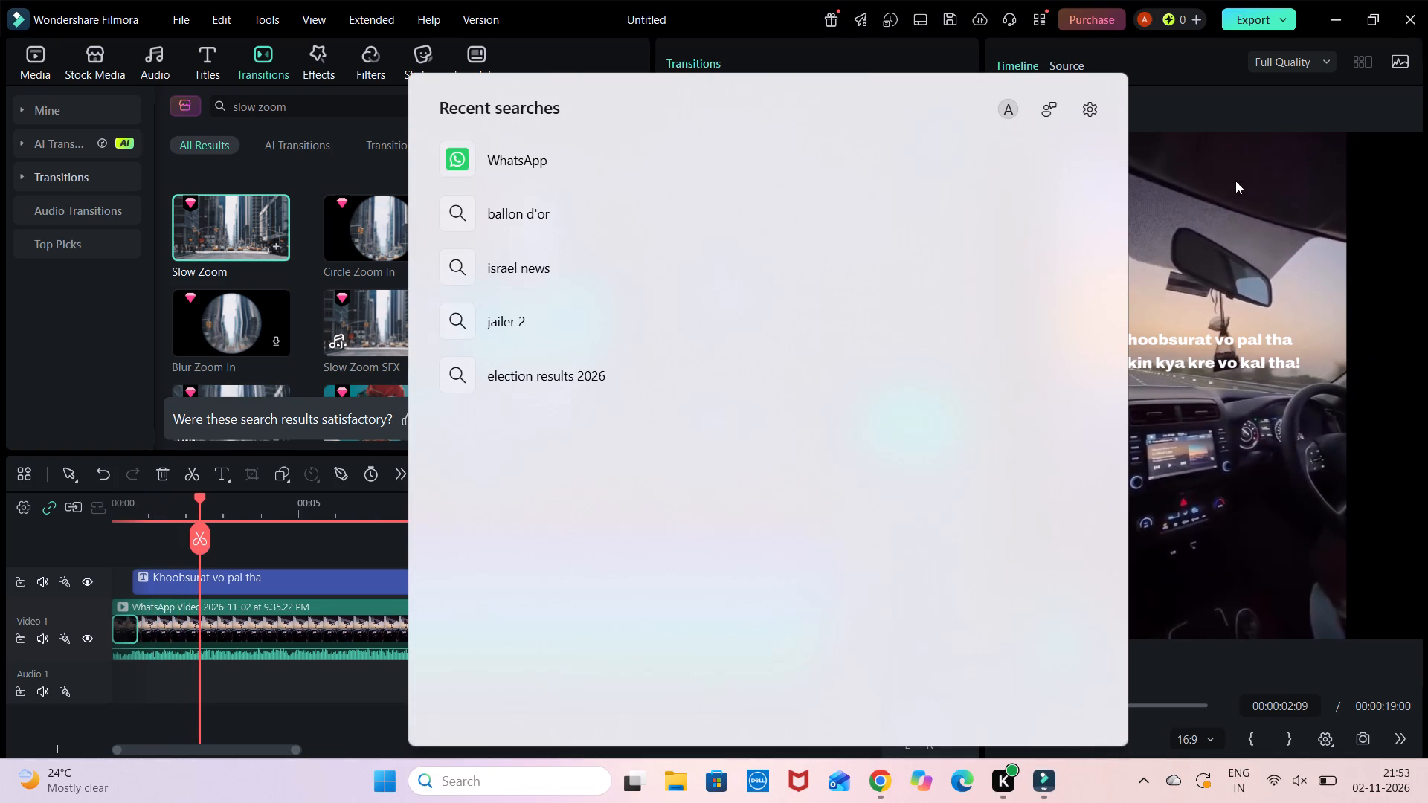
{"action": "left_click", "coordinate": [1427, 134]}
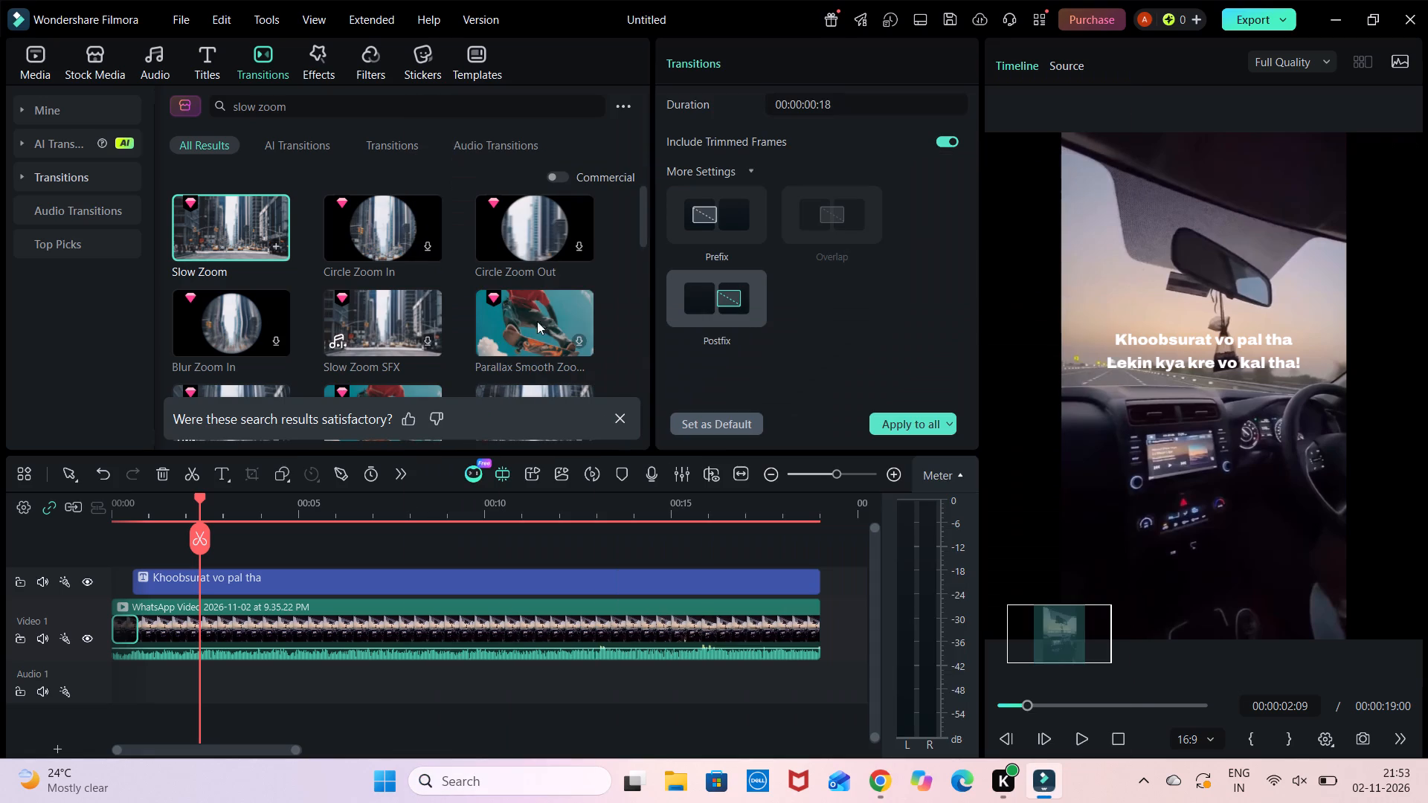
Browse the "slow zoom" results for an alternative zoom transition, including the Parallax Smooth Zoom variants.
{"action": "scroll", "coordinate": [421, 299], "scroll_direction": "down", "scroll_amount": 1}
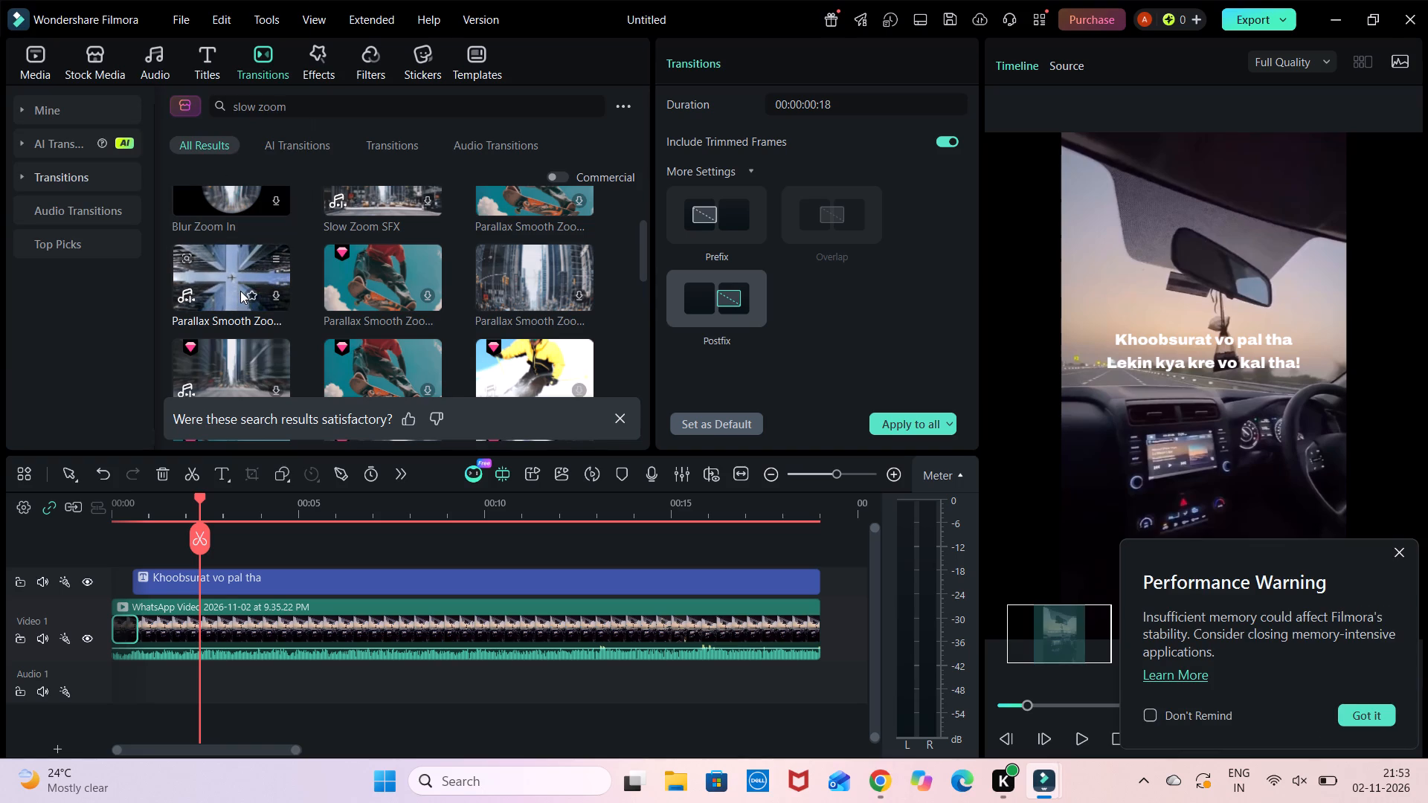
{"action": "left_click_drag", "start_coordinate": [240, 291], "coordinate": [257, 332]}
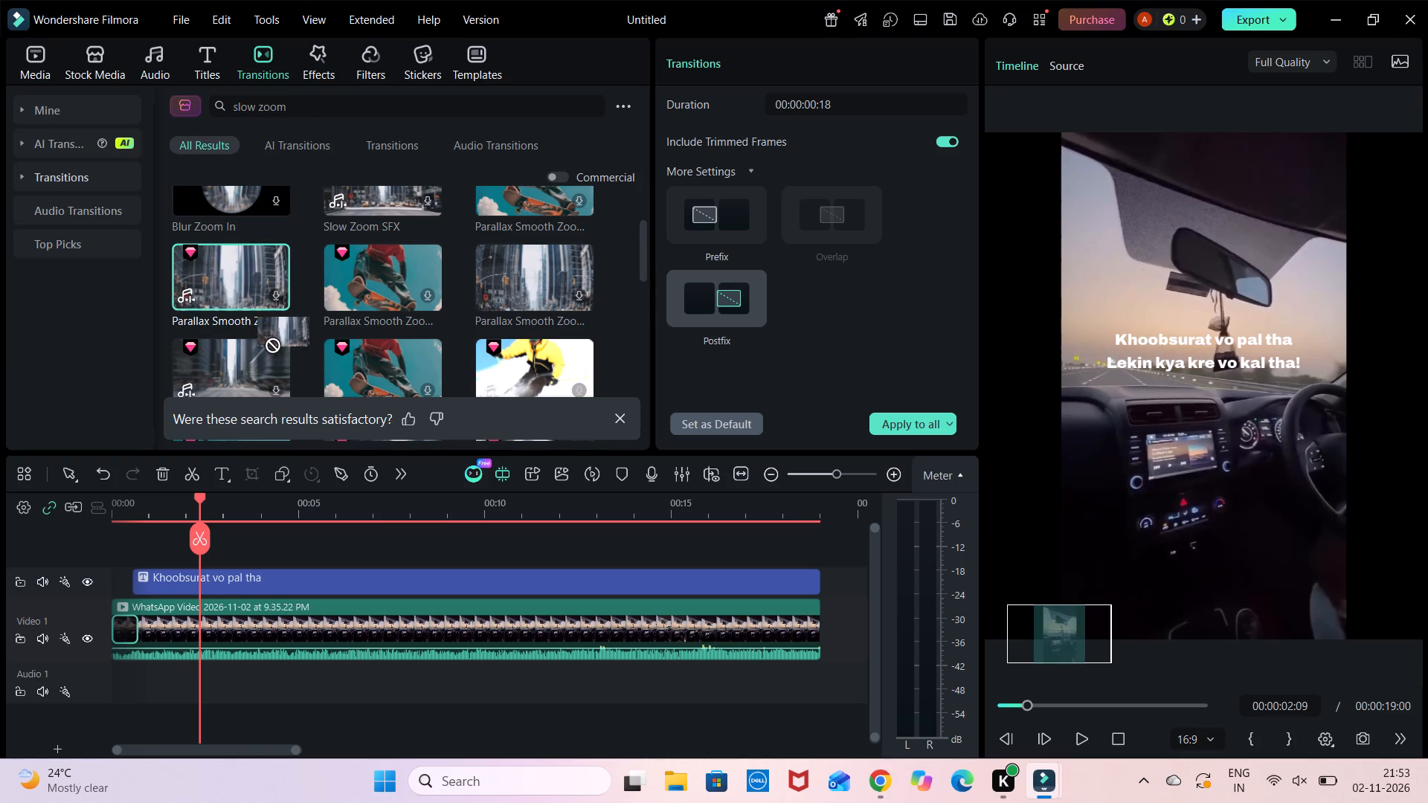
{"action": "left_click_drag", "start_coordinate": [257, 332], "coordinate": [234, 299]}
{"action": "scroll", "coordinate": [356, 254], "scroll_direction": "up", "scroll_amount": 3}
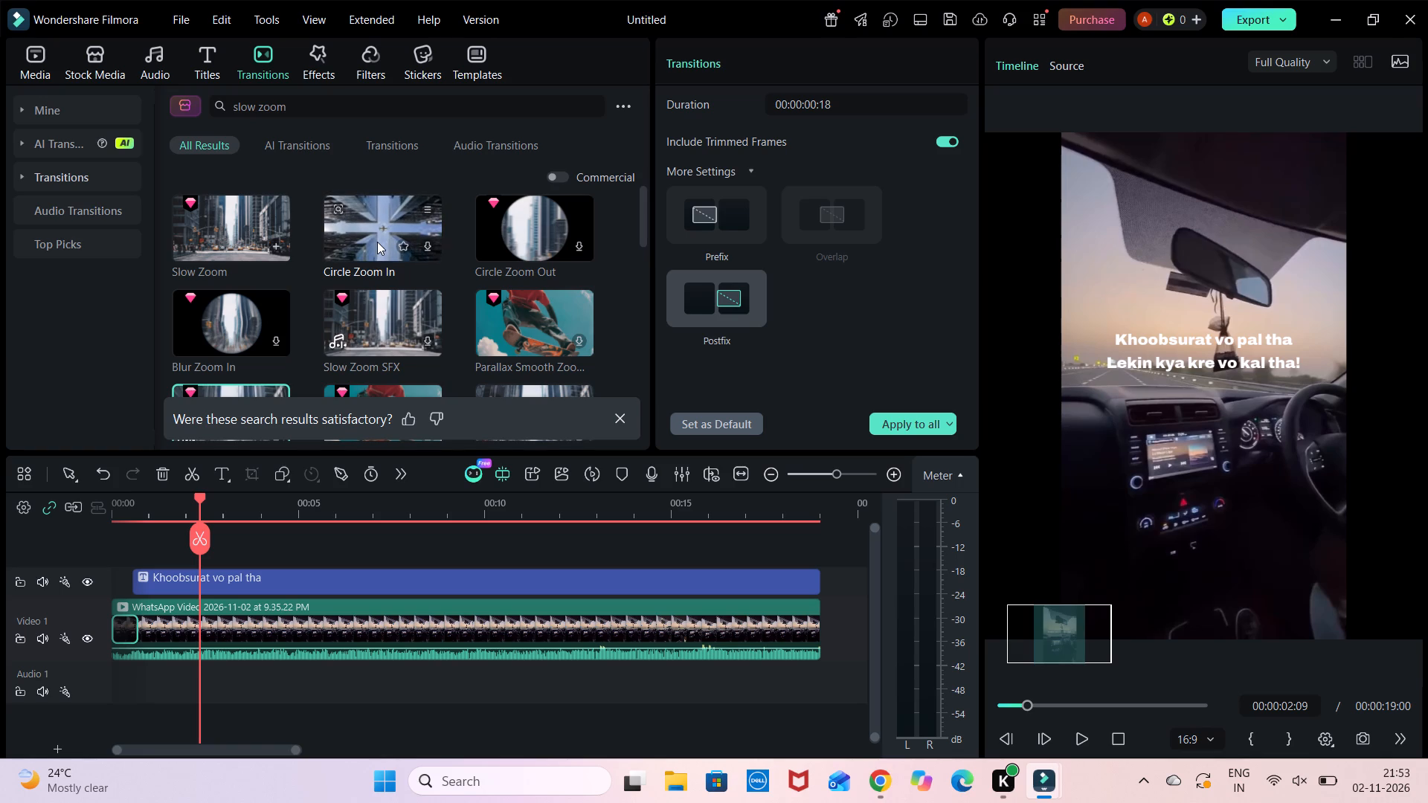
{"action": "scroll", "coordinate": [361, 270], "scroll_direction": "down", "scroll_amount": 1}
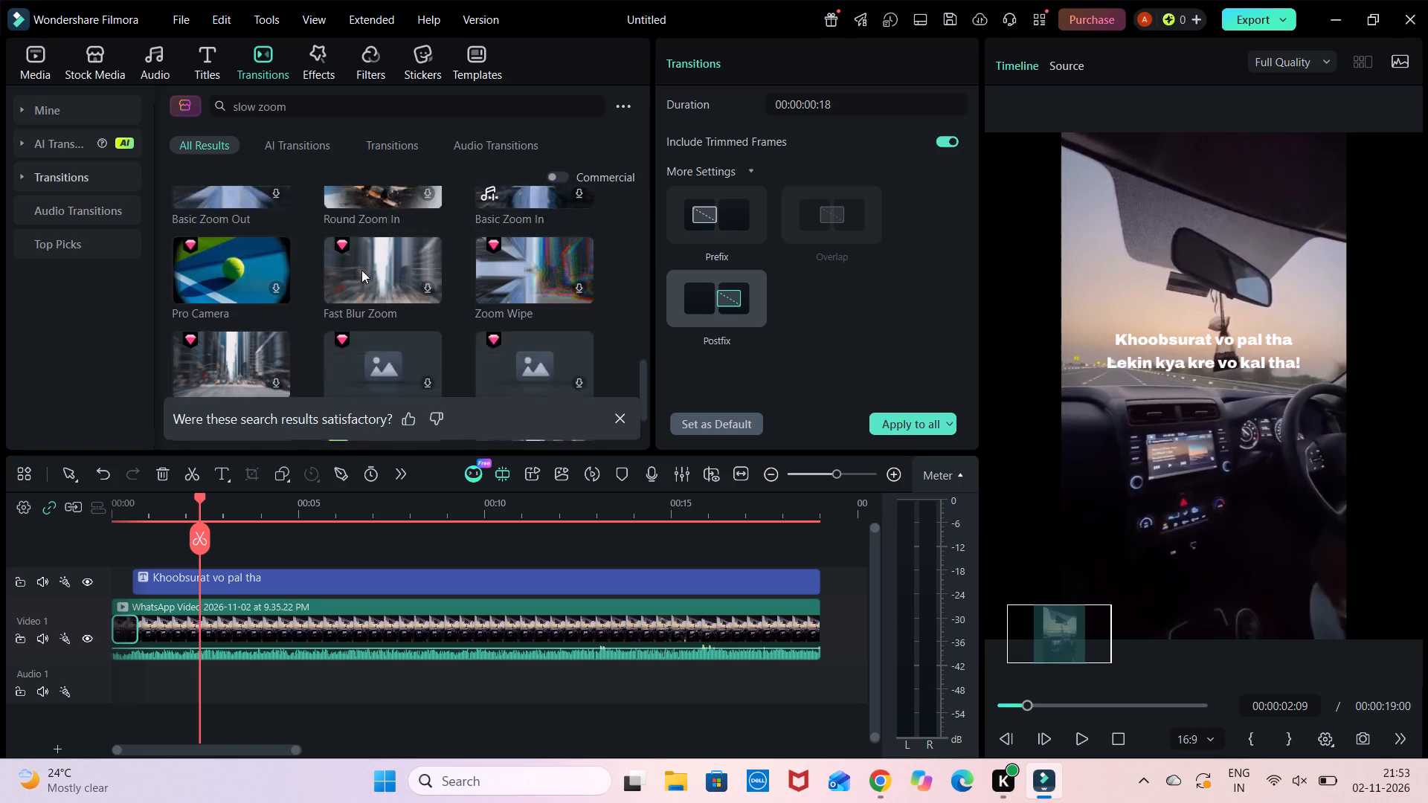
{"action": "scroll", "coordinate": [361, 270], "scroll_direction": "down", "scroll_amount": 1}
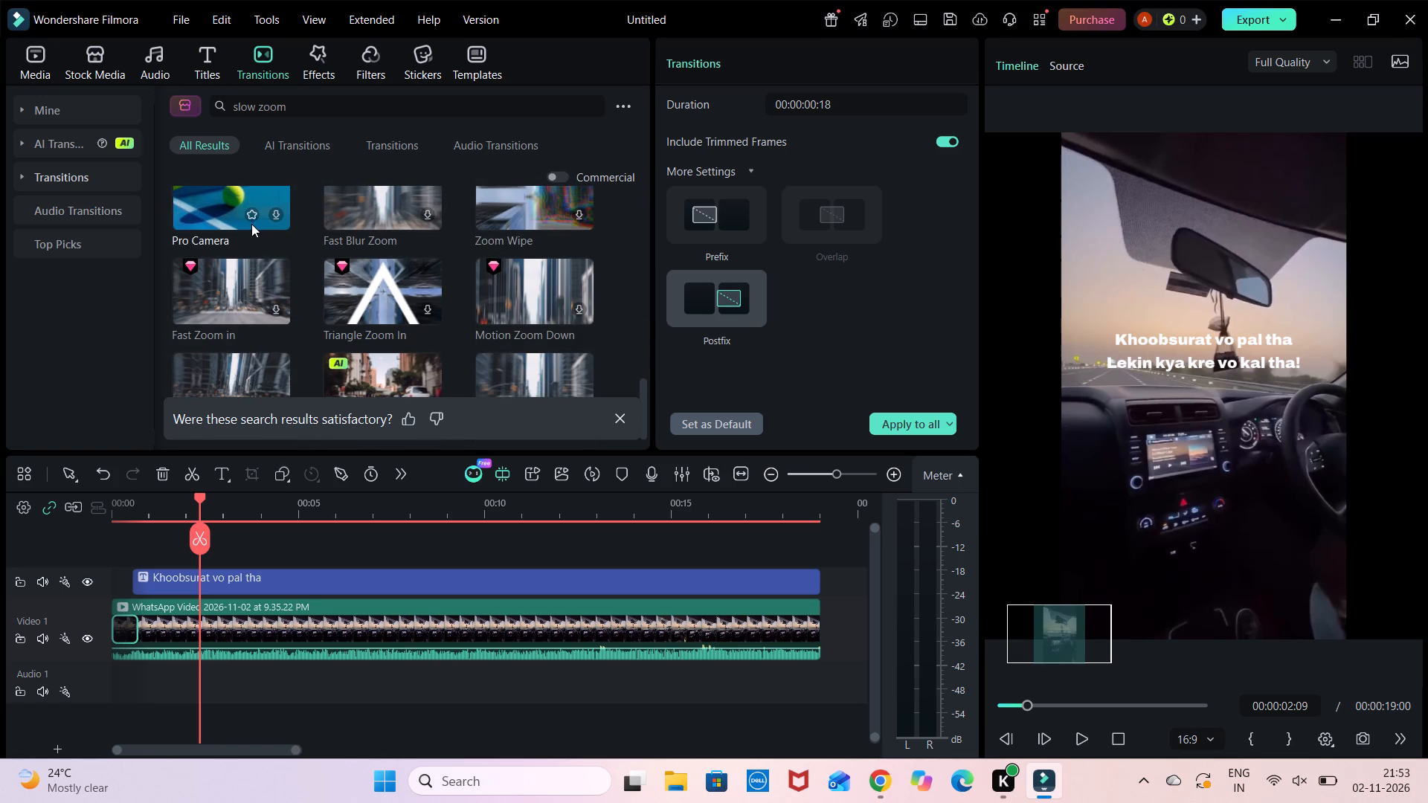
Delete the Slow Zoom transition from the start of the WhatsApp video clip.
{"action": "left_click_drag", "start_coordinate": [124, 622], "coordinate": [207, 599]}
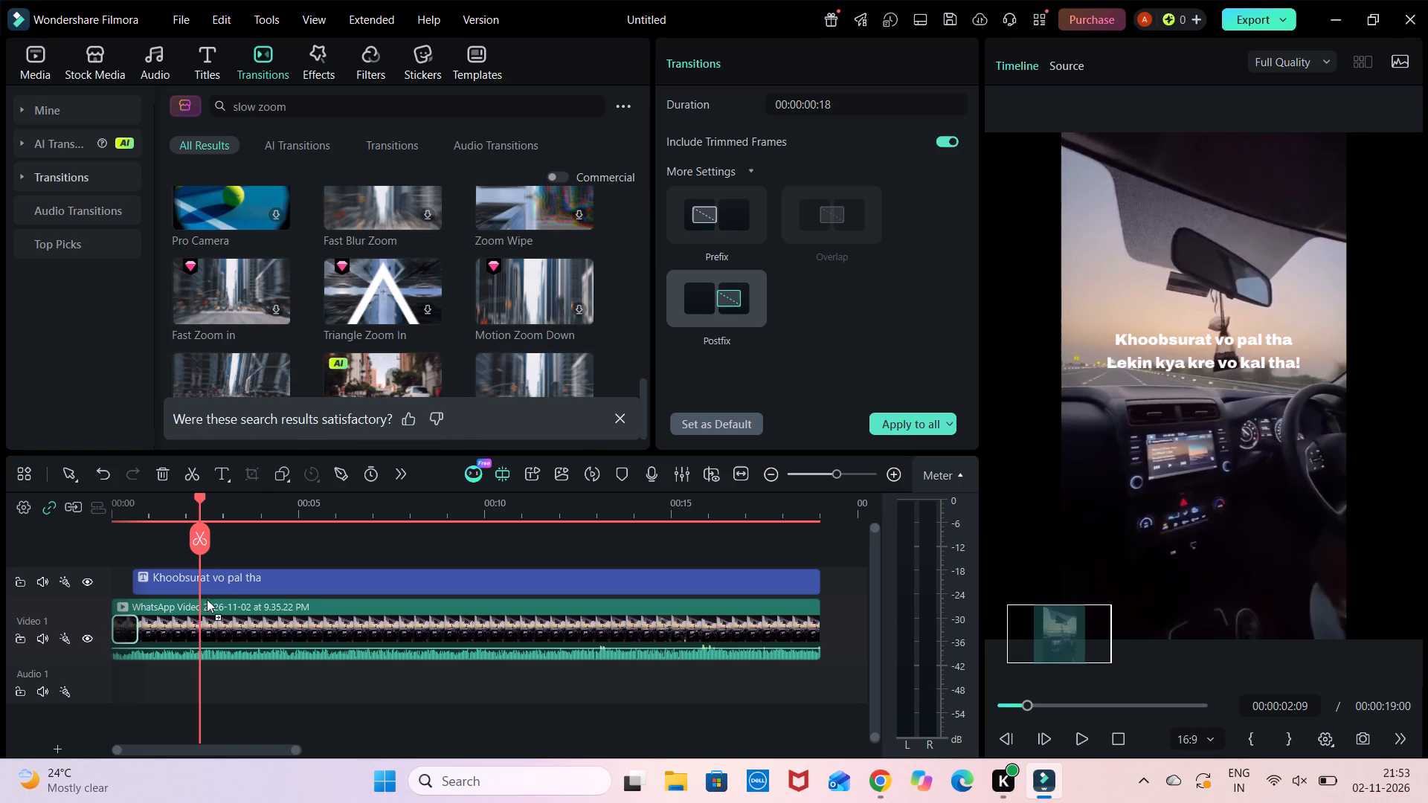
{"action": "left_click_drag", "start_coordinate": [207, 599], "coordinate": [142, 654]}
{"action": "left_click_drag", "start_coordinate": [142, 654], "coordinate": [128, 631]}
{"action": "left_click", "coordinate": [128, 631]}
{"action": "right_click", "coordinate": [128, 631]}
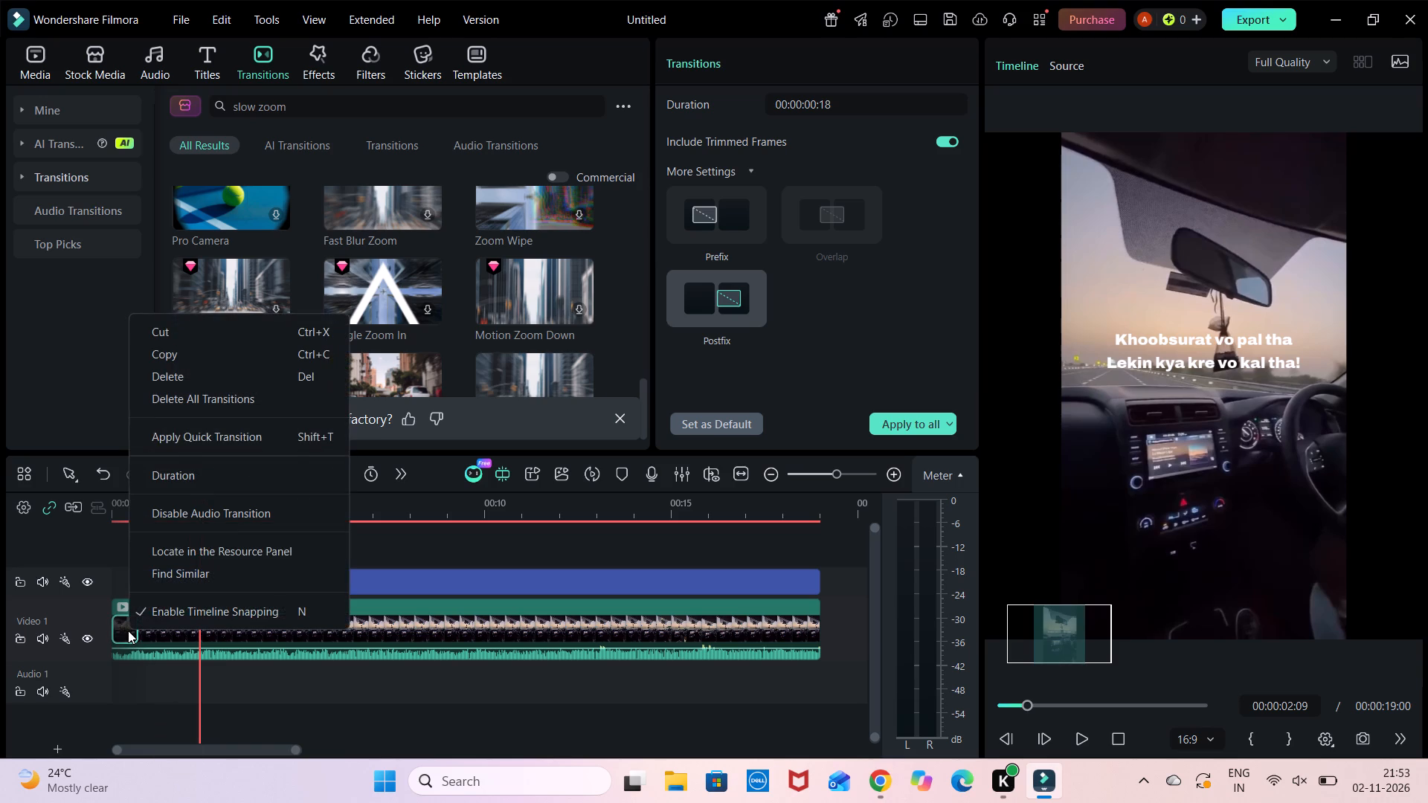
{"action": "left_click", "coordinate": [210, 376]}
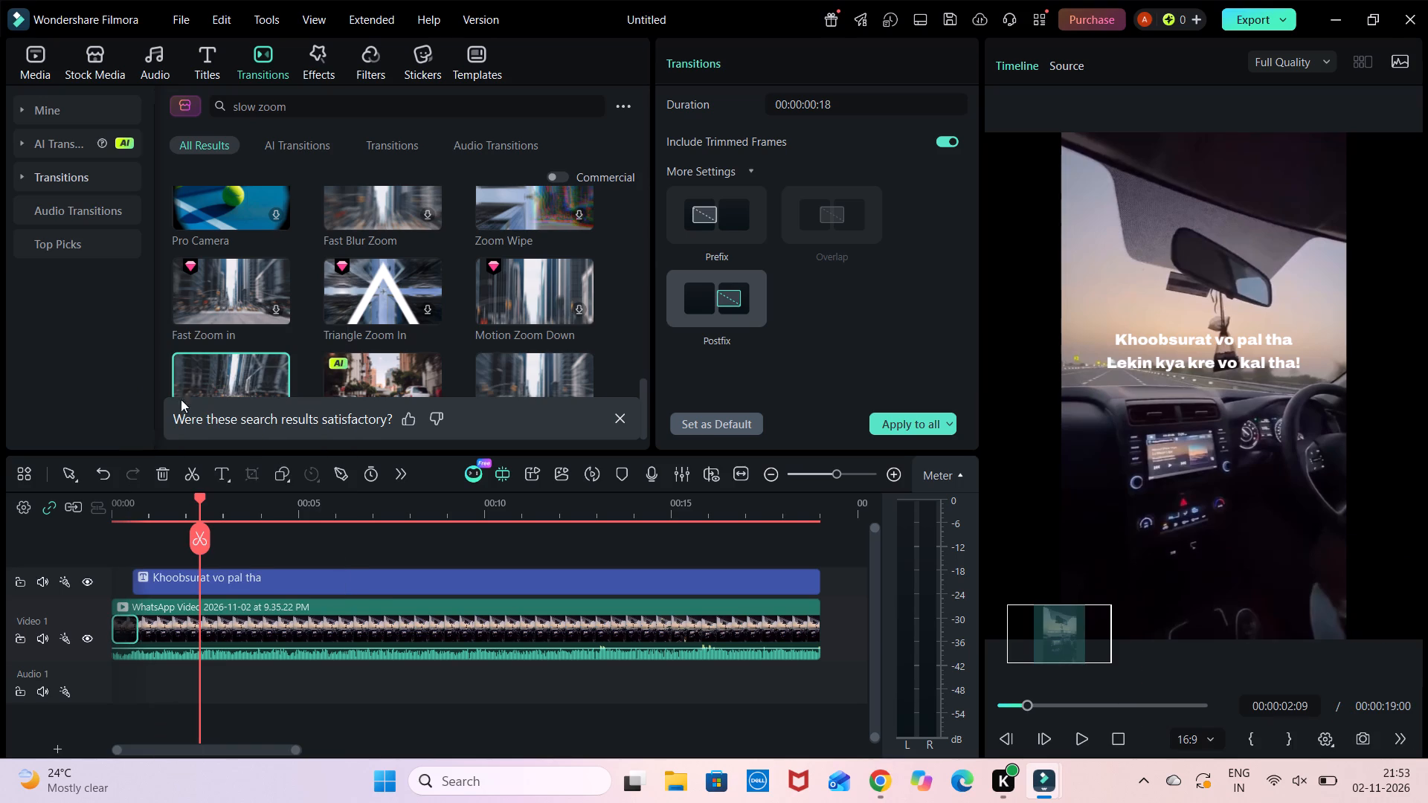
{"action": "left_click", "coordinate": [126, 631]}
{"action": "right_click", "coordinate": [126, 631]}
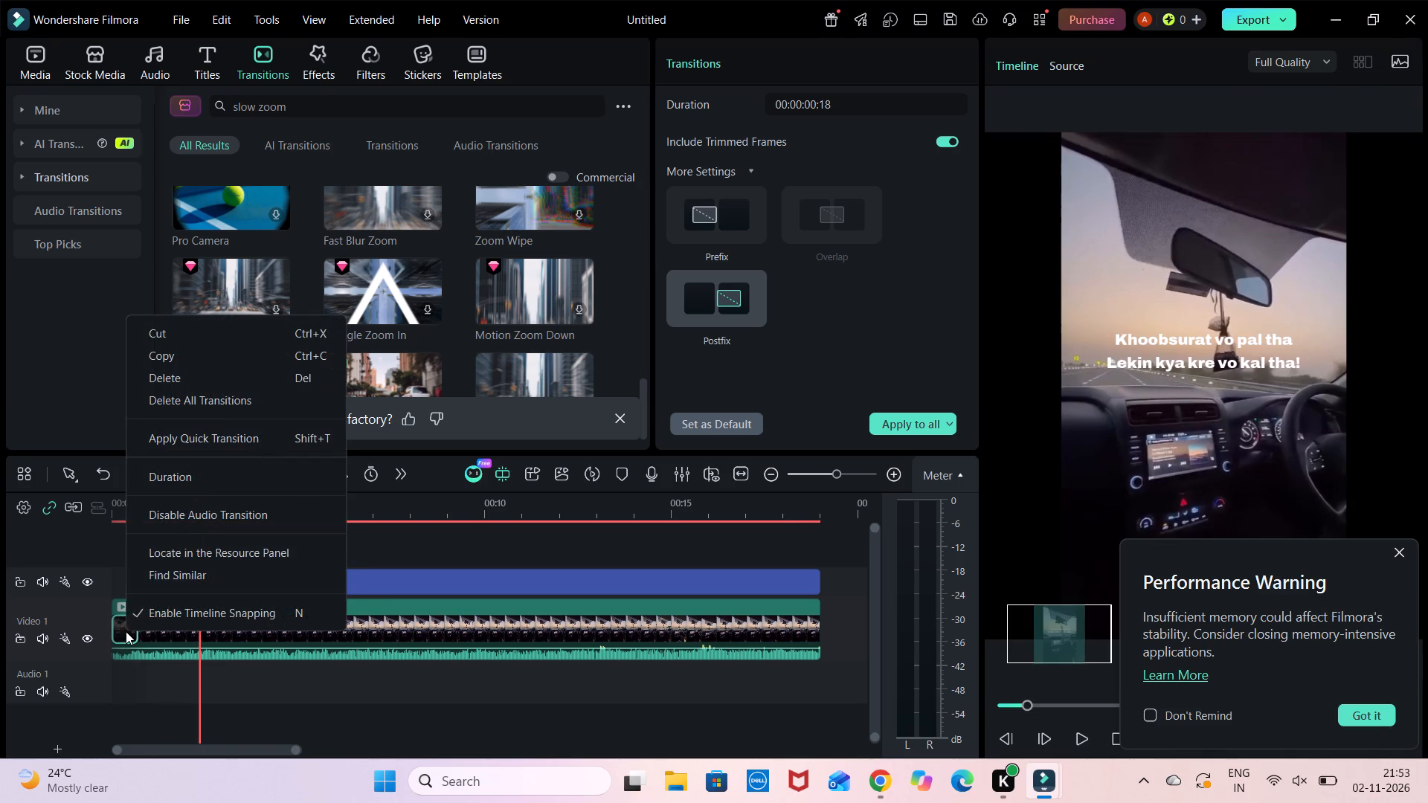
{"action": "left_click", "coordinate": [243, 379]}
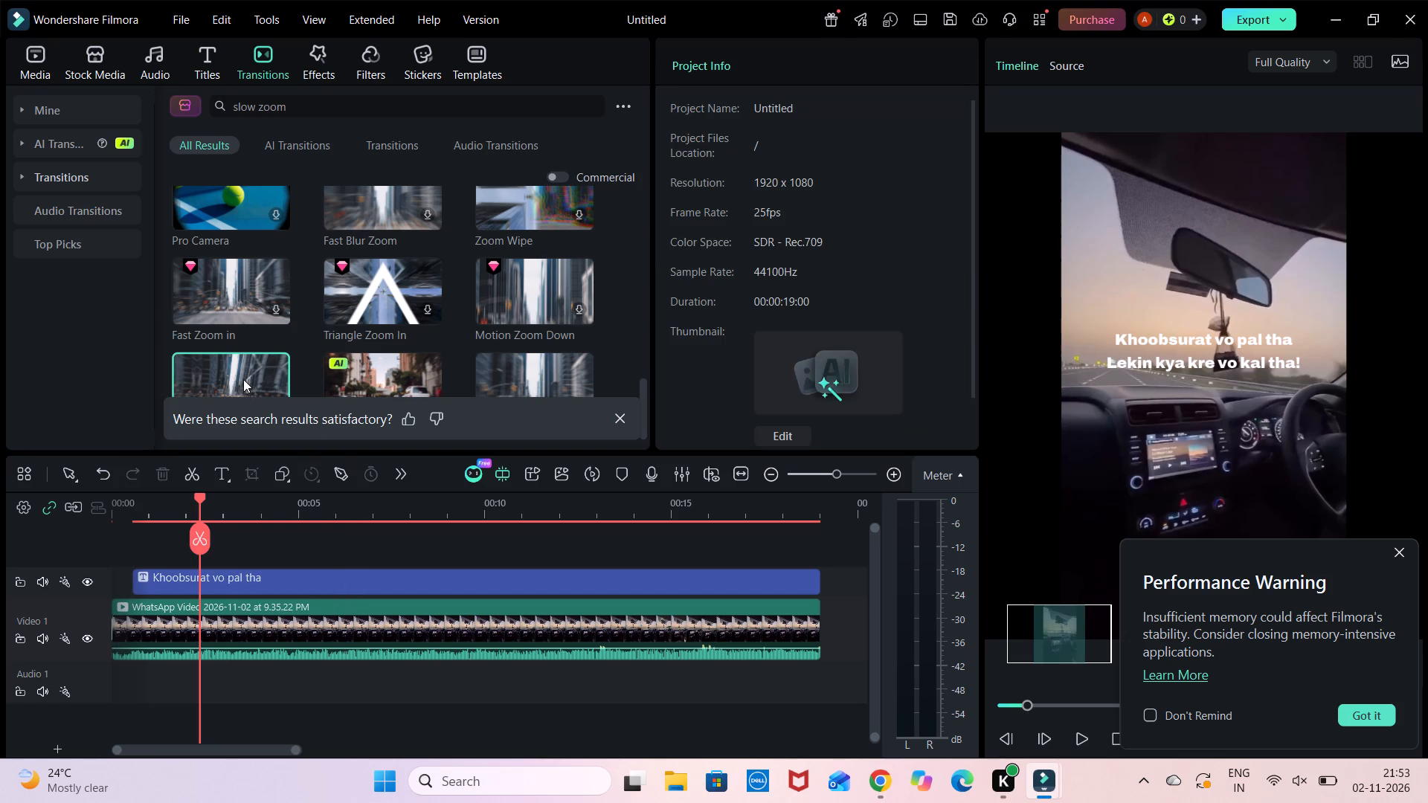
Filter the "slow zoom" search results to AI Transitions to look for a replacement.
{"action": "scroll", "coordinate": [261, 364], "scroll_direction": "up", "scroll_amount": 1}
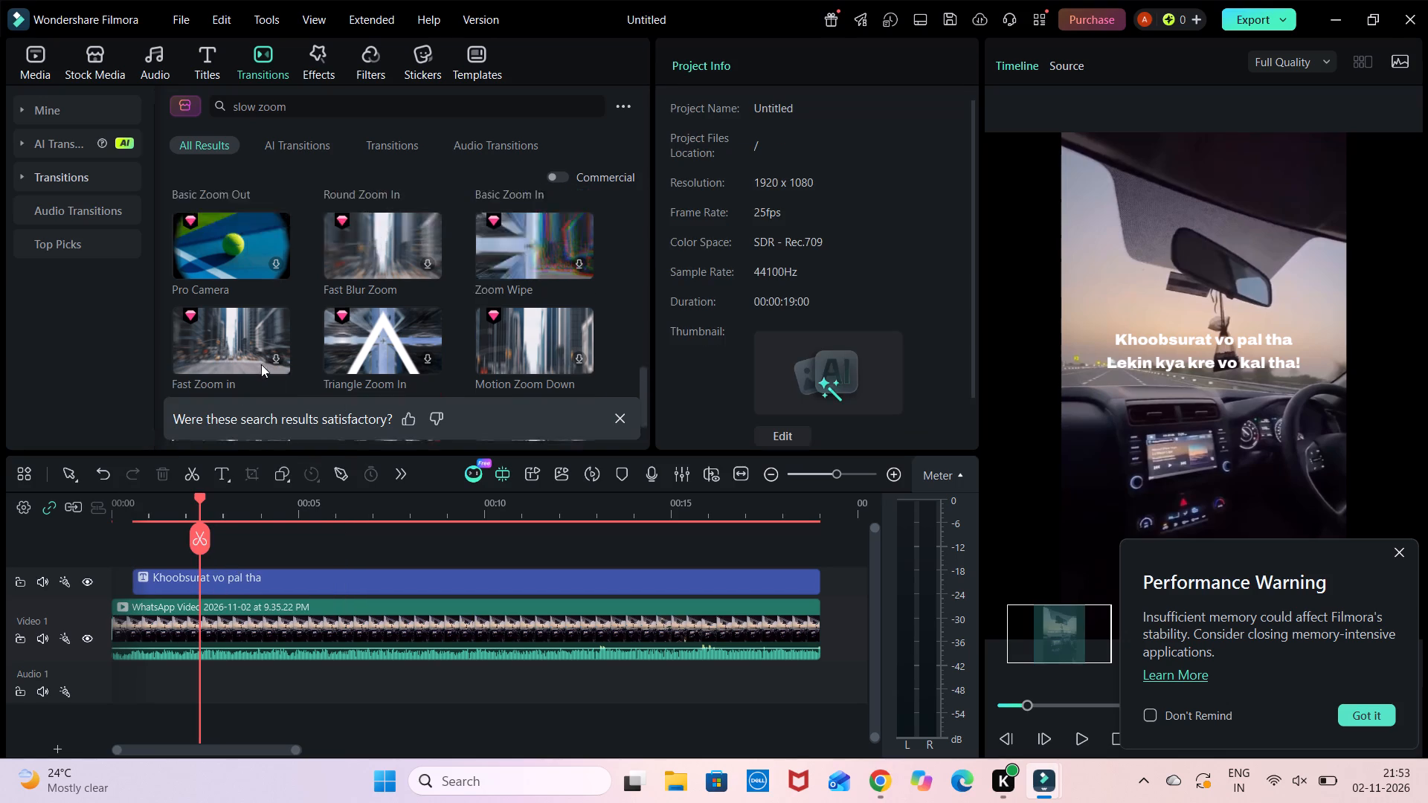
{"action": "scroll", "coordinate": [261, 364], "scroll_direction": "up", "scroll_amount": 2}
{"action": "left_click", "coordinate": [308, 140]}
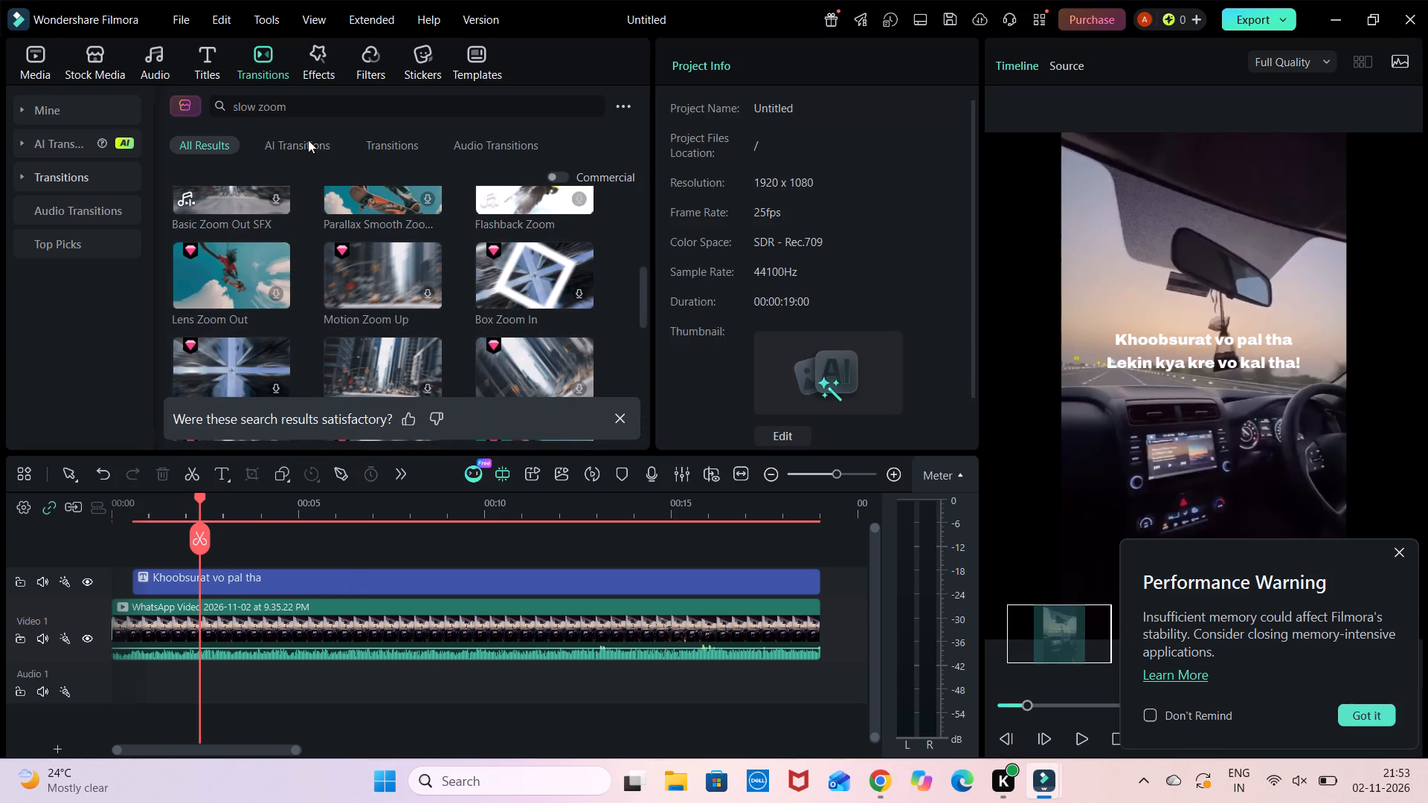
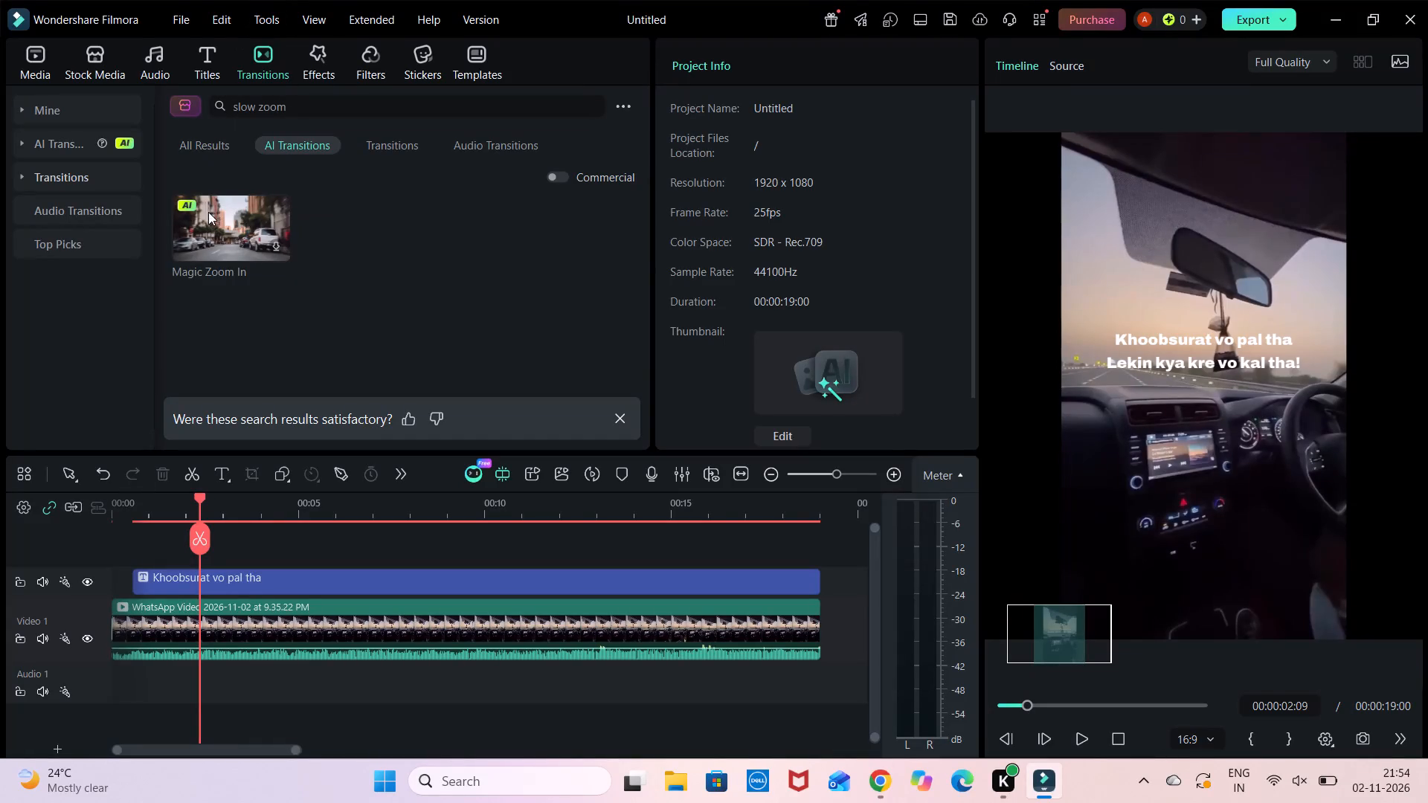
Show all transition results again and replace the "slow zoom" search with the earlier search term "car".
{"action": "left_click", "coordinate": [216, 146]}
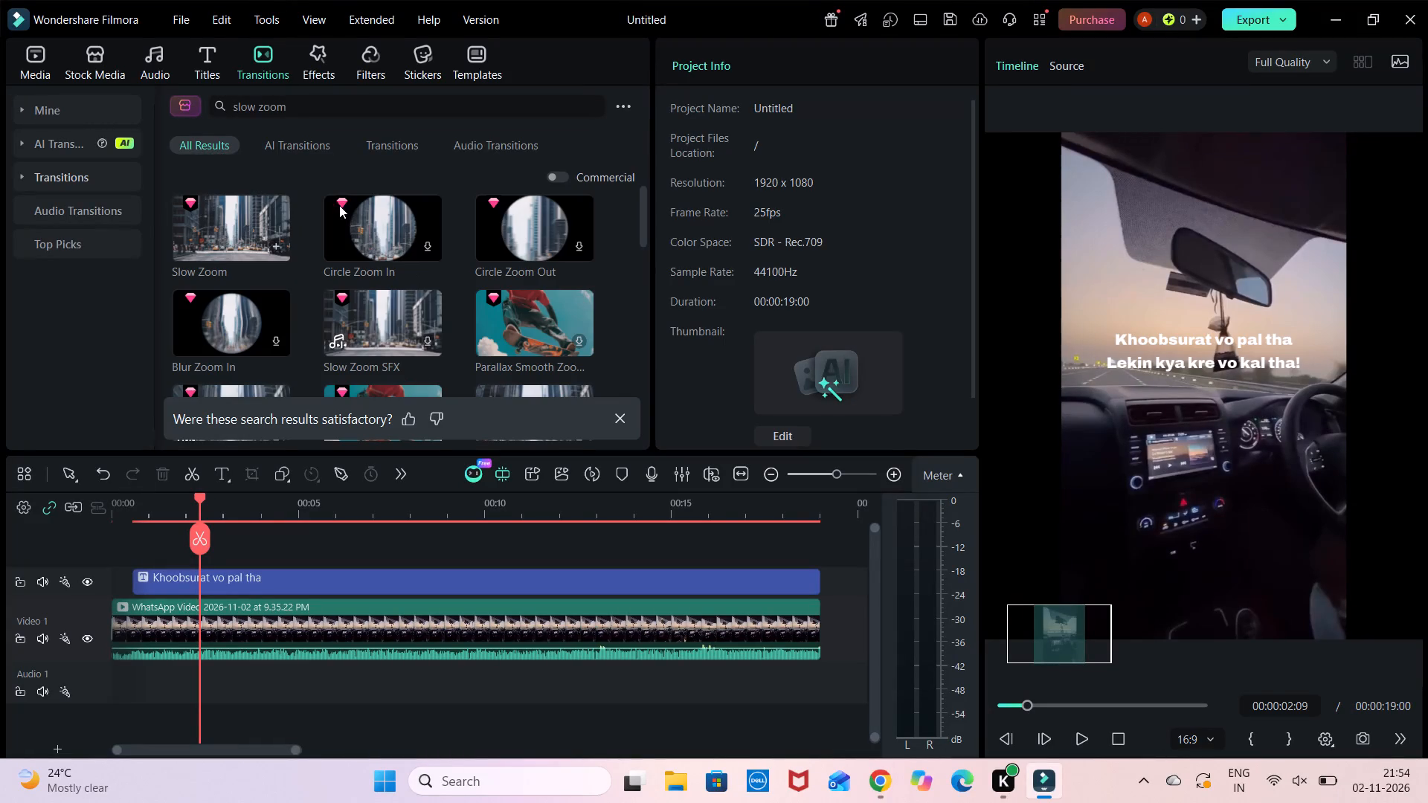
{"action": "left_click", "coordinate": [258, 57]}
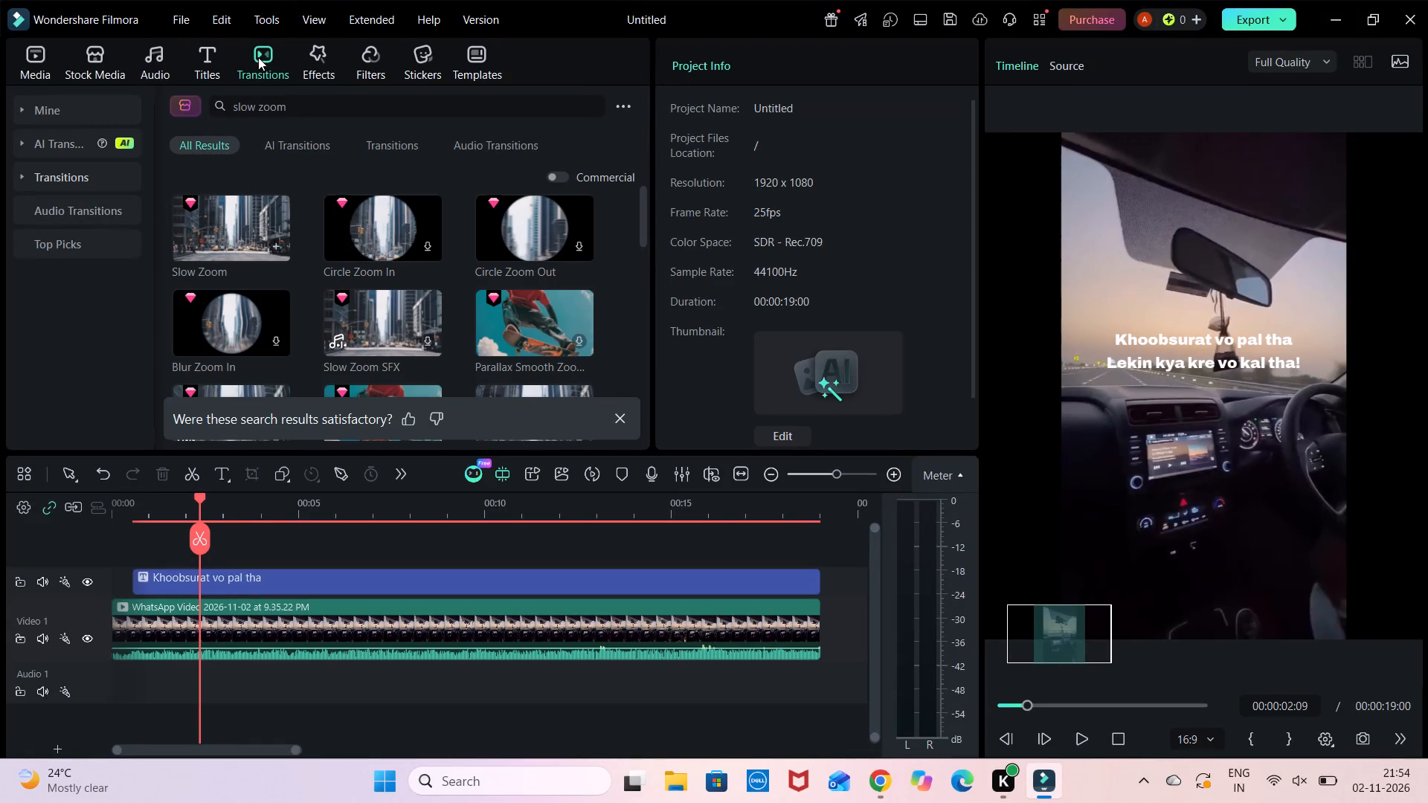
{"action": "double_click", "coordinate": [258, 57]}
{"action": "left_click", "coordinate": [297, 109]}
{"action": "key", "text": "BackSpace"}
{"action": "key", "text": "BackSpace"}
{"action": "key", "text": "BackSpace"}
{"action": "key", "text": "BackSpace"}
{"action": "key", "text": "BackSpace"}
{"action": "key", "text": "BackSpace"}
{"action": "key", "text": "BackSpace"}
{"action": "key", "text": "BackSpace"}
{"action": "key", "text": "BackSpace"}
{"action": "key", "text": "BackSpace"}
{"action": "key", "text": "BackSpace"}
{"action": "key", "text": "BackSpace"}
{"action": "key", "text": "BackSpace"}
{"action": "key", "text": "BackSpace"}
{"action": "key", "text": "BackSpace"}
{"action": "key", "text": "BackSpace"}
{"action": "key", "text": "BackSpace"}
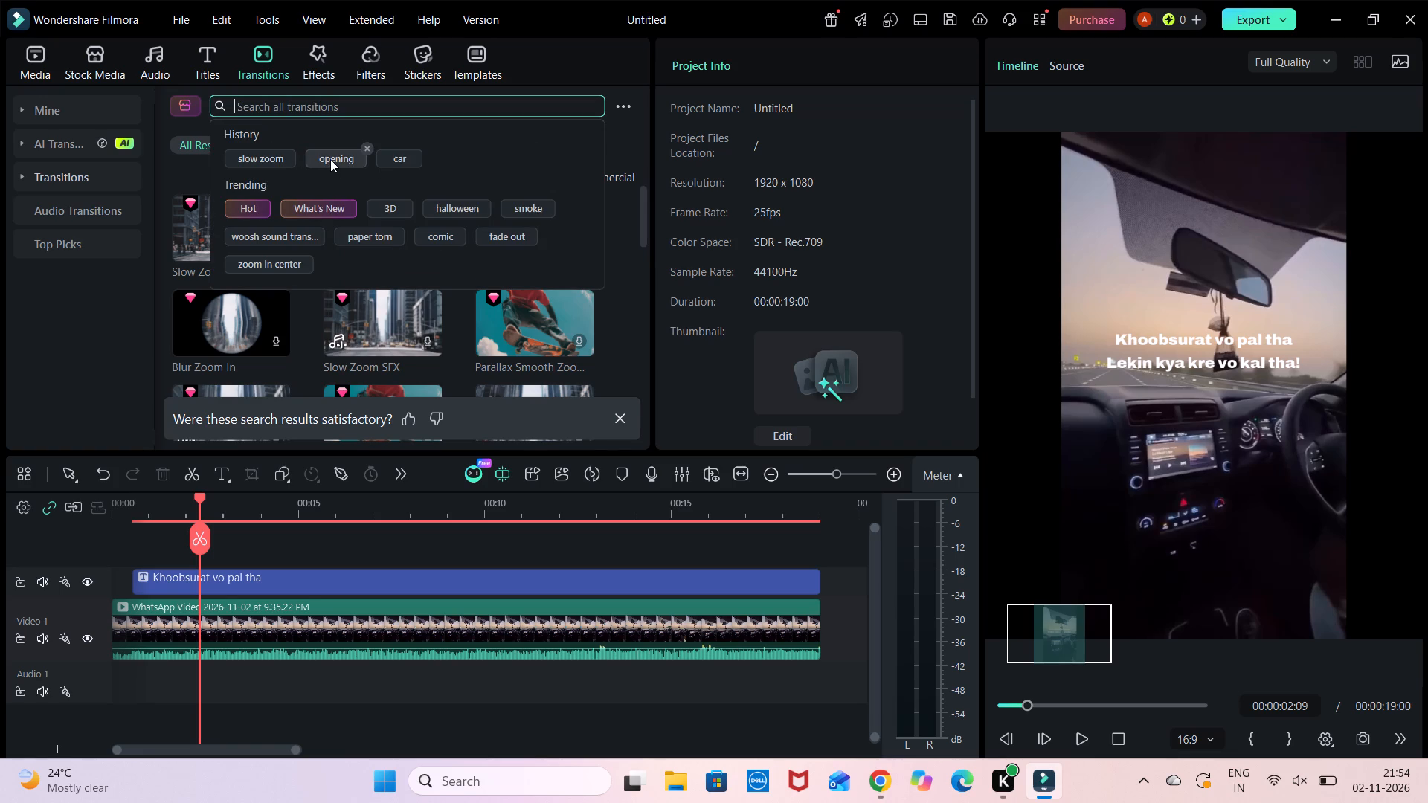
{"action": "left_click", "coordinate": [402, 153]}
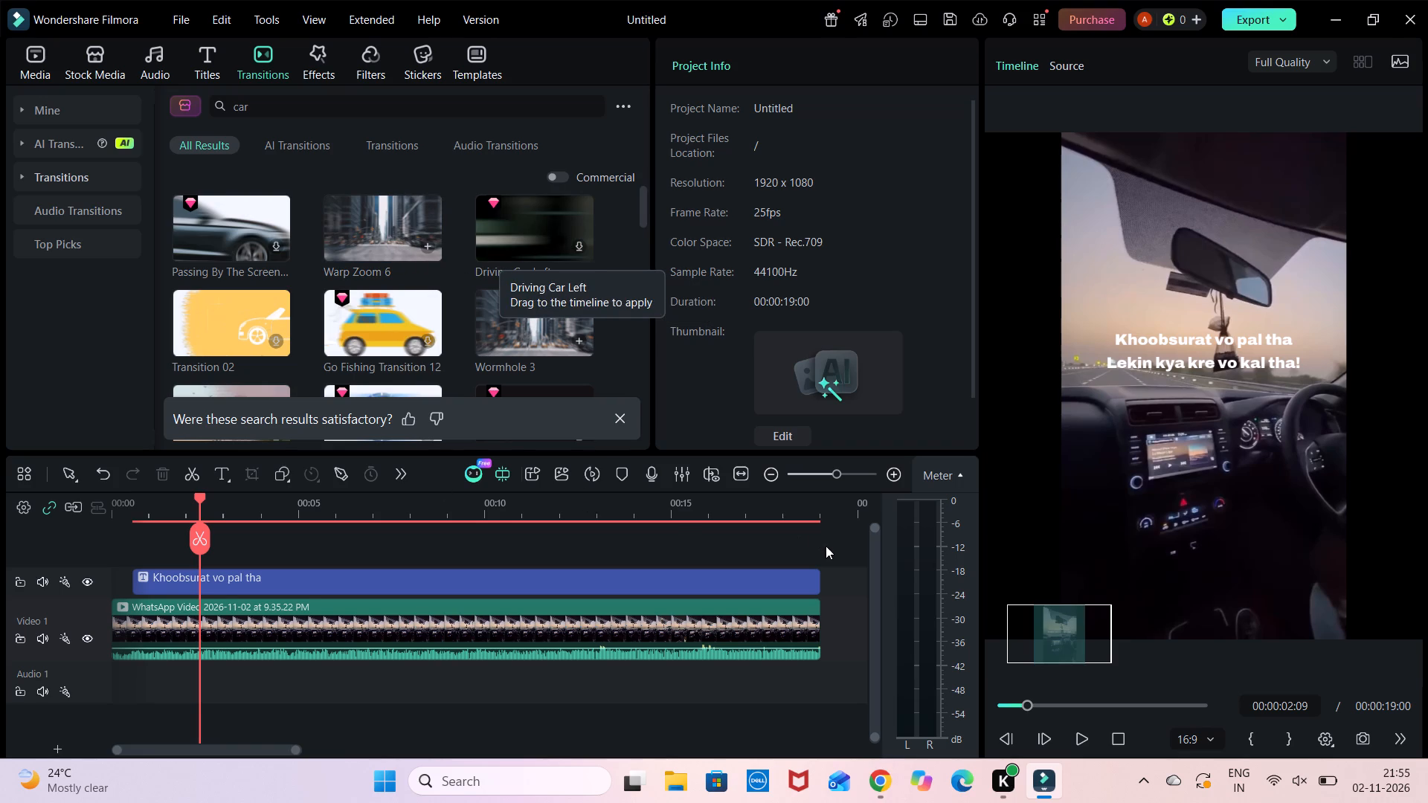
Play the timeline from the beginning to preview the opening with the title and no transition.
{"action": "left_click_drag", "start_coordinate": [1018, 701], "coordinate": [976, 705]}
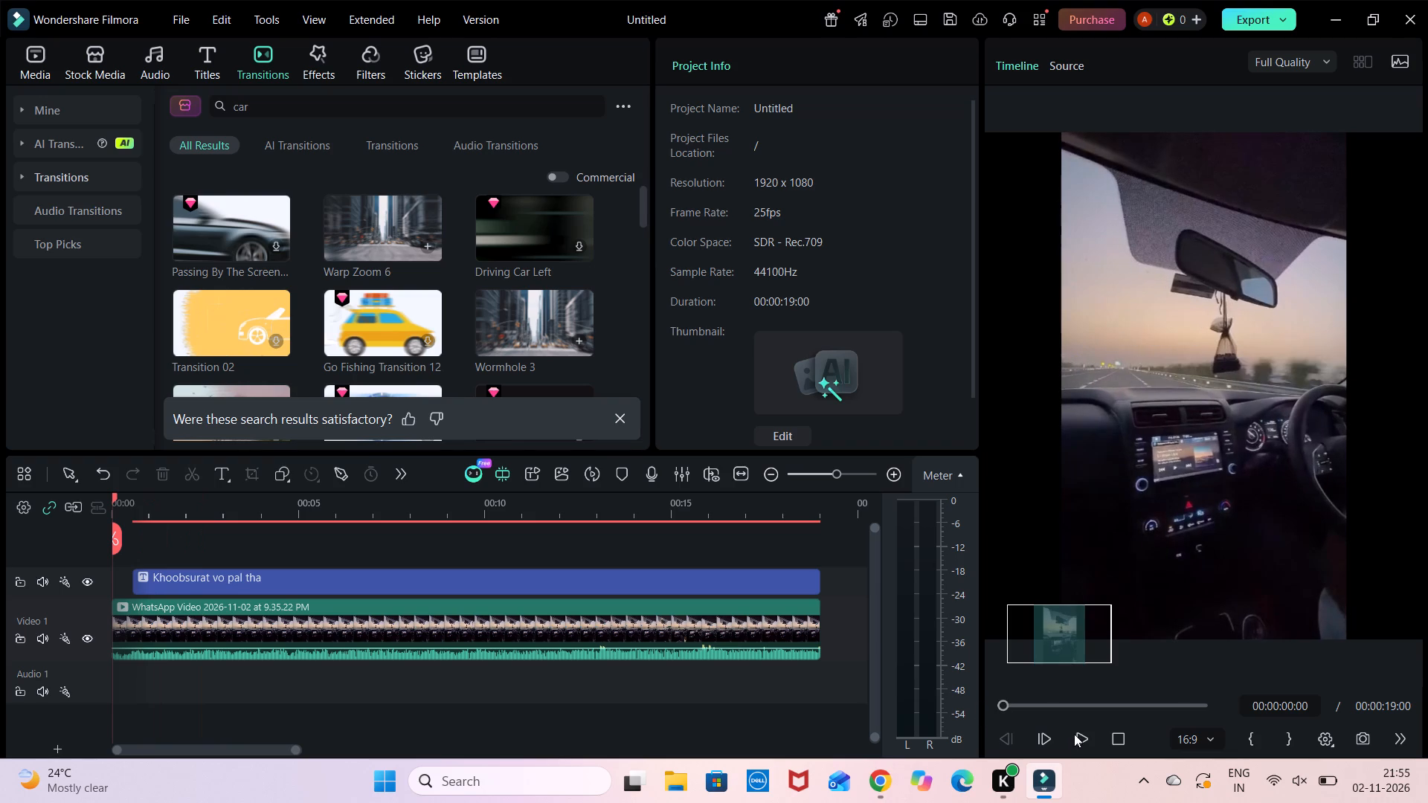
{"action": "left_click", "coordinate": [1075, 735]}
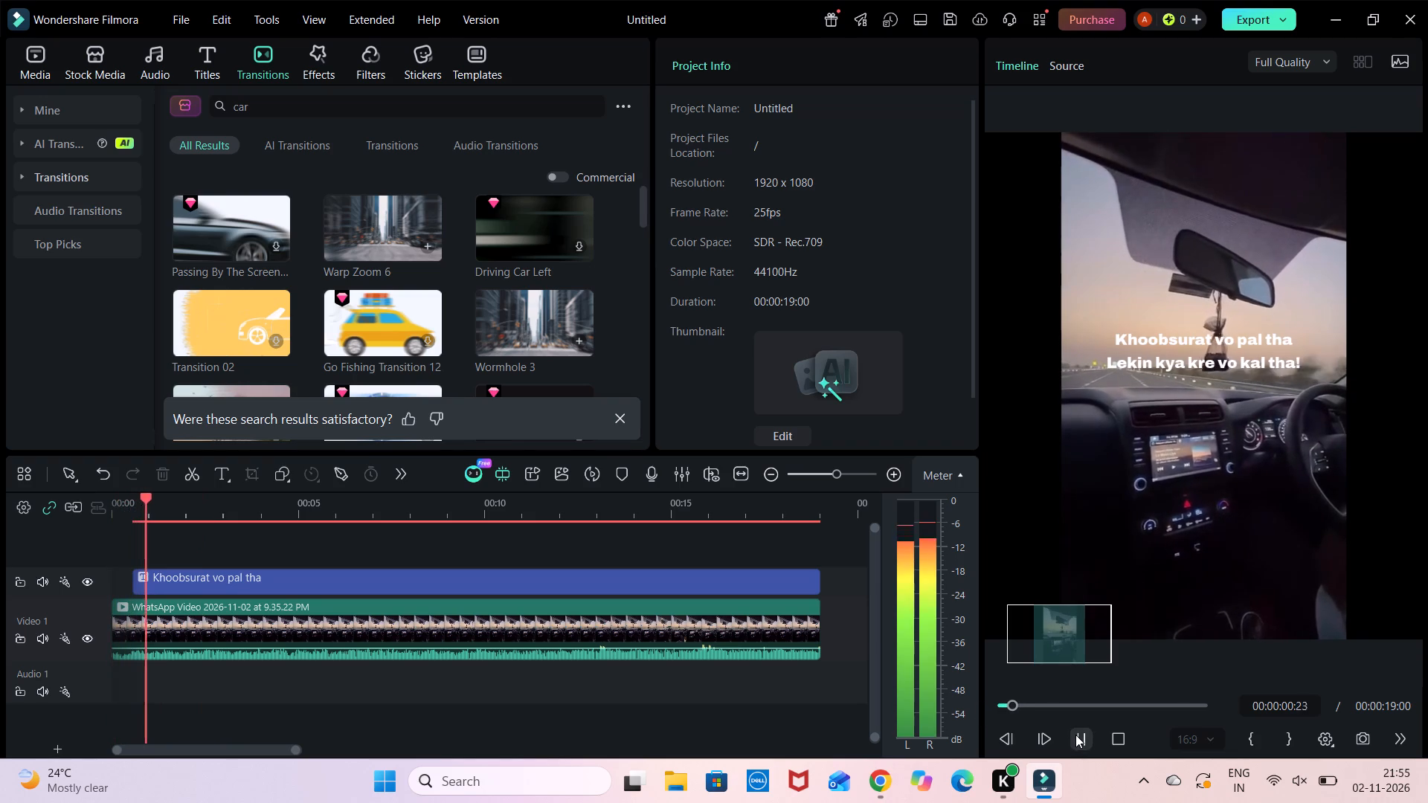
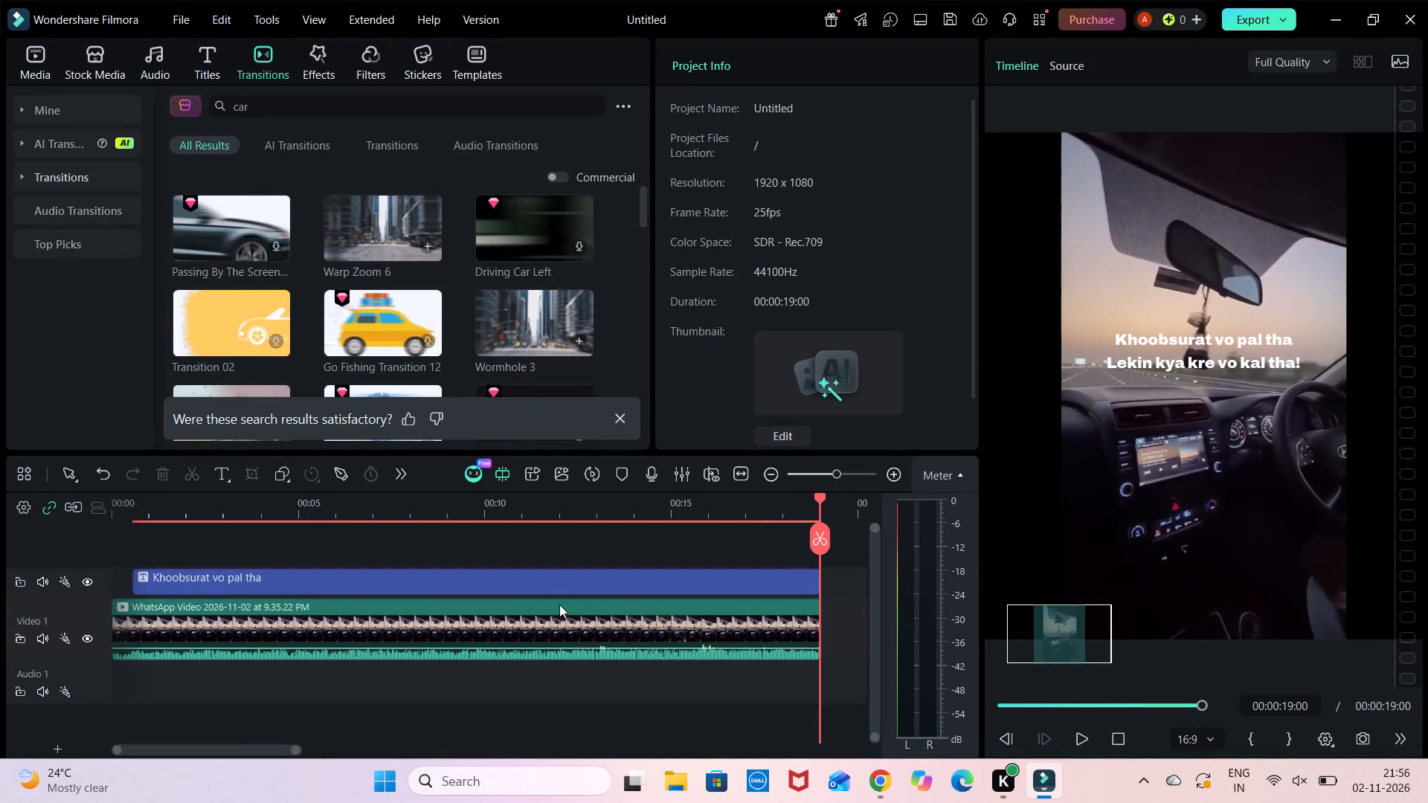
Change the font of the "Khoobsurat vo pal tha" title to Arial Narrow Negreta.
{"action": "left_click", "coordinate": [538, 581]}
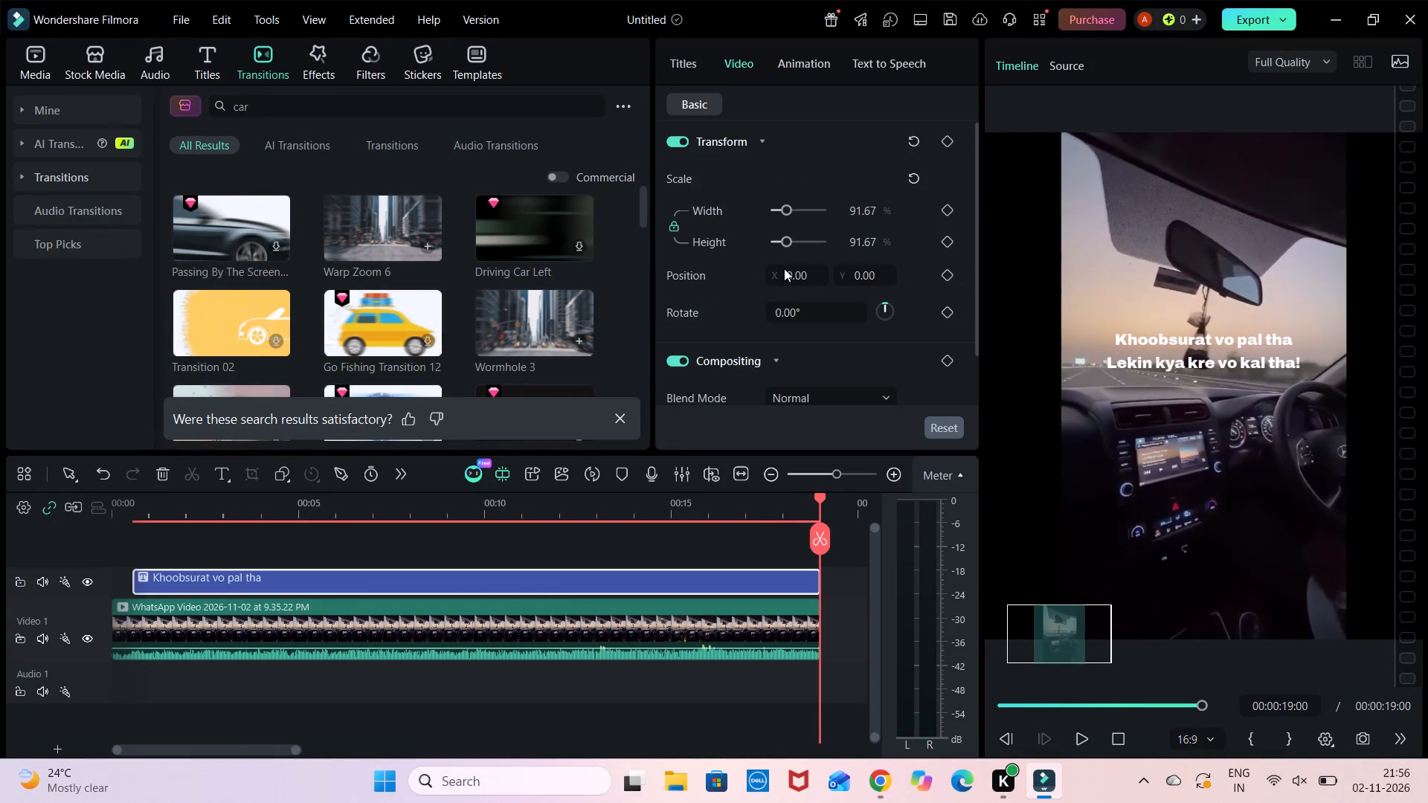
{"action": "scroll", "coordinate": [787, 301], "scroll_direction": "down", "scroll_amount": 1}
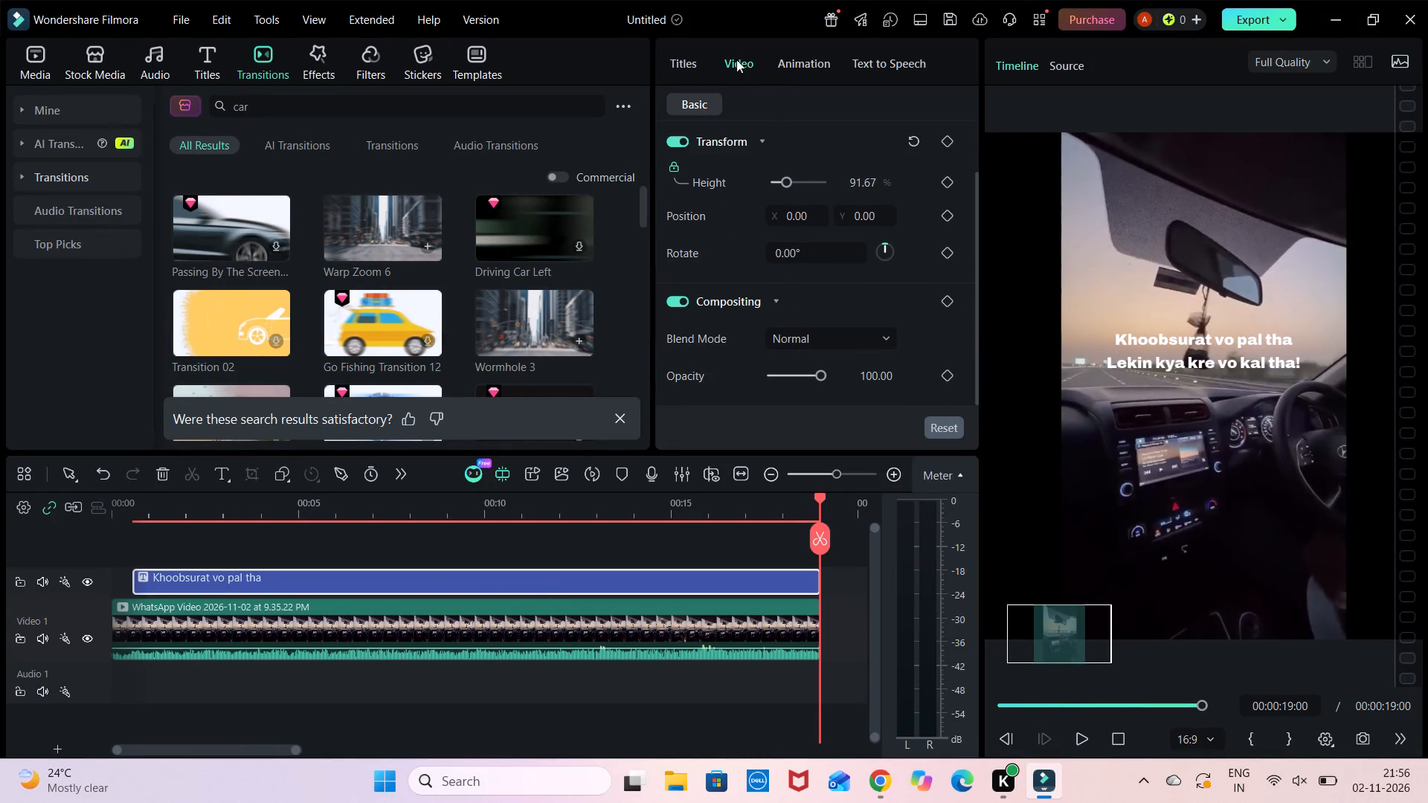
{"action": "double_click", "coordinate": [354, 578]}
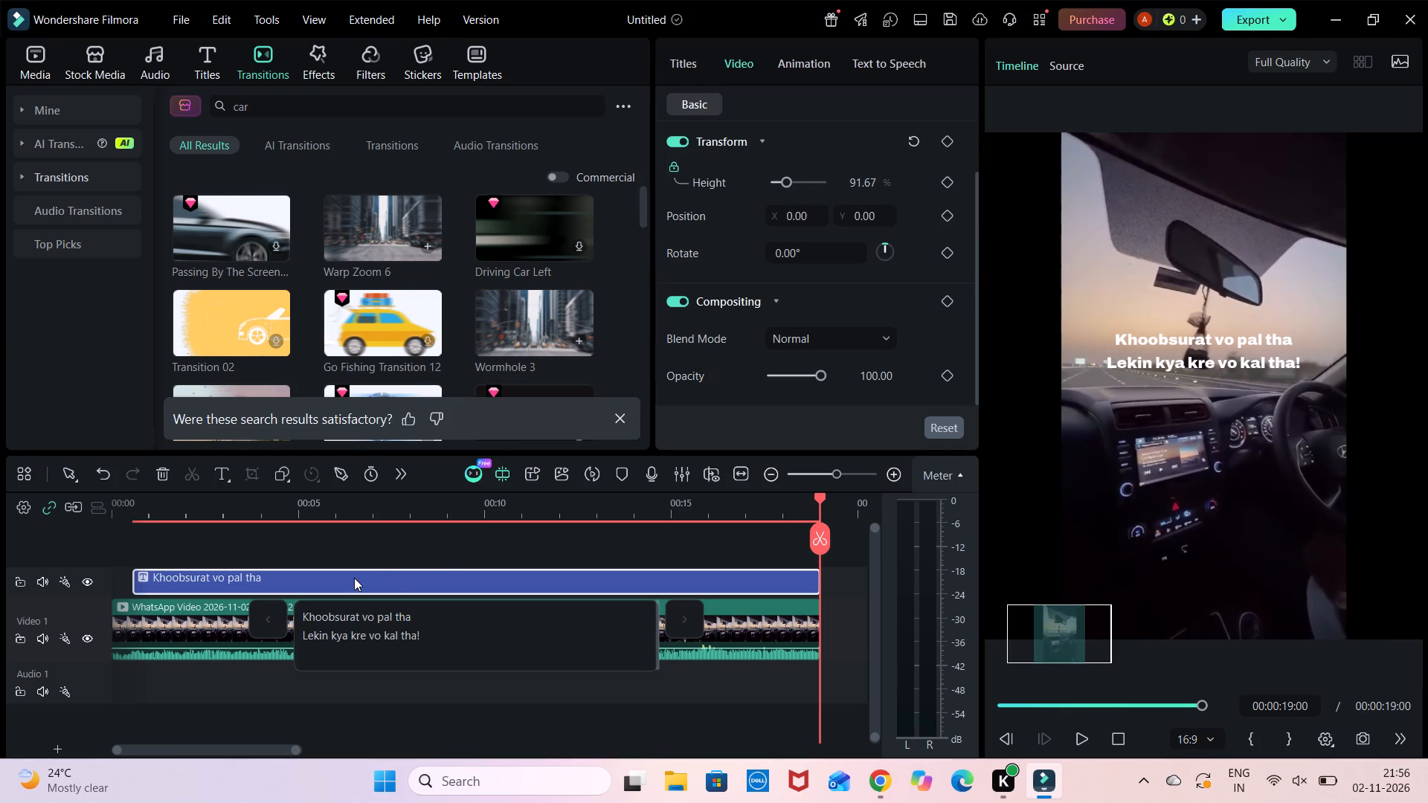
{"action": "left_click", "coordinate": [351, 573]}
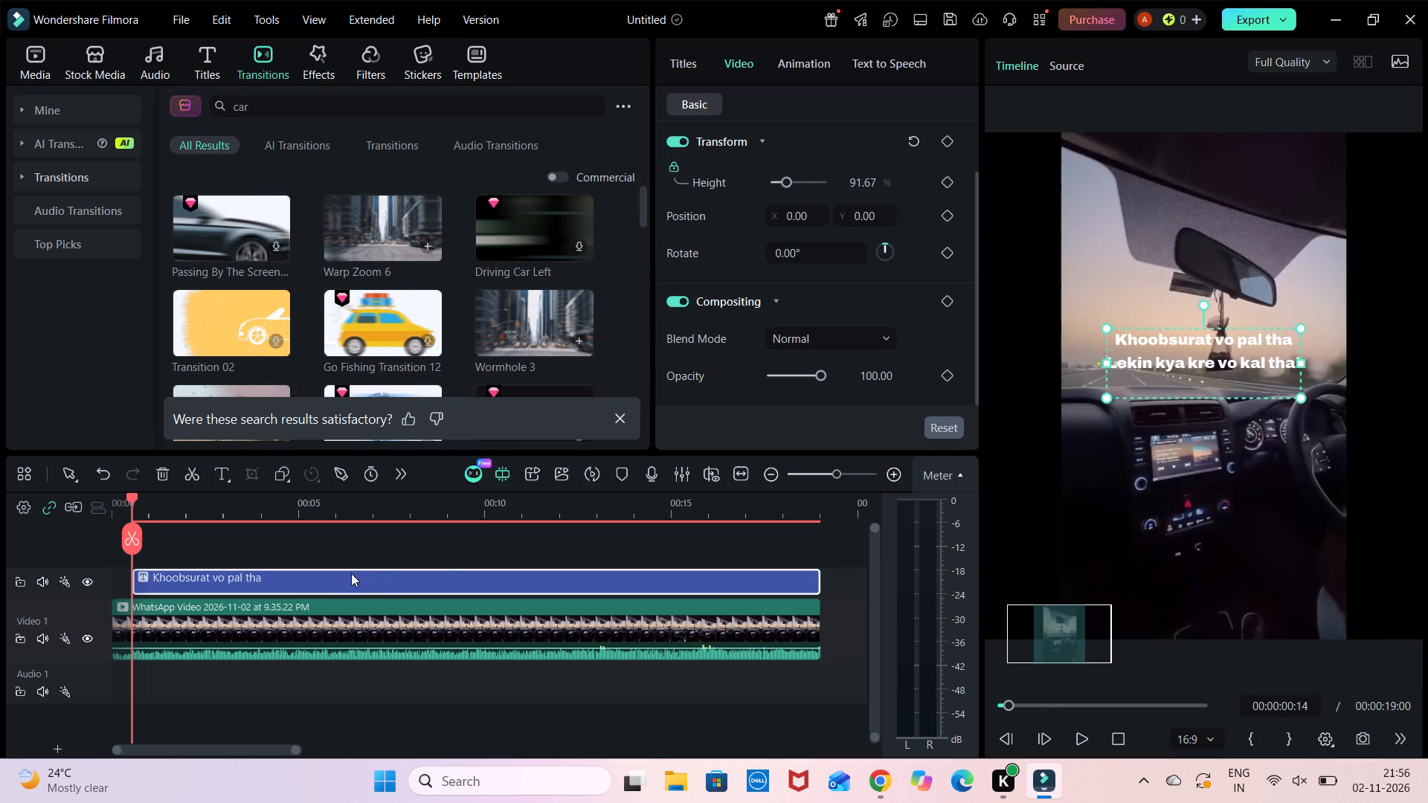
{"action": "left_click", "coordinate": [701, 107]}
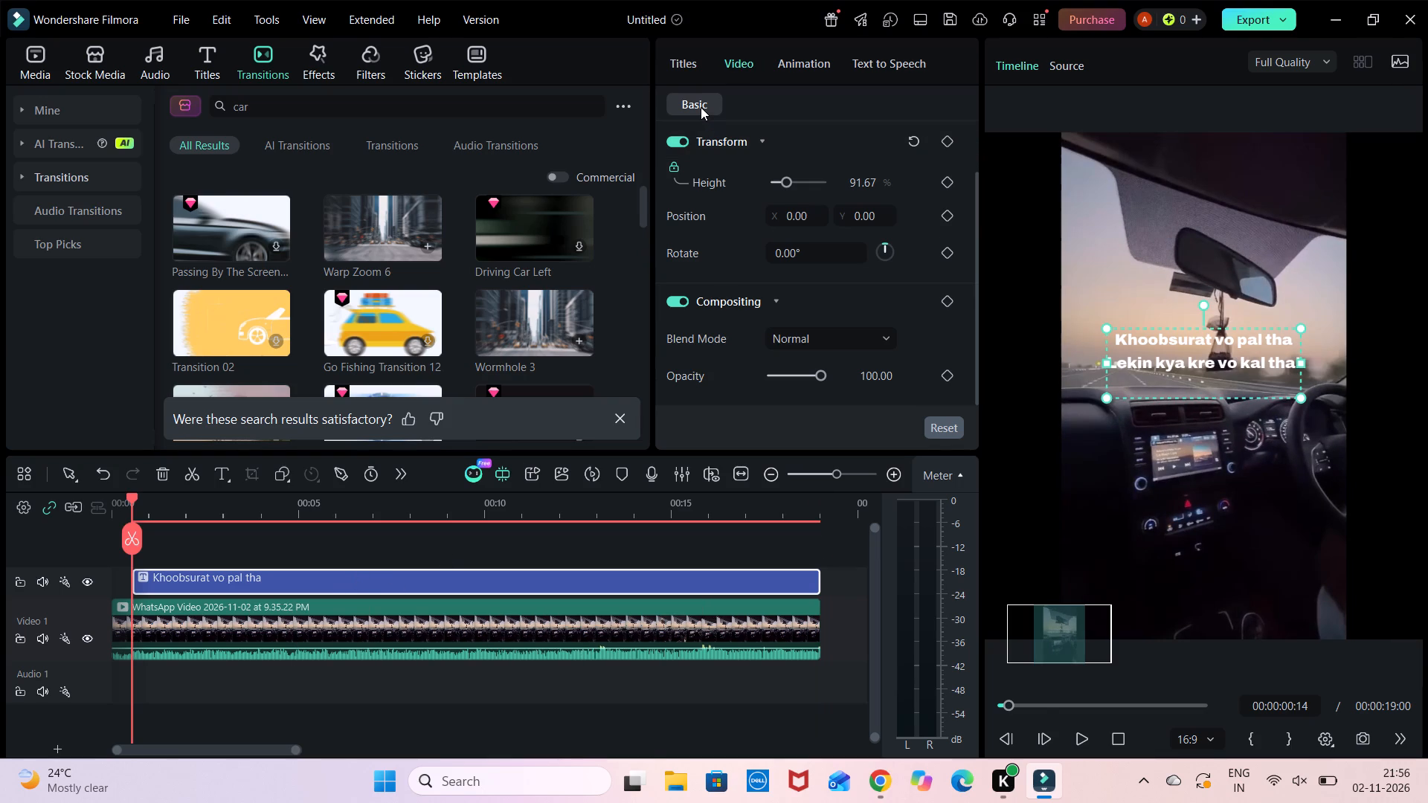
{"action": "left_click", "coordinate": [701, 107]}
{"action": "left_click", "coordinate": [743, 65]}
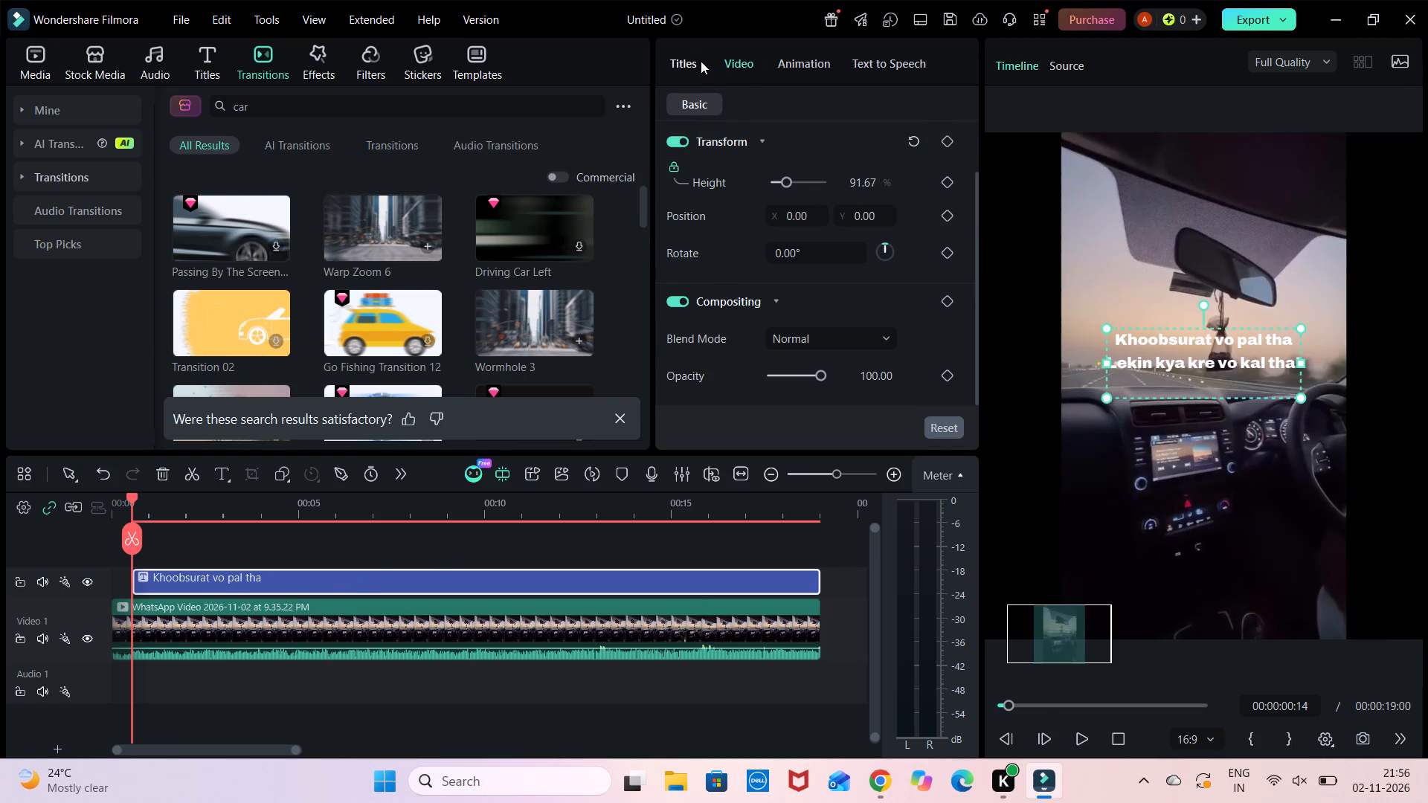
{"action": "left_click", "coordinate": [701, 61]}
{"action": "left_click", "coordinate": [692, 62]}
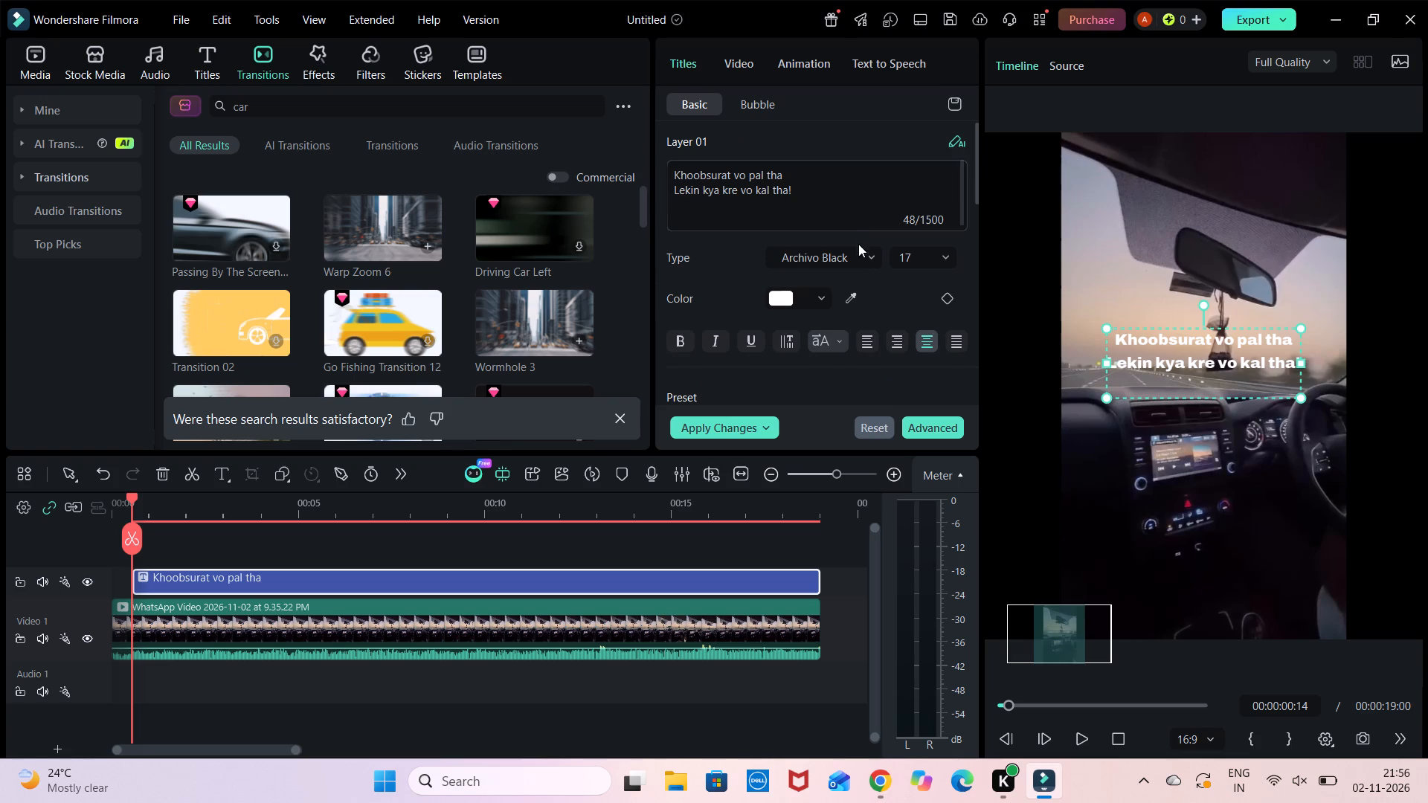
{"action": "left_click", "coordinate": [855, 254]}
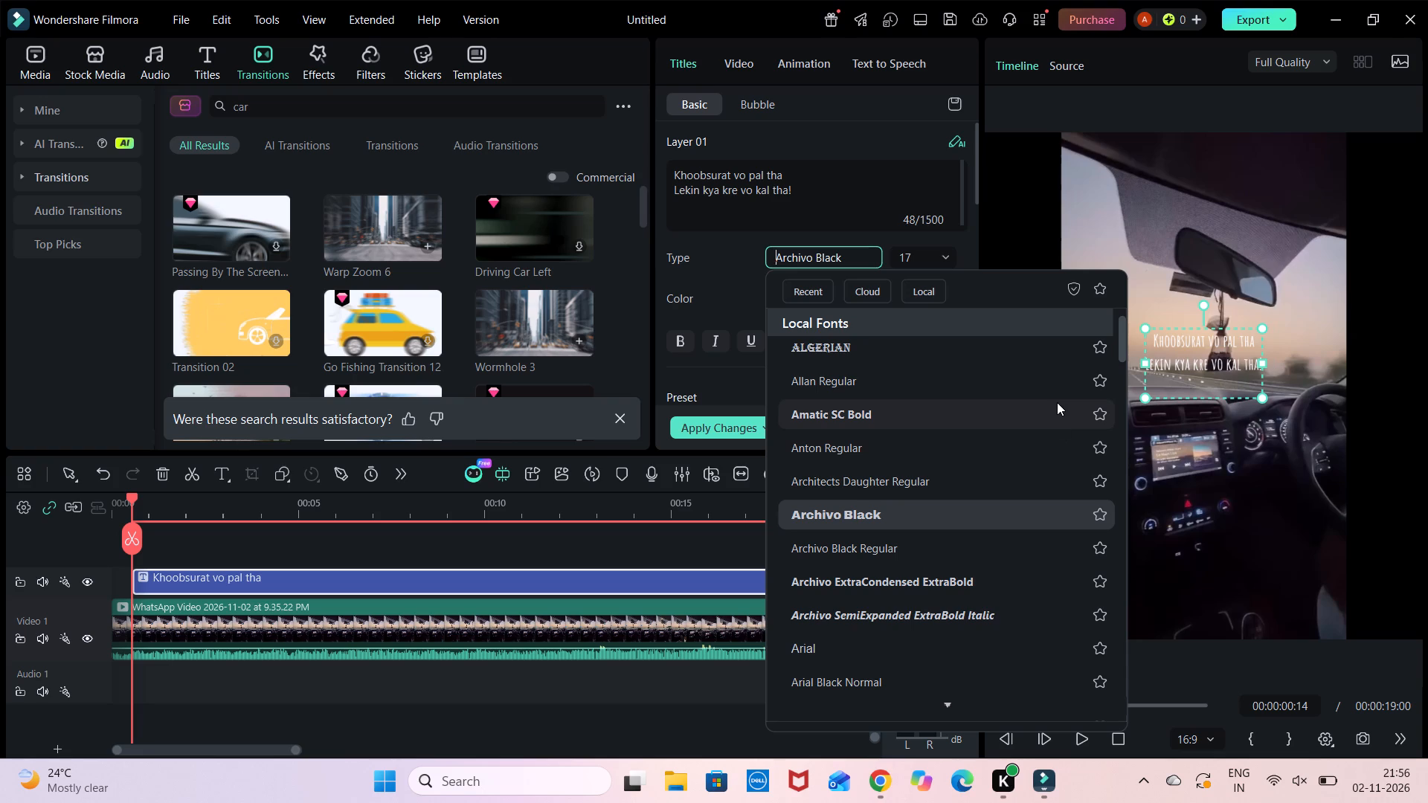
{"action": "scroll", "coordinate": [1036, 473], "scroll_direction": "down", "scroll_amount": 1}
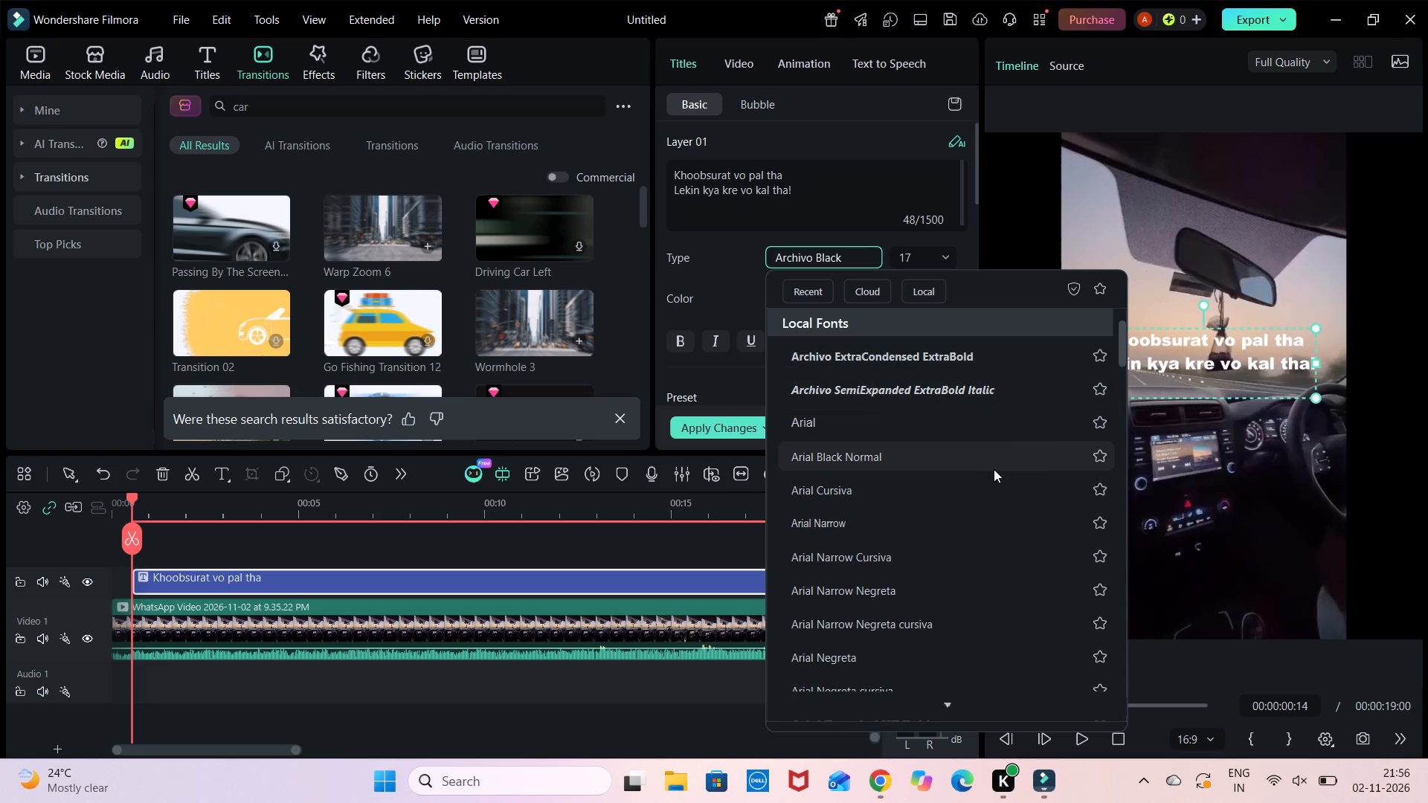
{"action": "left_click", "coordinate": [990, 596]}
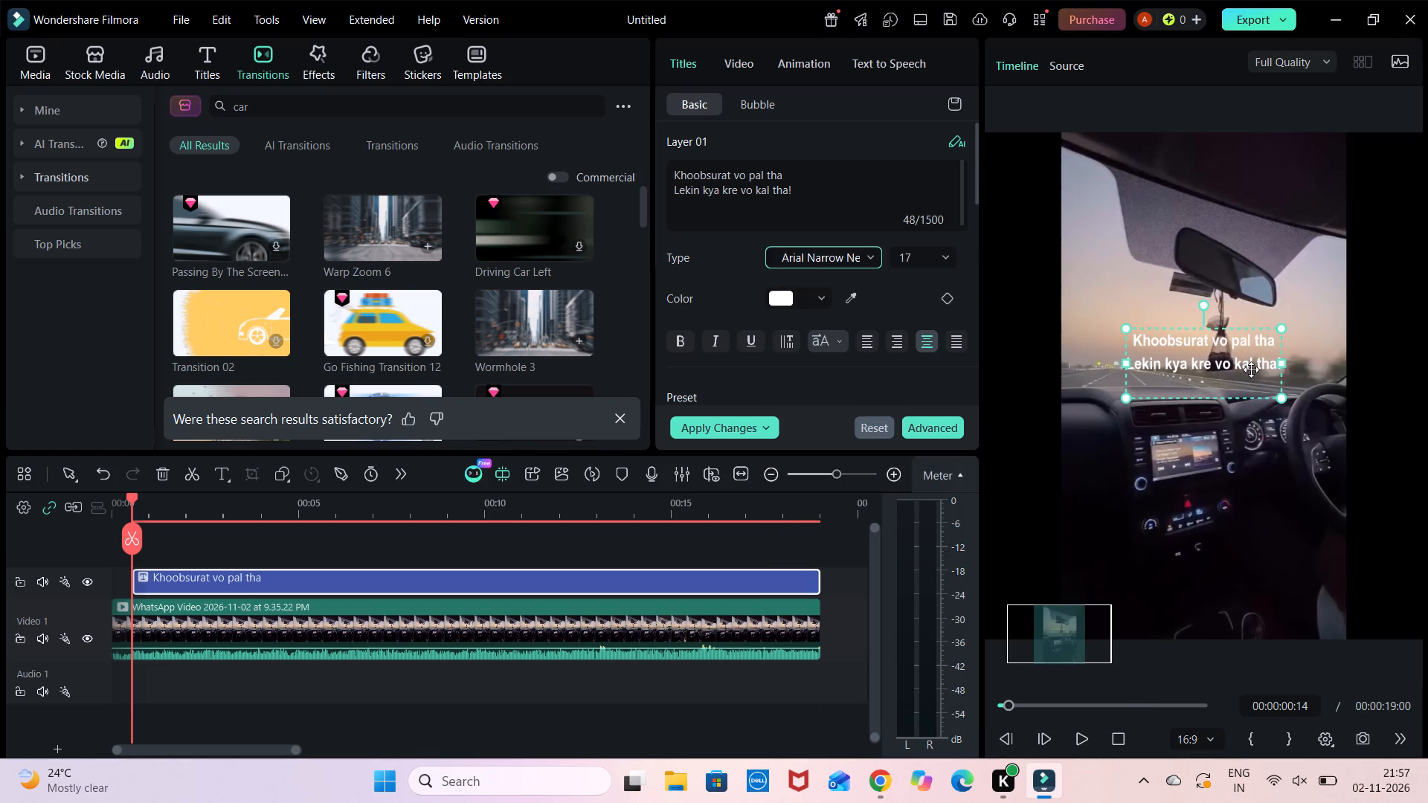
Widen the title's text box slightly and move the title a little left of the frame's vertical centre line.
{"action": "scroll", "coordinate": [1251, 370], "scroll_direction": "up", "scroll_amount": 2, "text": "ctrl"}
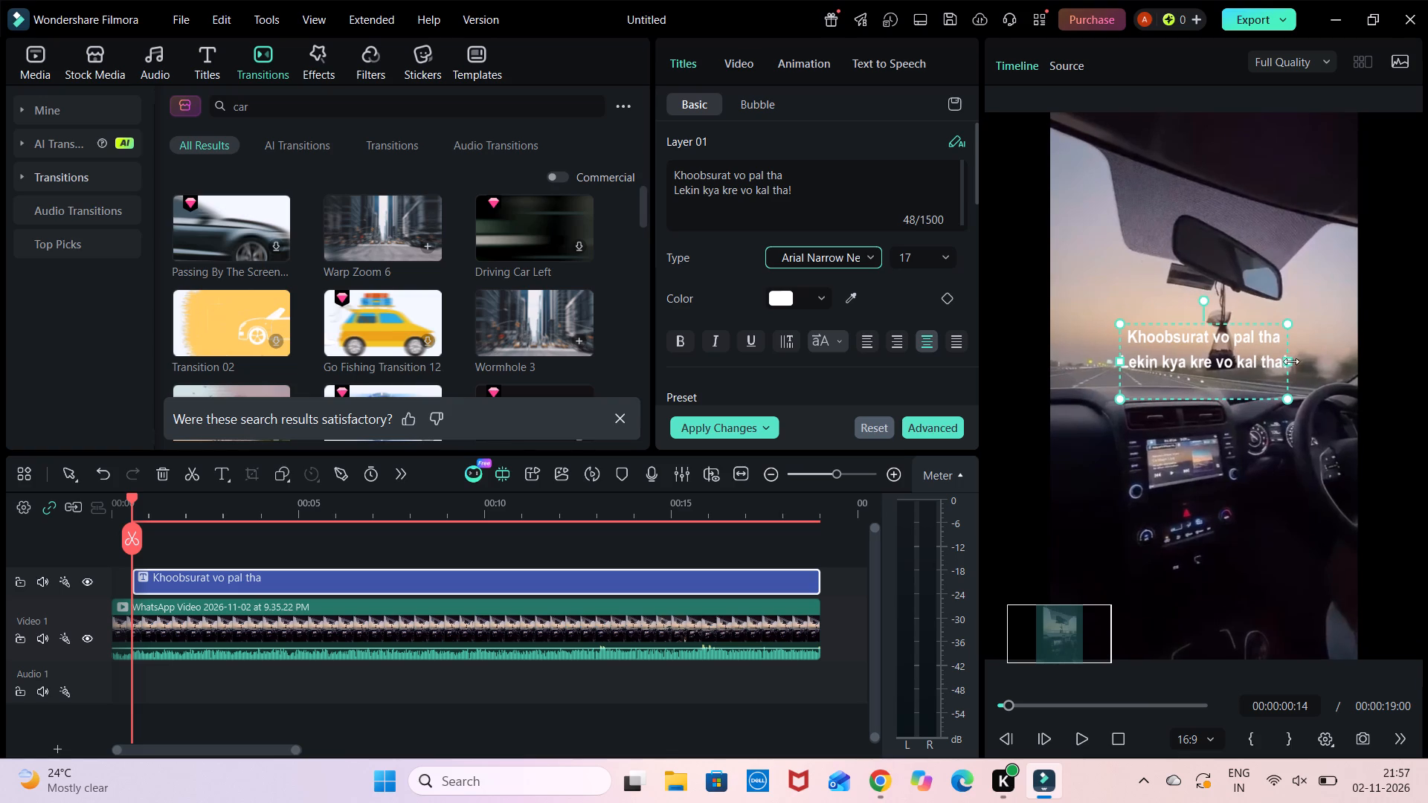
{"action": "left_click_drag", "start_coordinate": [1287, 365], "coordinate": [1307, 364]}
{"action": "left_click_drag", "start_coordinate": [1241, 341], "coordinate": [1212, 342]}
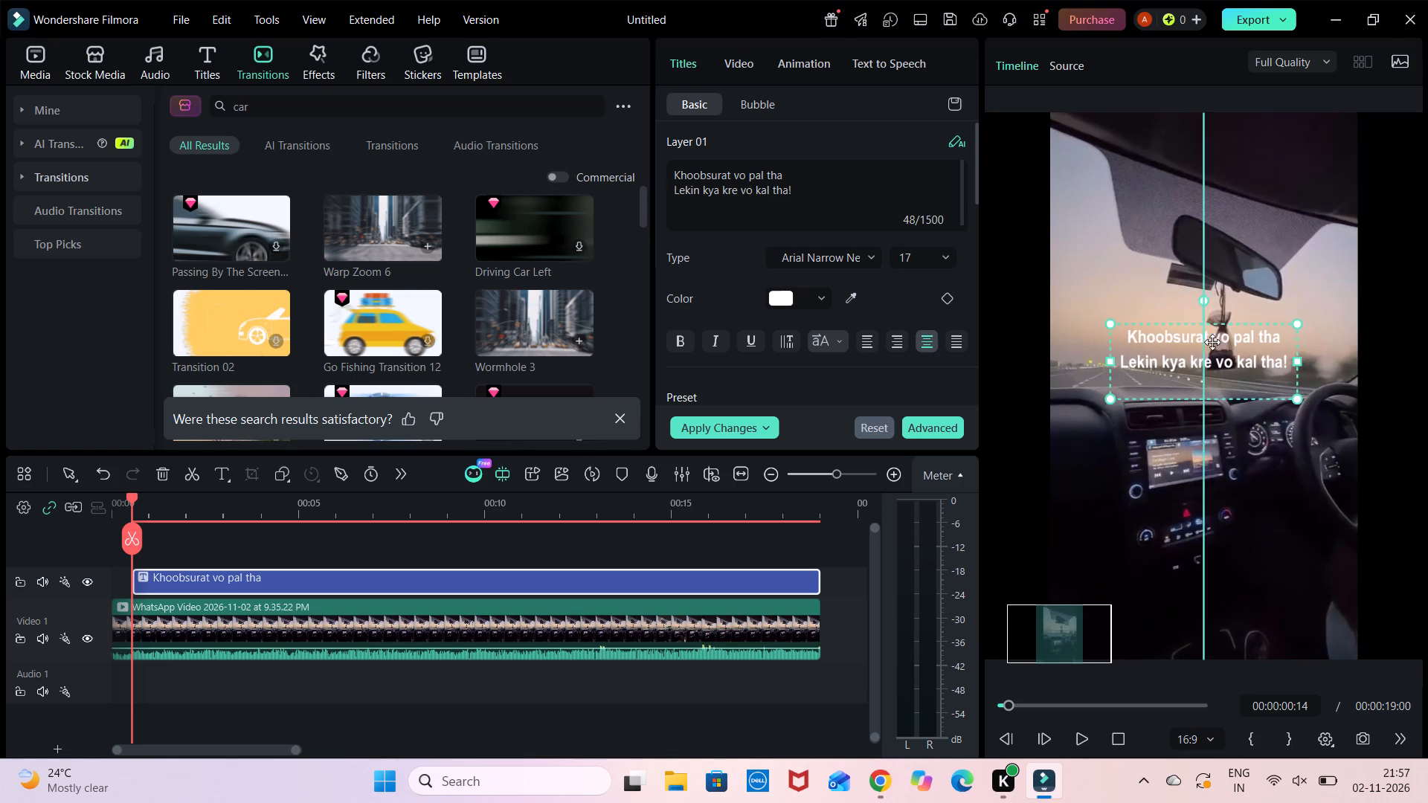
{"action": "left_click_drag", "start_coordinate": [1212, 342], "coordinate": [1206, 342]}
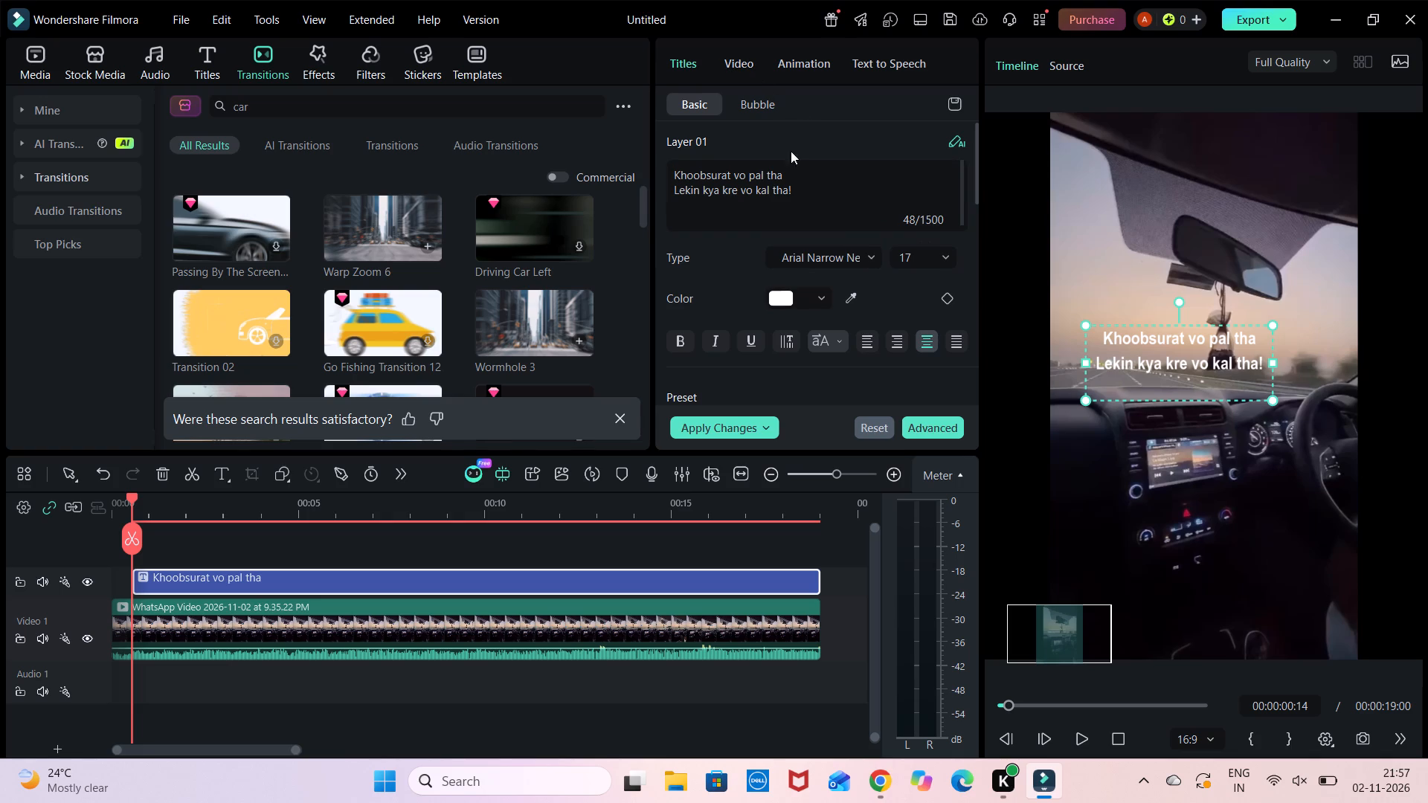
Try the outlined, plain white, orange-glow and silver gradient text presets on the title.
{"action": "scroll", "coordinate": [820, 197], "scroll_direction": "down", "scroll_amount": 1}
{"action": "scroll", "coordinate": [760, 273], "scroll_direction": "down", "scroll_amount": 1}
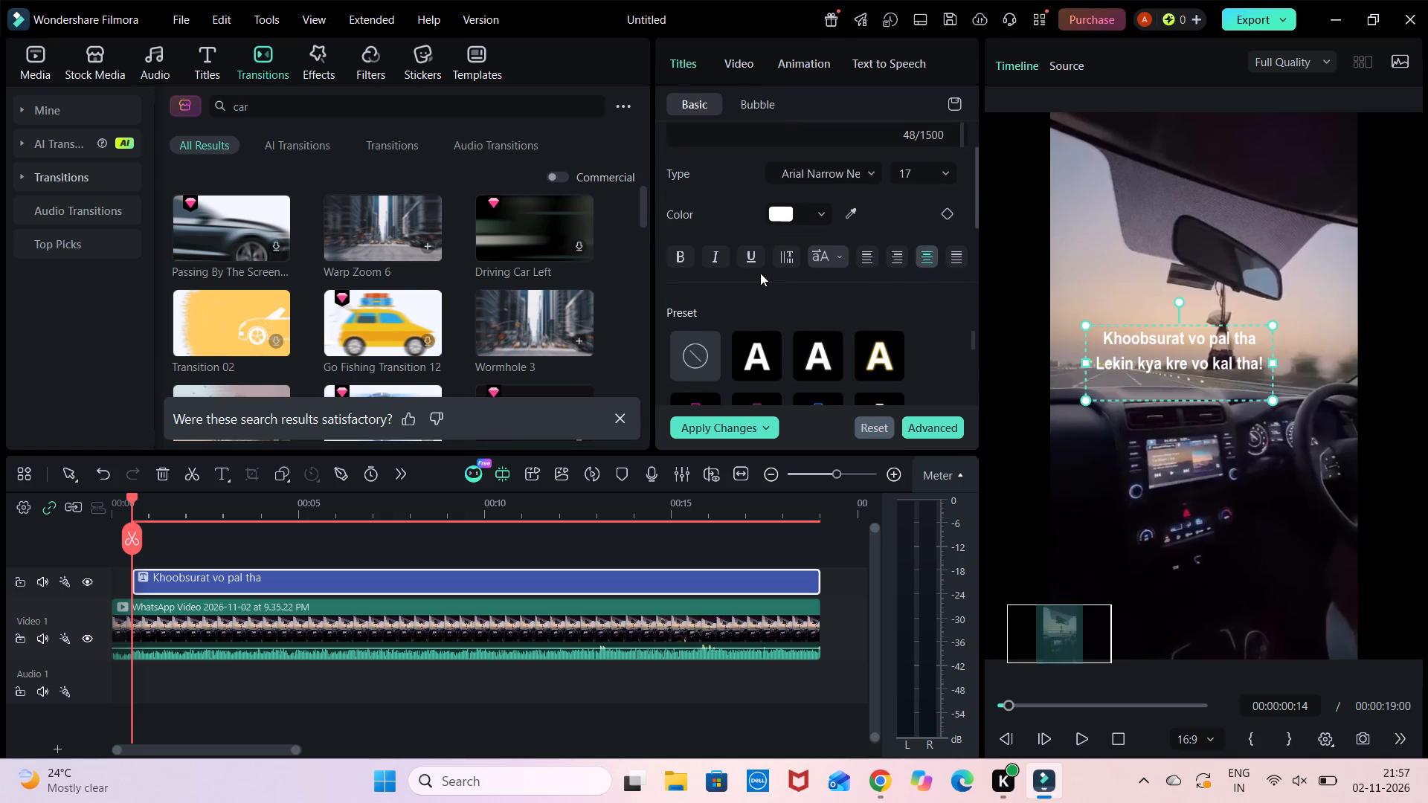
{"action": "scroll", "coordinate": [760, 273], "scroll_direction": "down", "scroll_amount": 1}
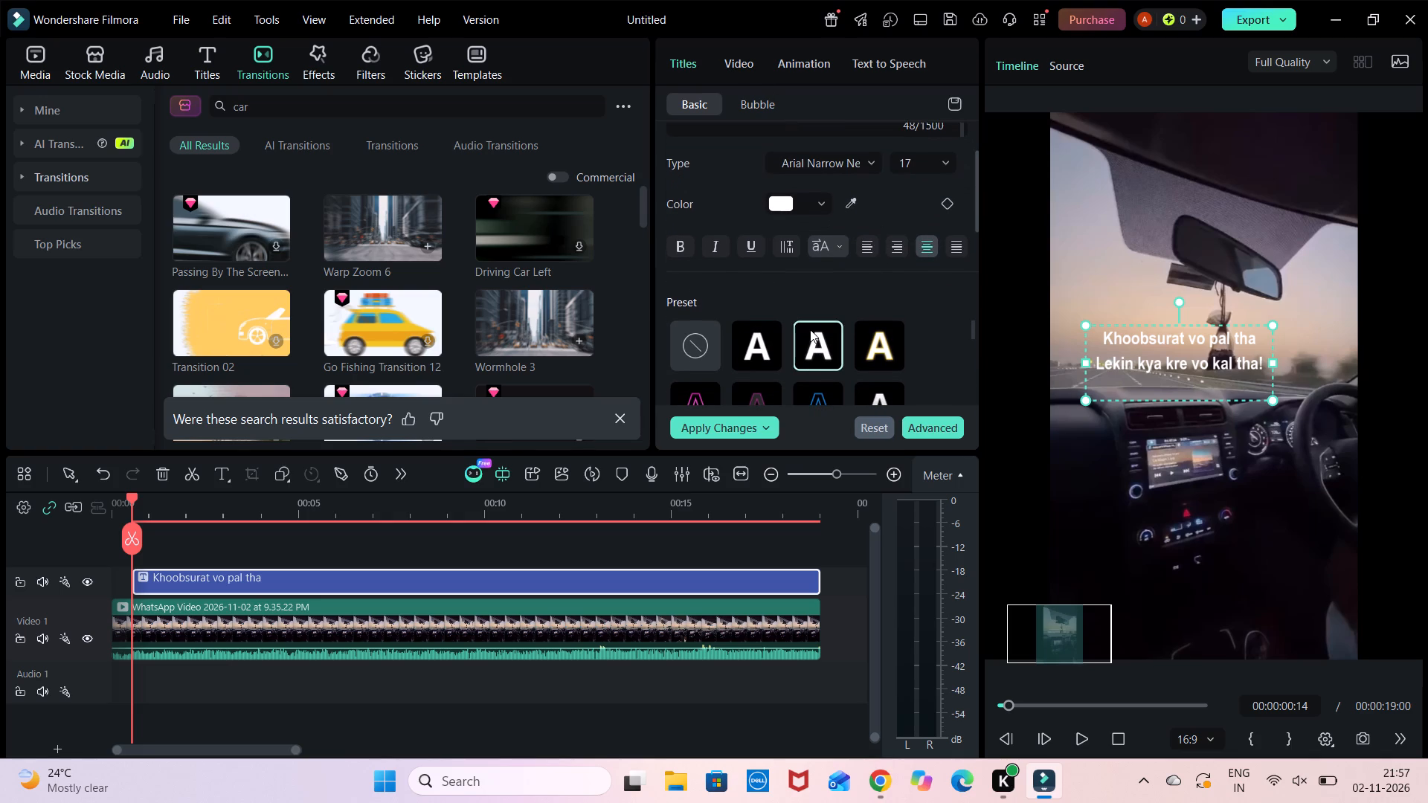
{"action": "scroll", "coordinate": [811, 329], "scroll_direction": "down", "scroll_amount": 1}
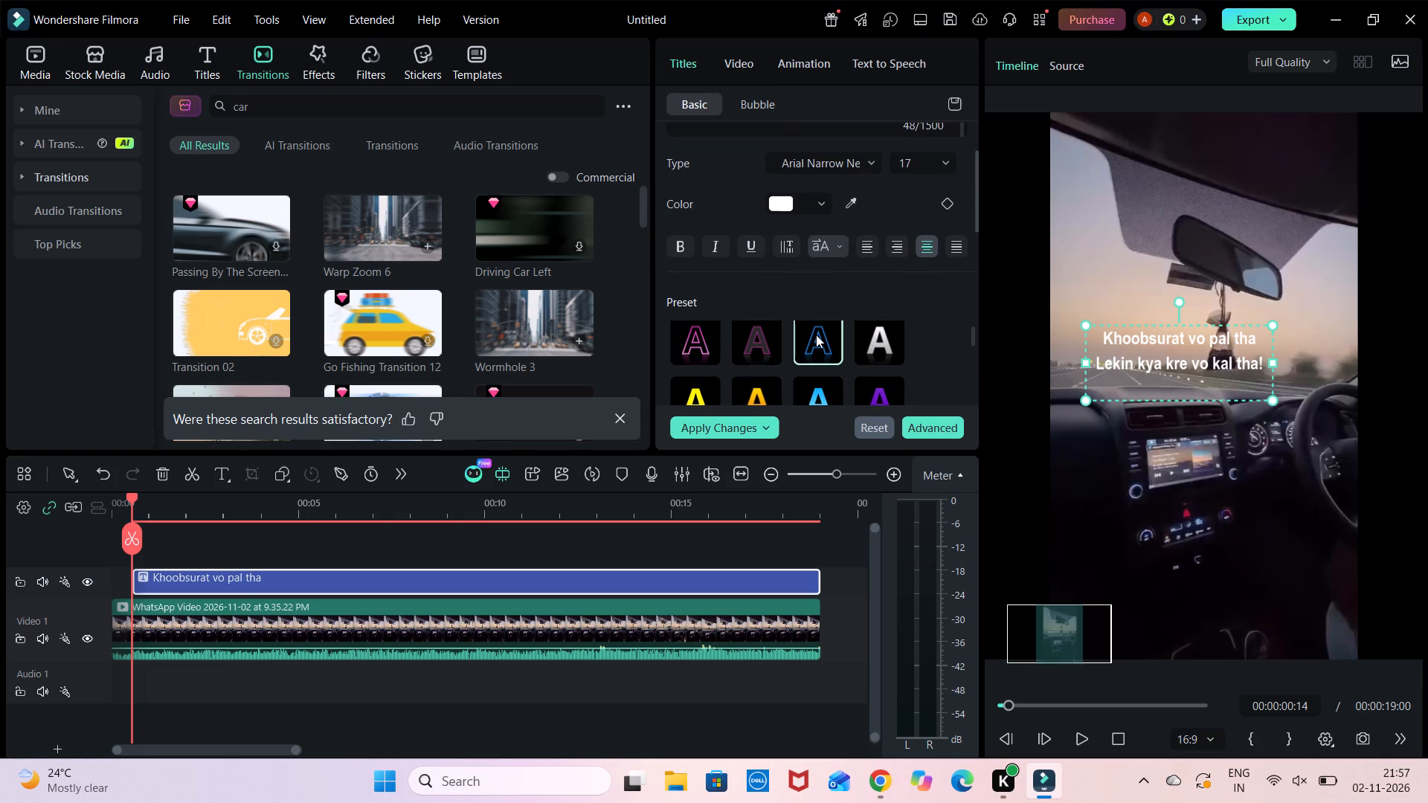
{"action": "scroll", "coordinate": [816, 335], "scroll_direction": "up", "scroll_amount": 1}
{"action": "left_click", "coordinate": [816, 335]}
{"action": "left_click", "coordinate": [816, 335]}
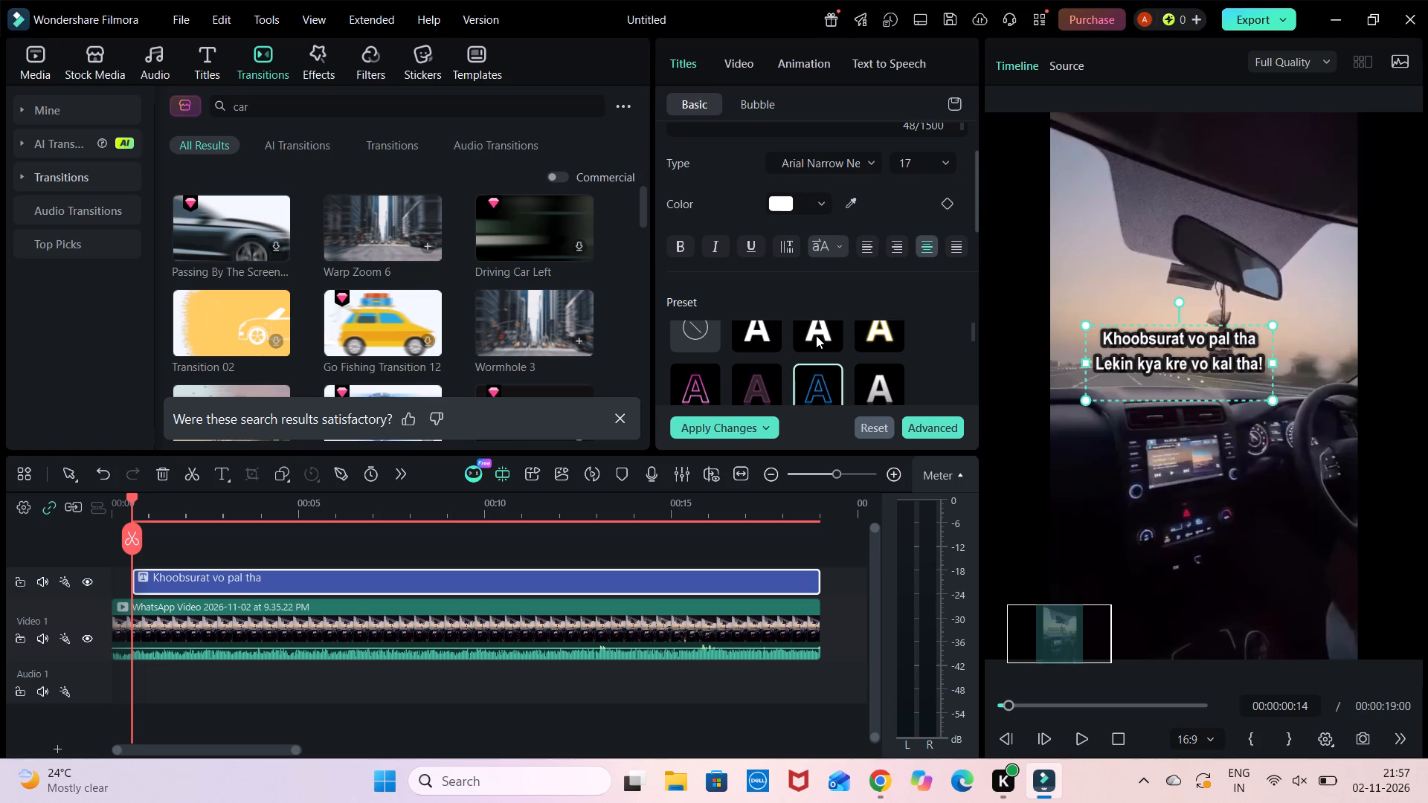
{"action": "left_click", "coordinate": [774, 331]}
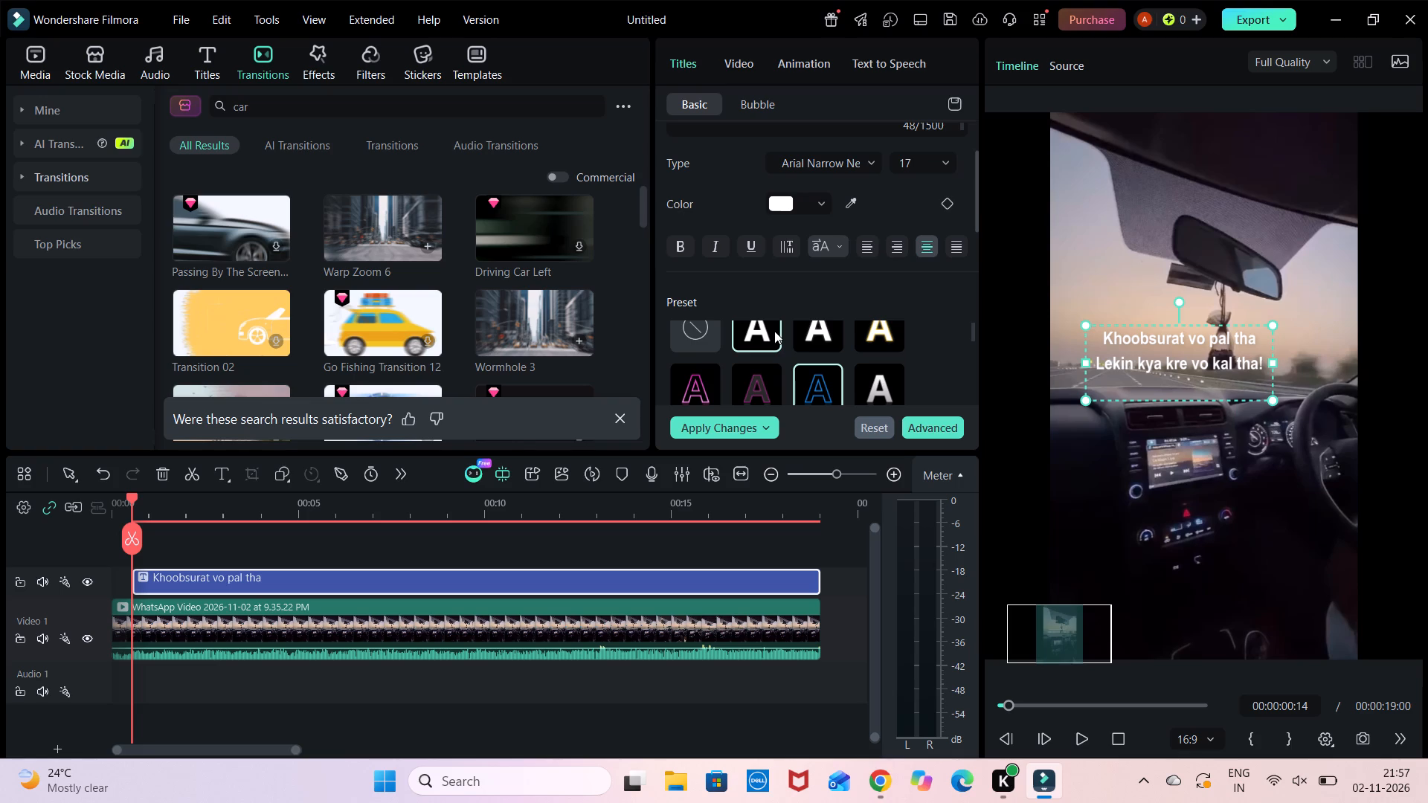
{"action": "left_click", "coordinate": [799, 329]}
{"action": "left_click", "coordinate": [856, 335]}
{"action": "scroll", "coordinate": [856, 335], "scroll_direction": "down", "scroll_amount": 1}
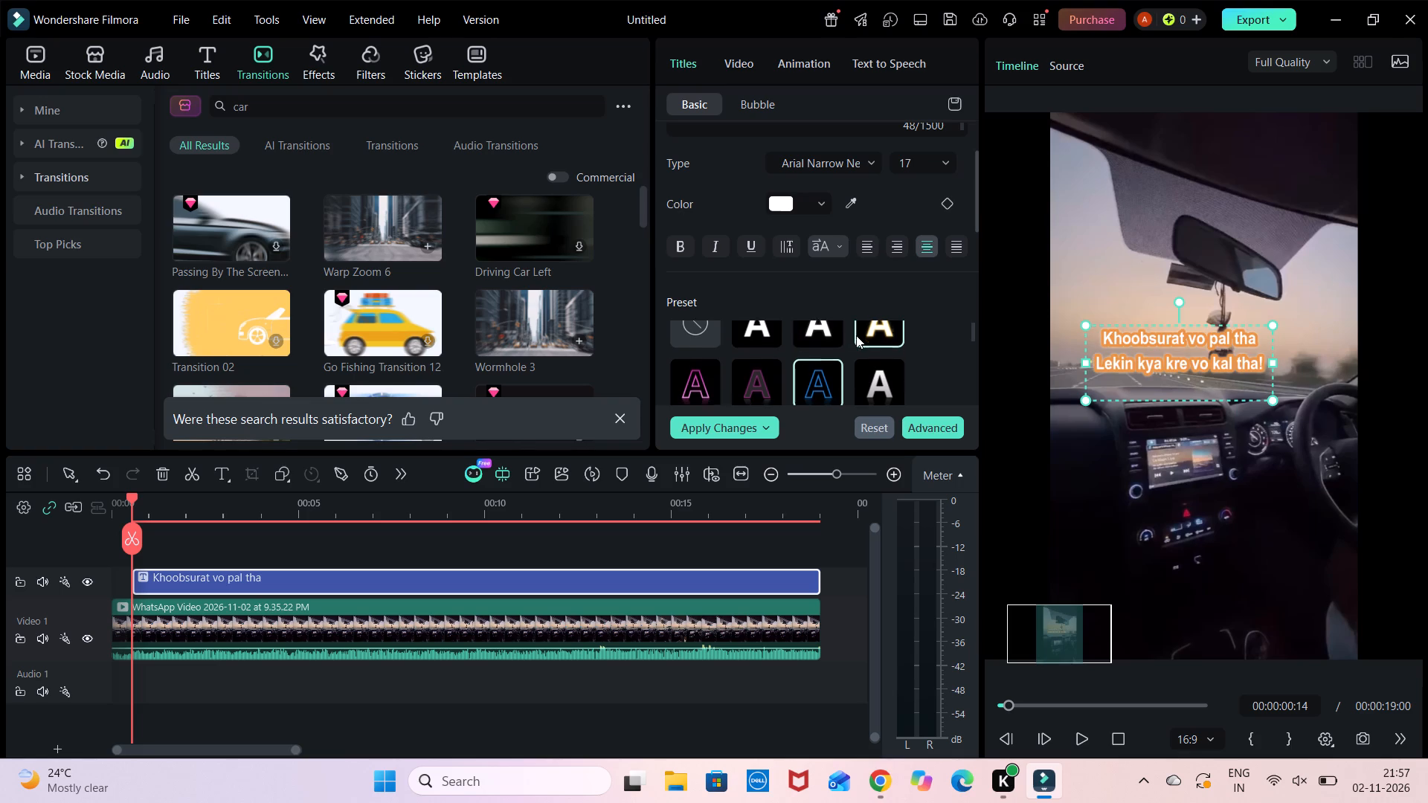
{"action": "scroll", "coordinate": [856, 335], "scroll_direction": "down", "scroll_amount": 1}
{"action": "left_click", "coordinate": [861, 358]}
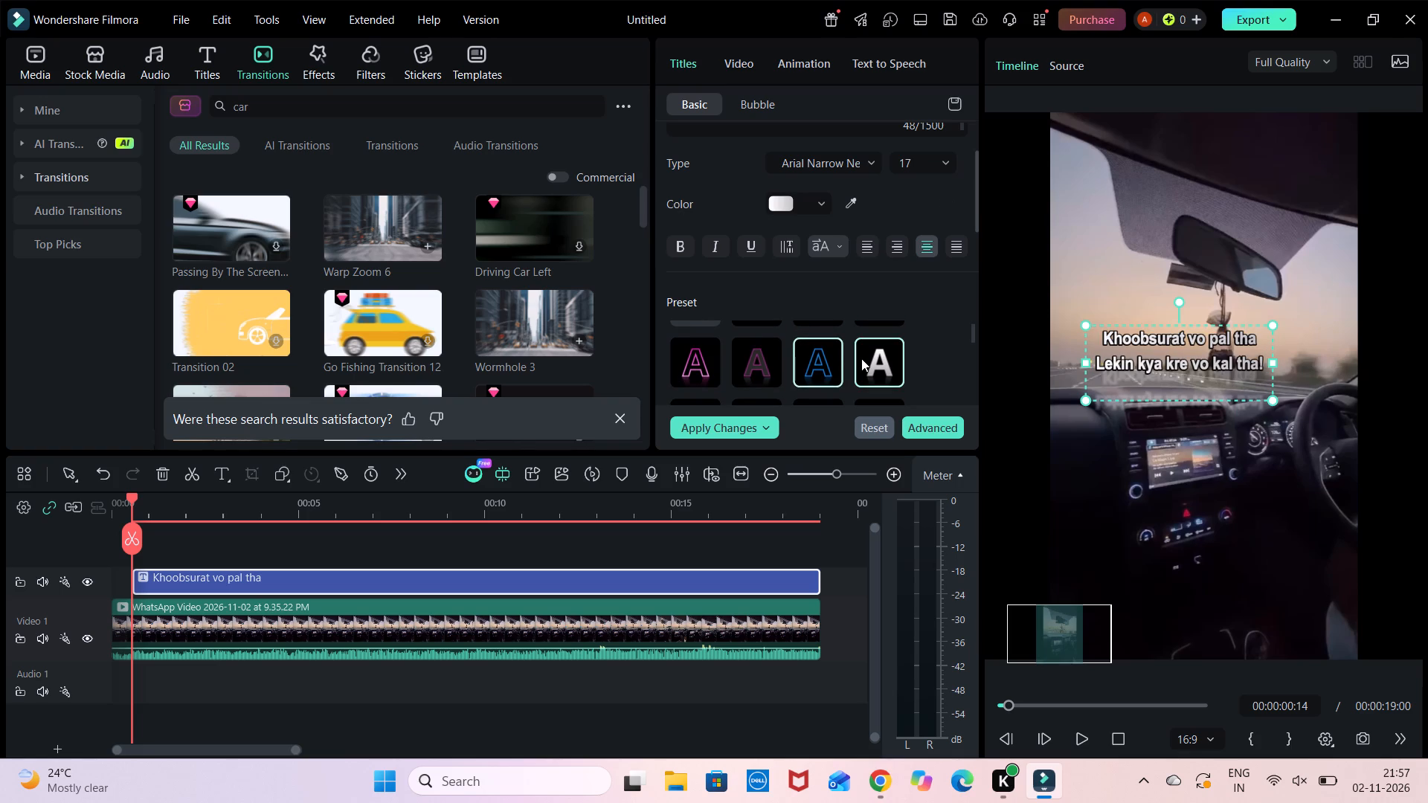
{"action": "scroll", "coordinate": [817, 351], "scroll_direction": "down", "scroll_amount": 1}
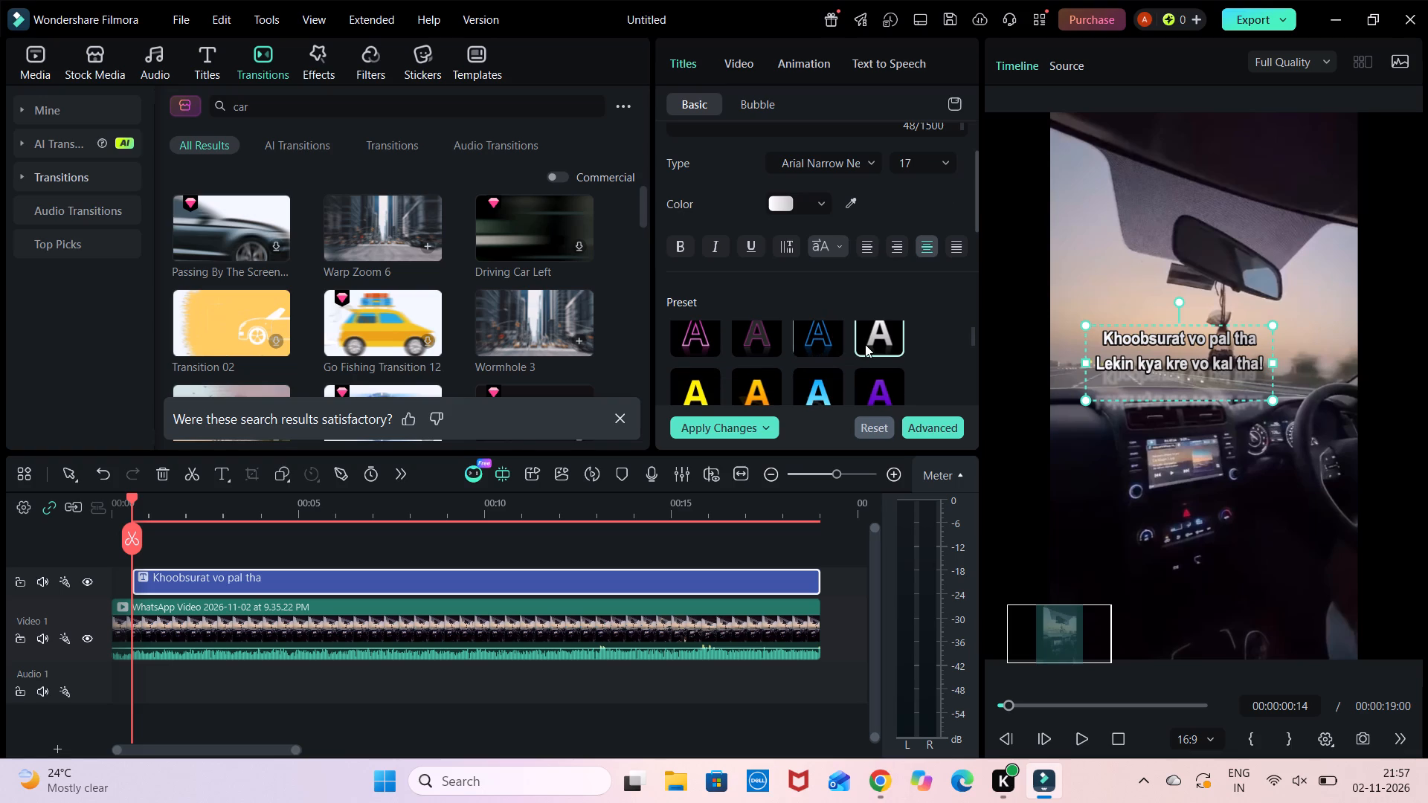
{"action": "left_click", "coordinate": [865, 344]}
Apply the first plain white text preset to the title.
{"action": "scroll", "coordinate": [865, 344], "scroll_direction": "down", "scroll_amount": 1}
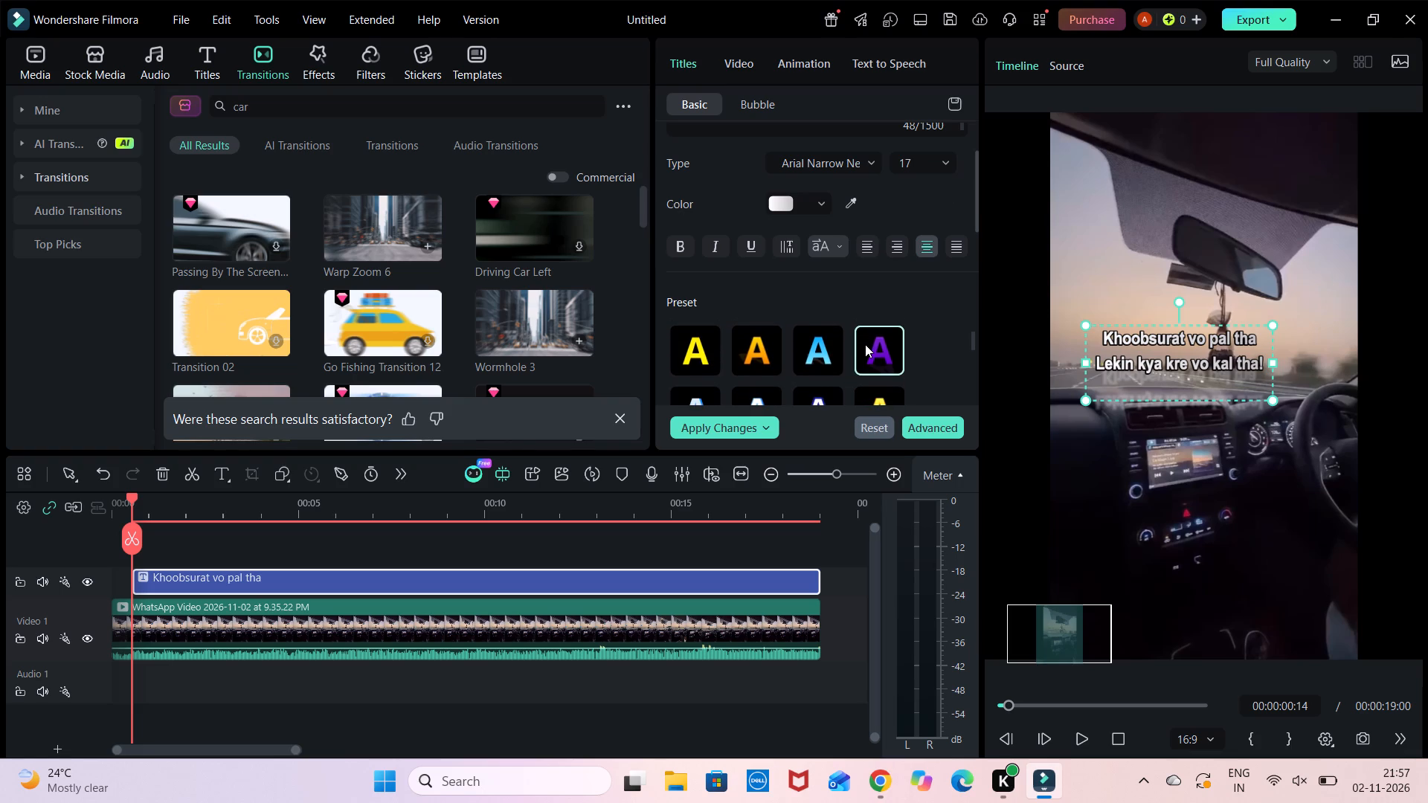
{"action": "scroll", "coordinate": [865, 344], "scroll_direction": "up", "scroll_amount": 1}
{"action": "scroll", "coordinate": [865, 344], "scroll_direction": "down", "scroll_amount": 1}
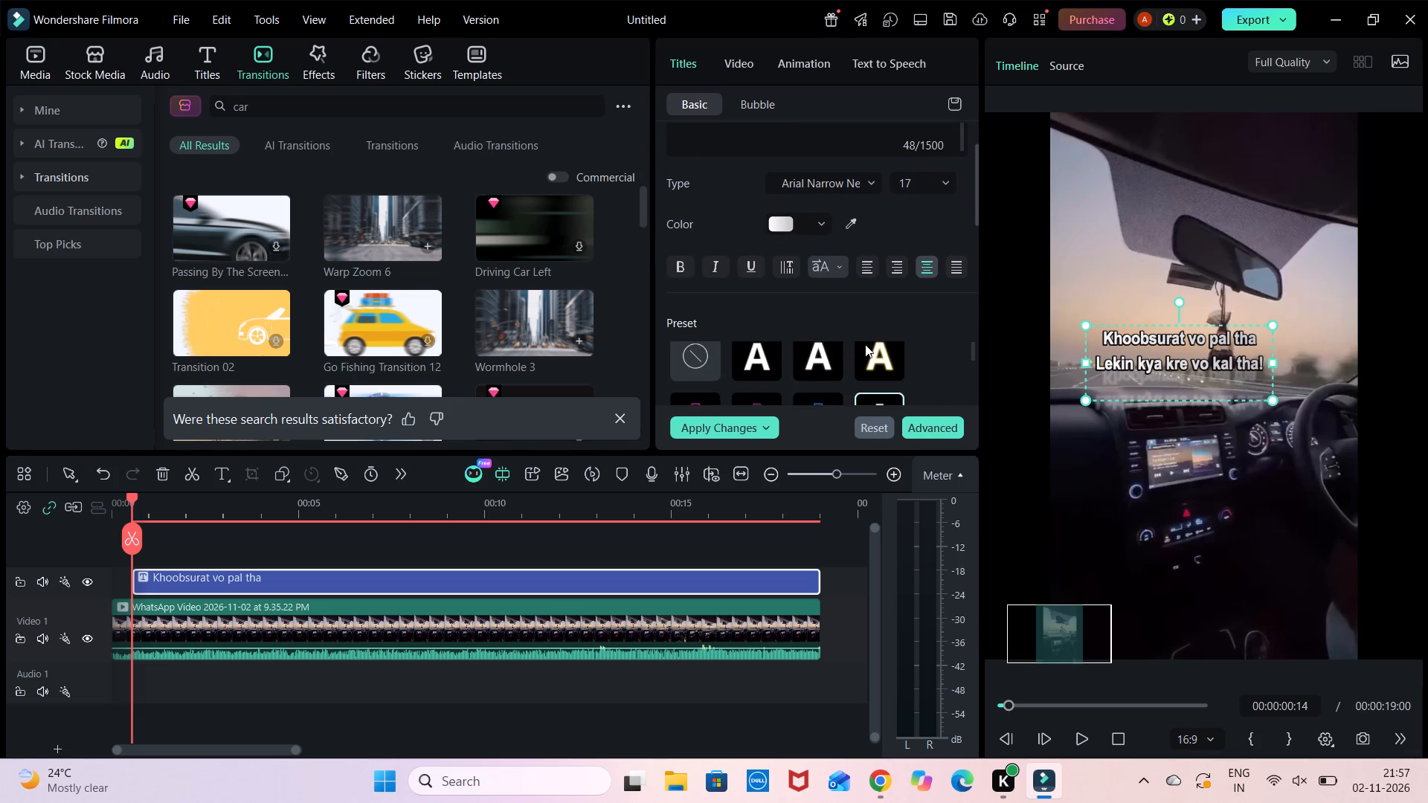
{"action": "scroll", "coordinate": [865, 344], "scroll_direction": "down", "scroll_amount": 1}
{"action": "left_click", "coordinate": [769, 358]}
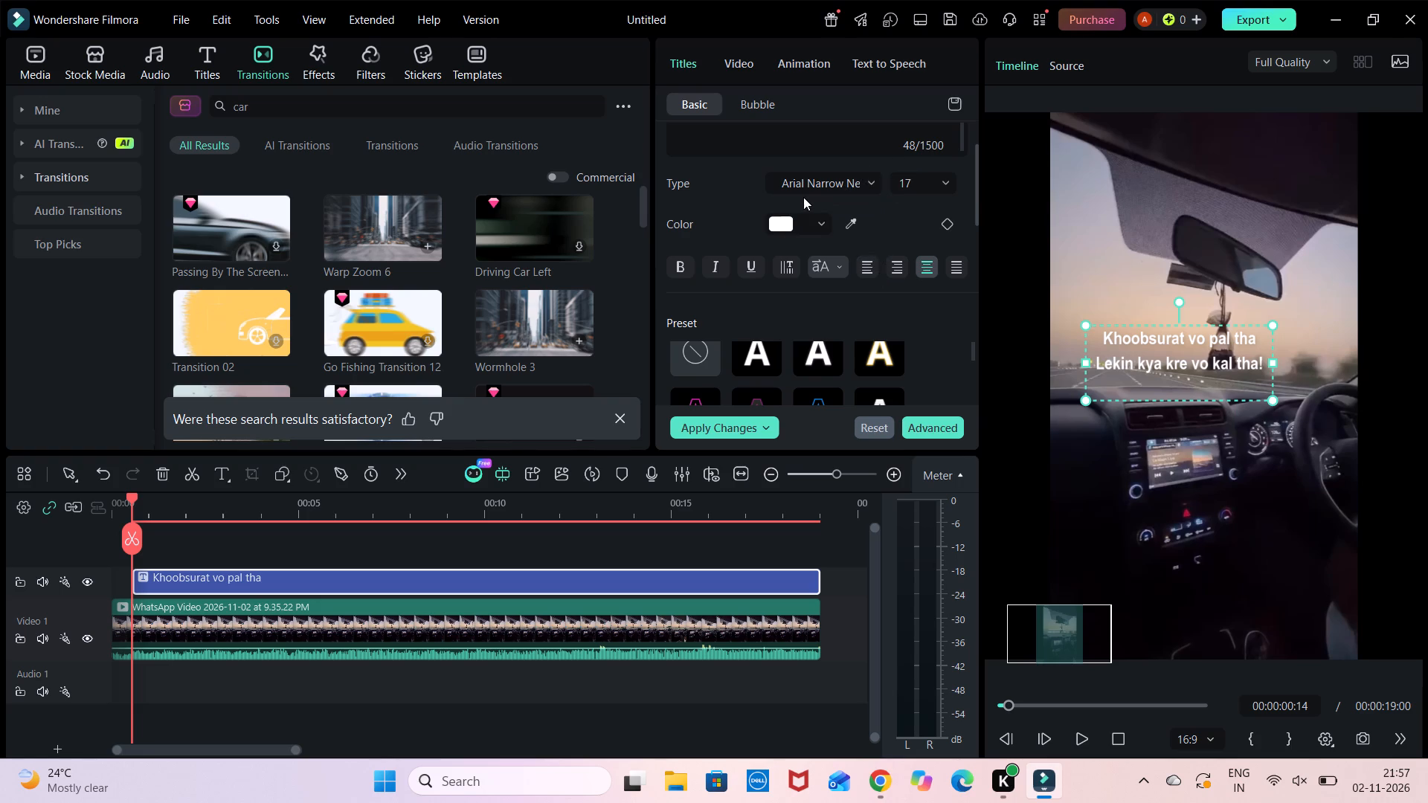
Apply the trending "Vertical Rotation Appears in" entrance animation to the title.
{"action": "scroll", "coordinate": [779, 223], "scroll_direction": "right", "scroll_amount": 1}
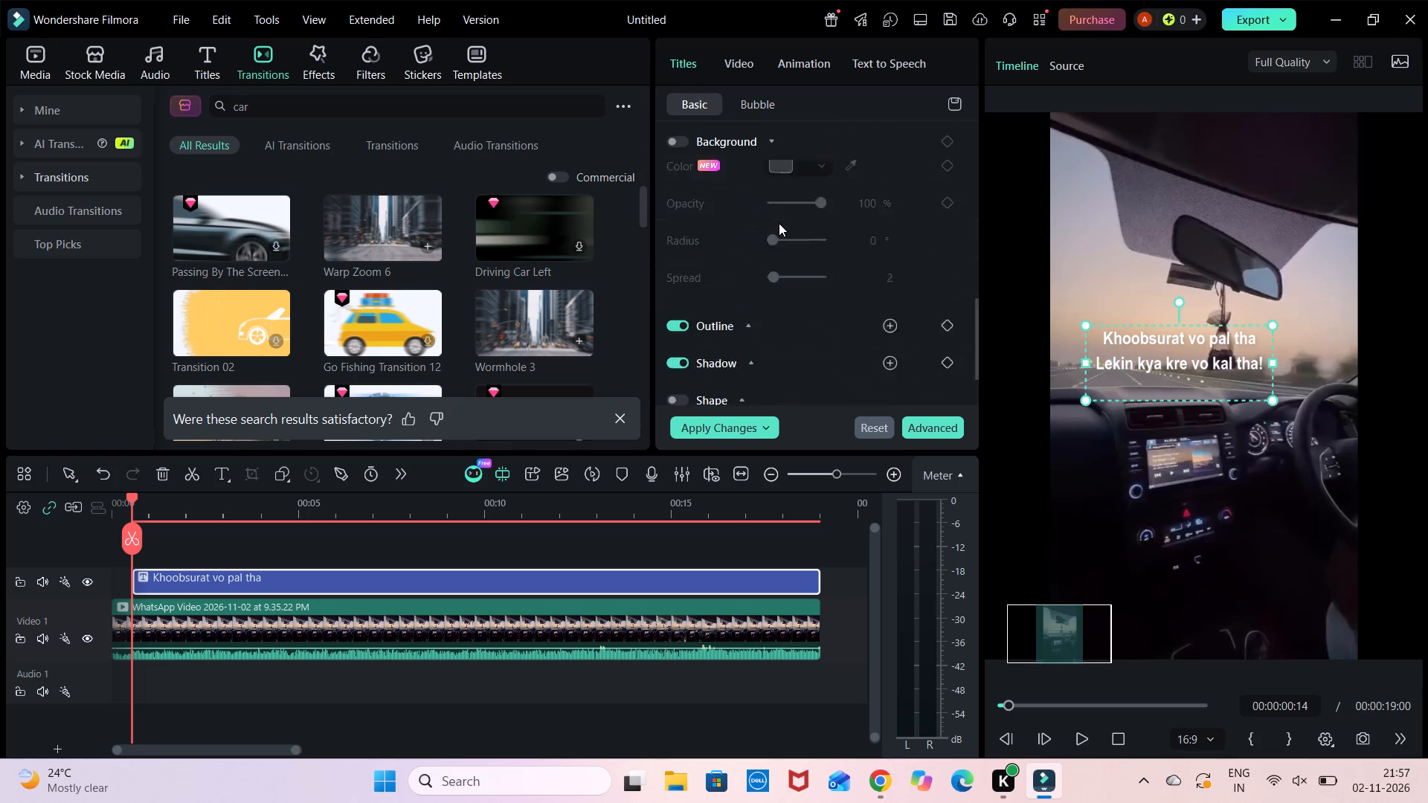
{"action": "scroll", "coordinate": [779, 223], "scroll_direction": "right", "scroll_amount": 1}
{"action": "scroll", "coordinate": [779, 223], "scroll_direction": "up", "scroll_amount": 1}
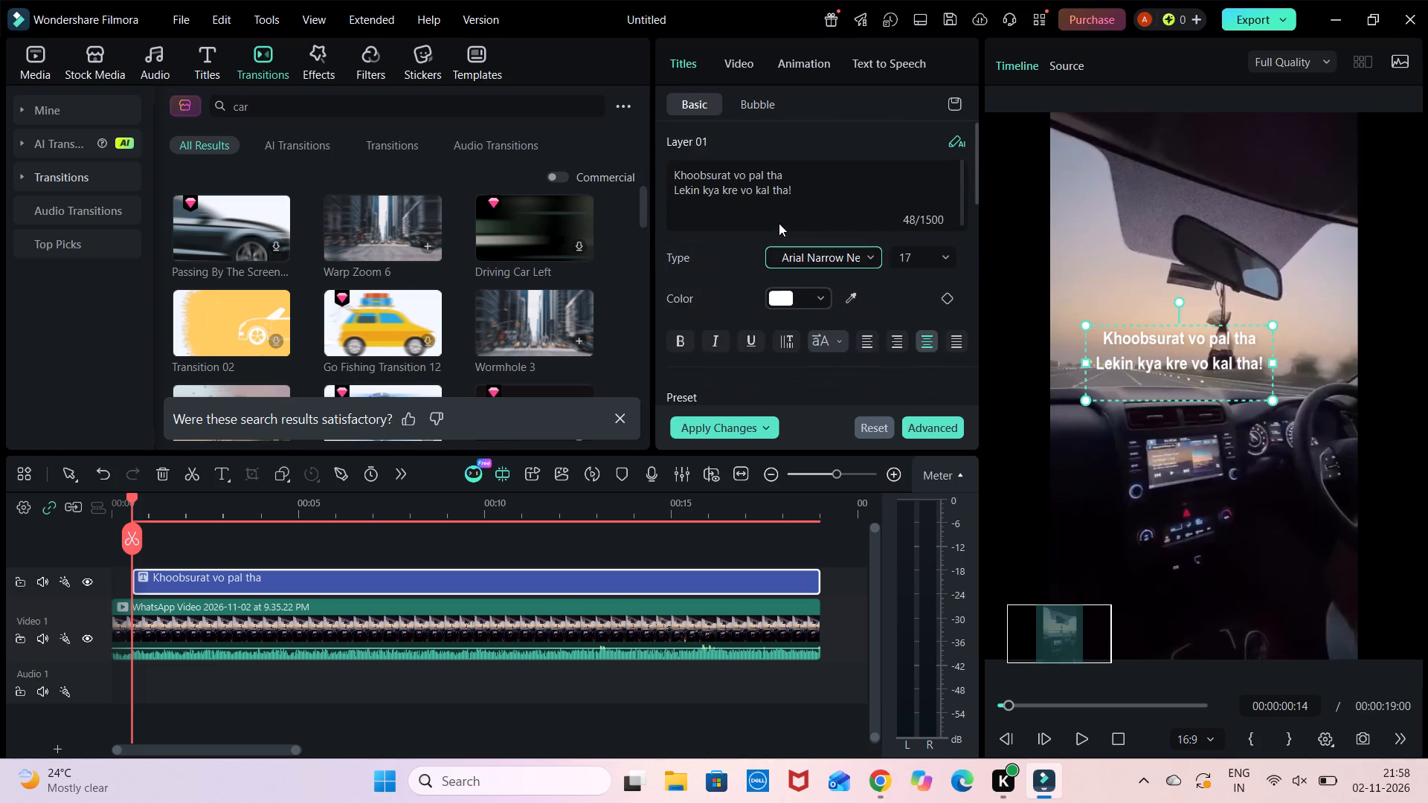
{"action": "left_click", "coordinate": [783, 65]}
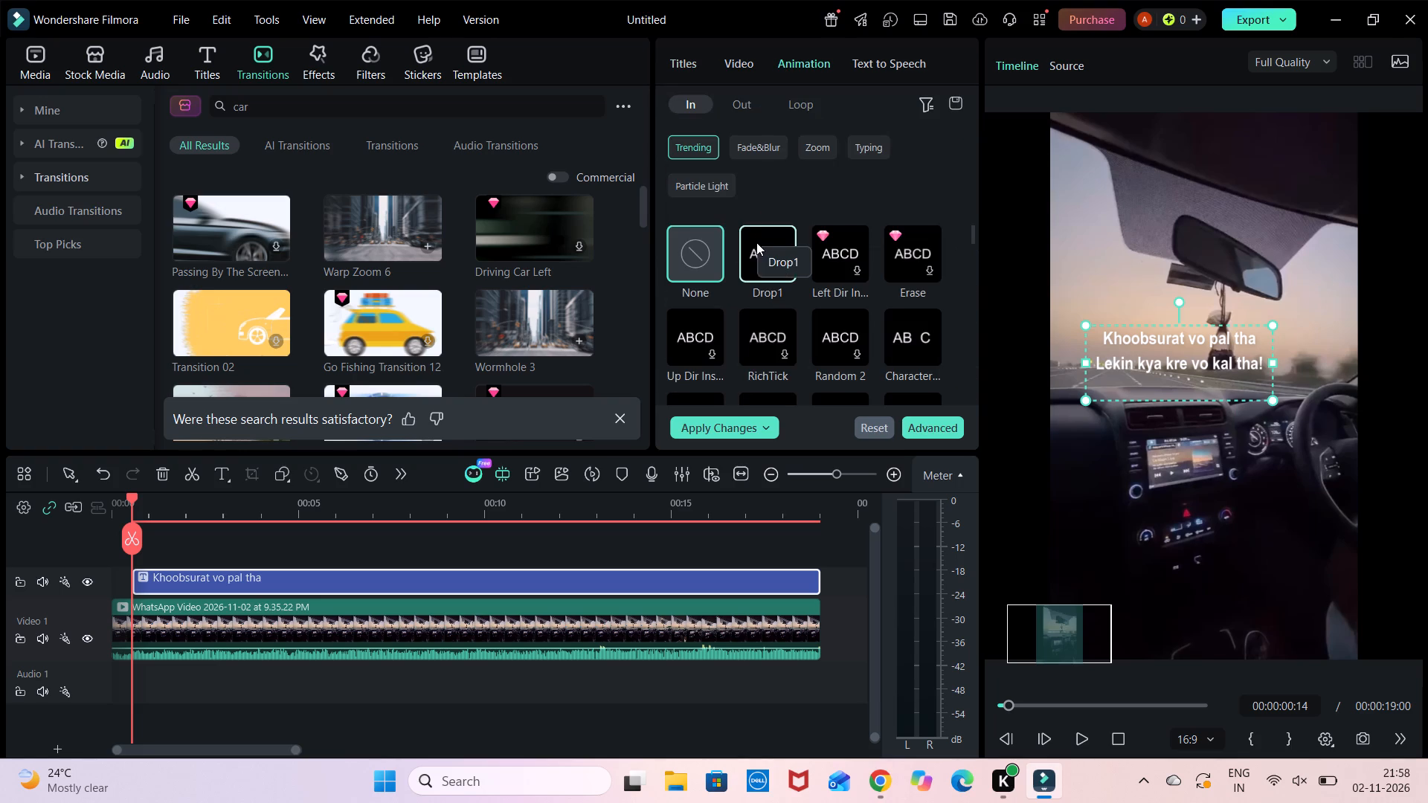
{"action": "scroll", "coordinate": [787, 271], "scroll_direction": "down", "scroll_amount": 1}
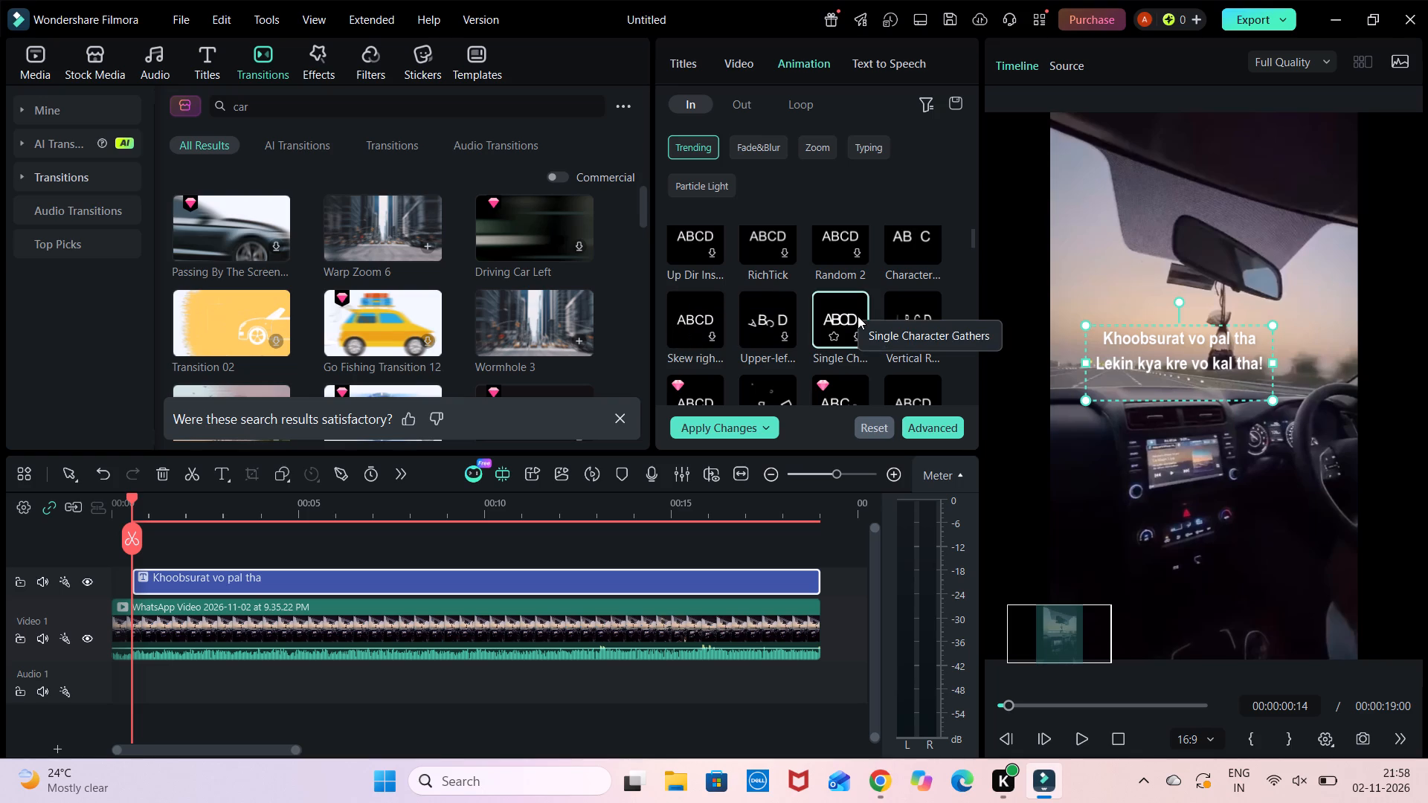
{"action": "left_click", "coordinate": [901, 318]}
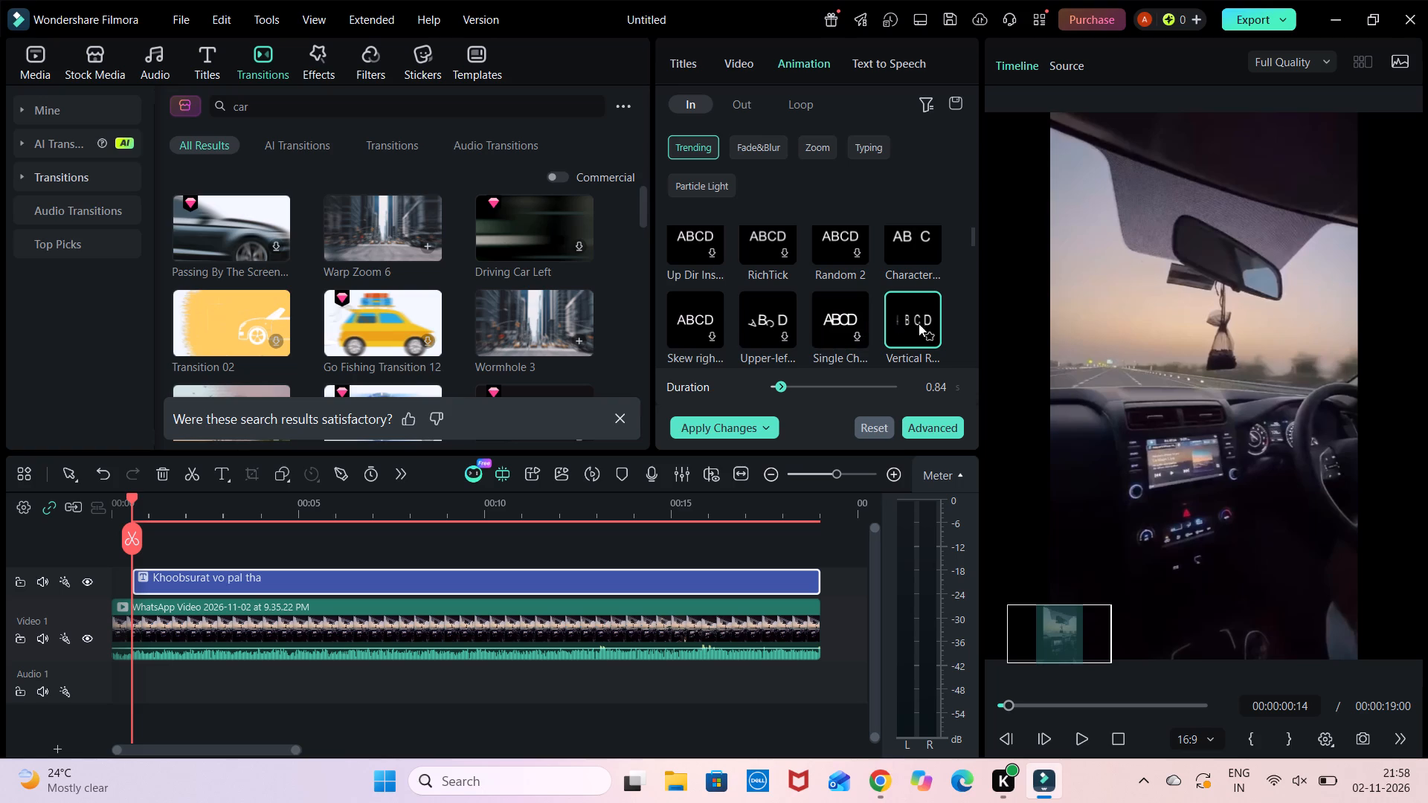
Play the video and replay it repeatedly from the beginning to check the title's entrance animation.
{"action": "left_click", "coordinate": [1077, 739]}
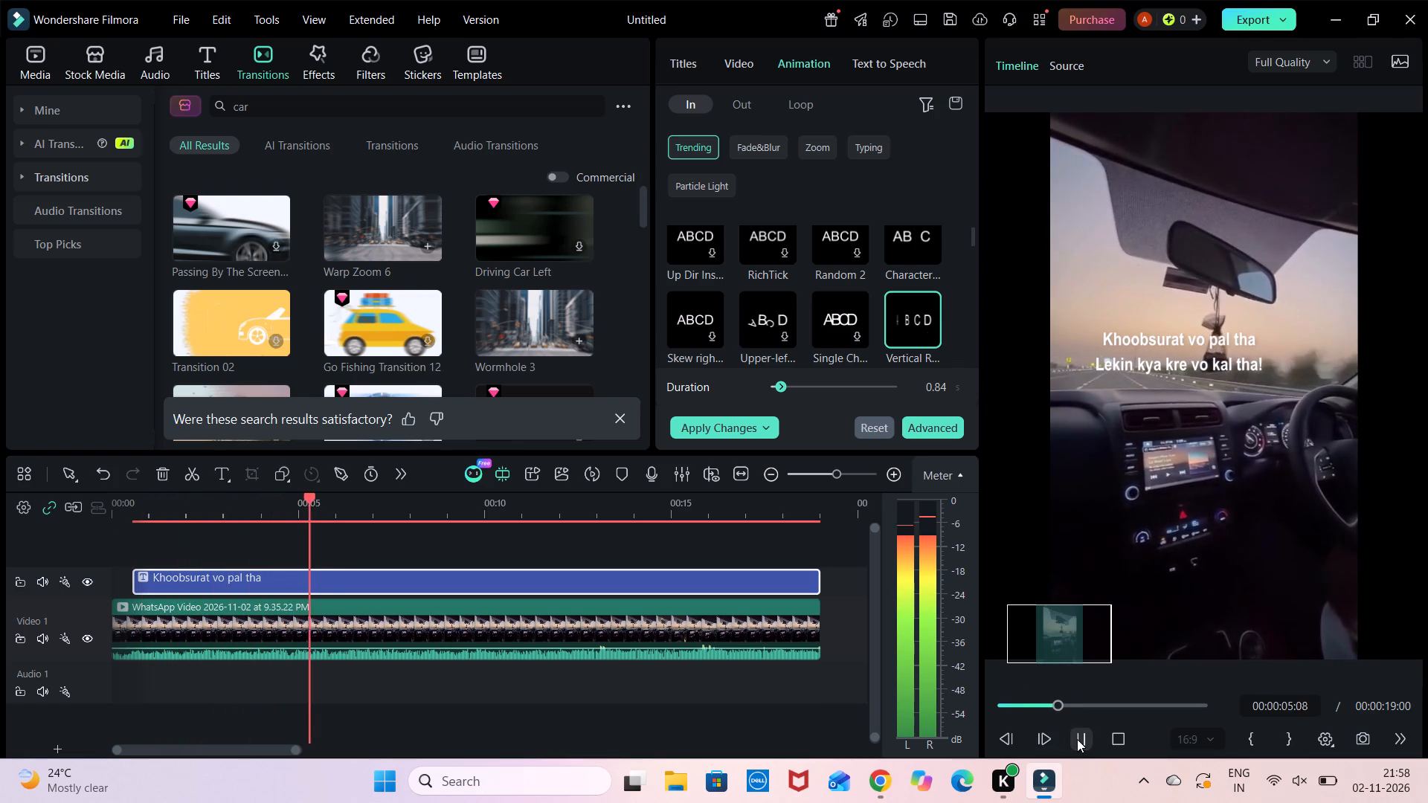
{"action": "left_click_drag", "start_coordinate": [1057, 703], "coordinate": [975, 703]}
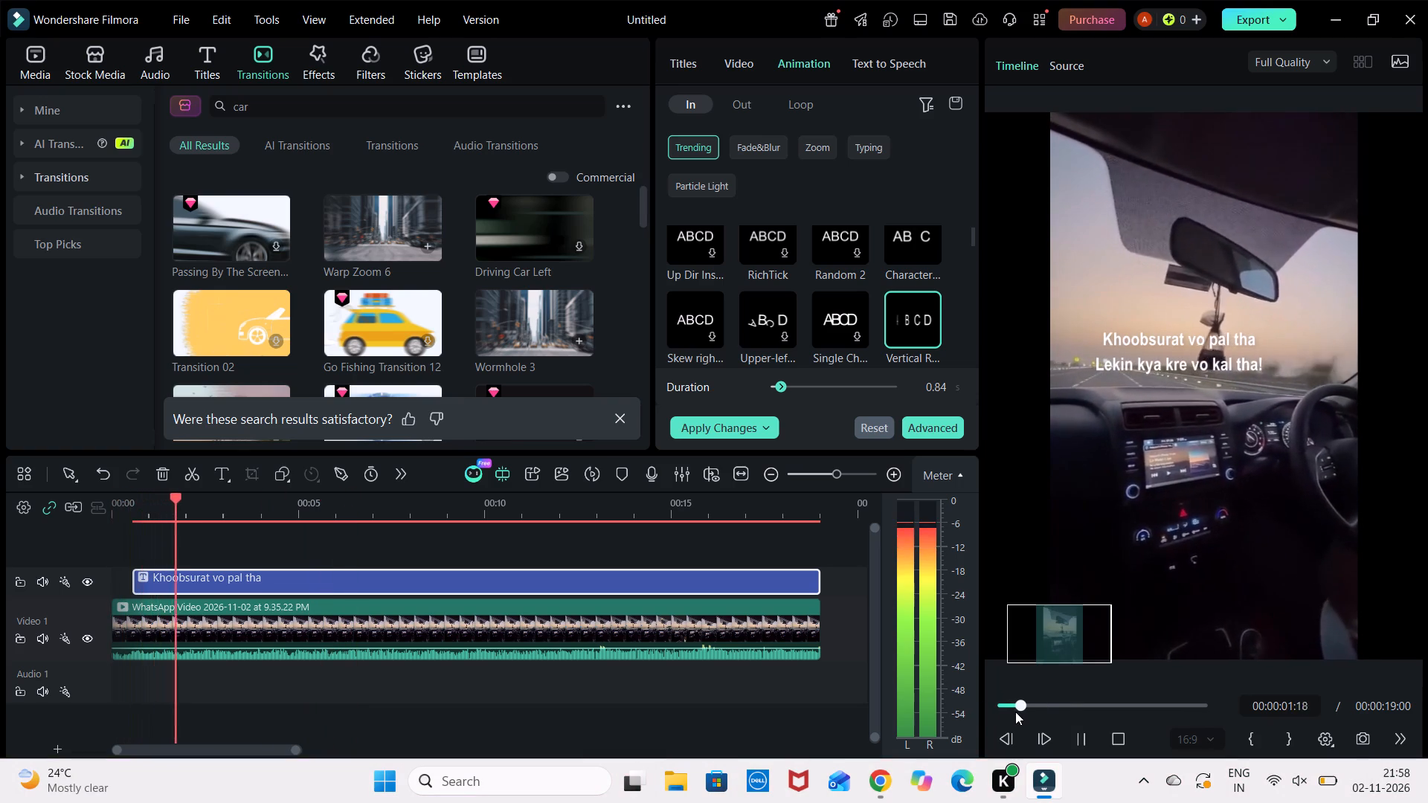
{"action": "left_click_drag", "start_coordinate": [1033, 700], "coordinate": [988, 708]}
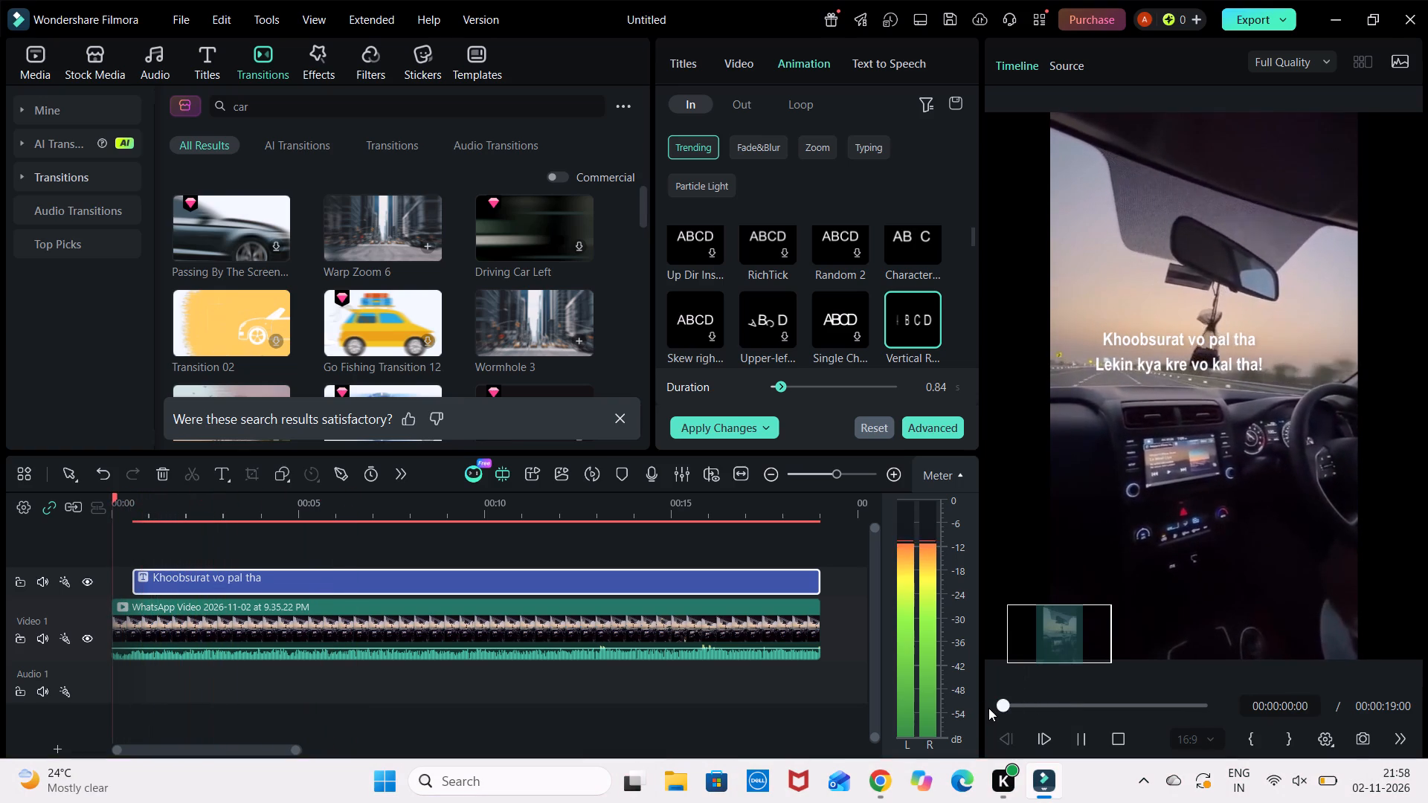
{"action": "left_click_drag", "start_coordinate": [988, 708], "coordinate": [985, 708]}
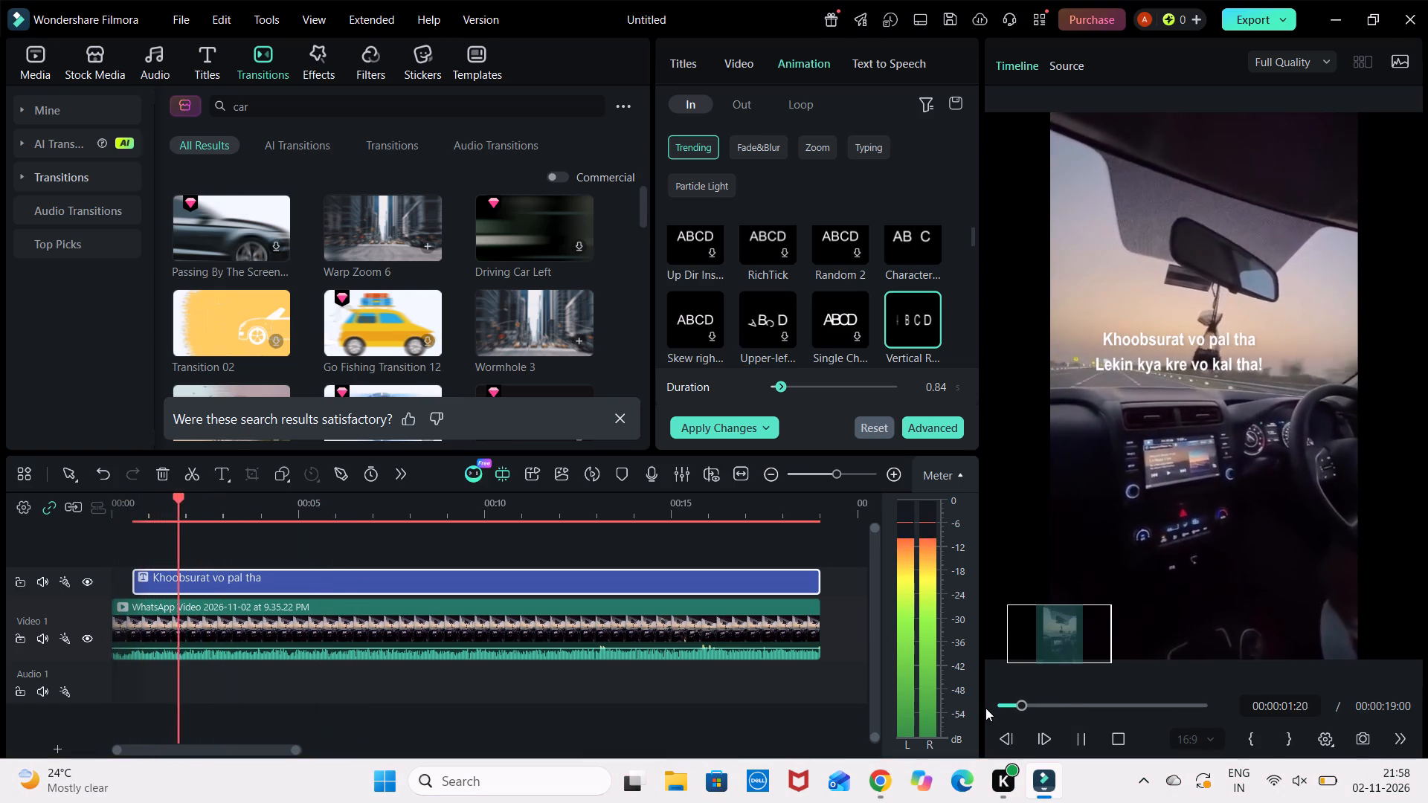
{"action": "left_click_drag", "start_coordinate": [1020, 704], "coordinate": [985, 709]}
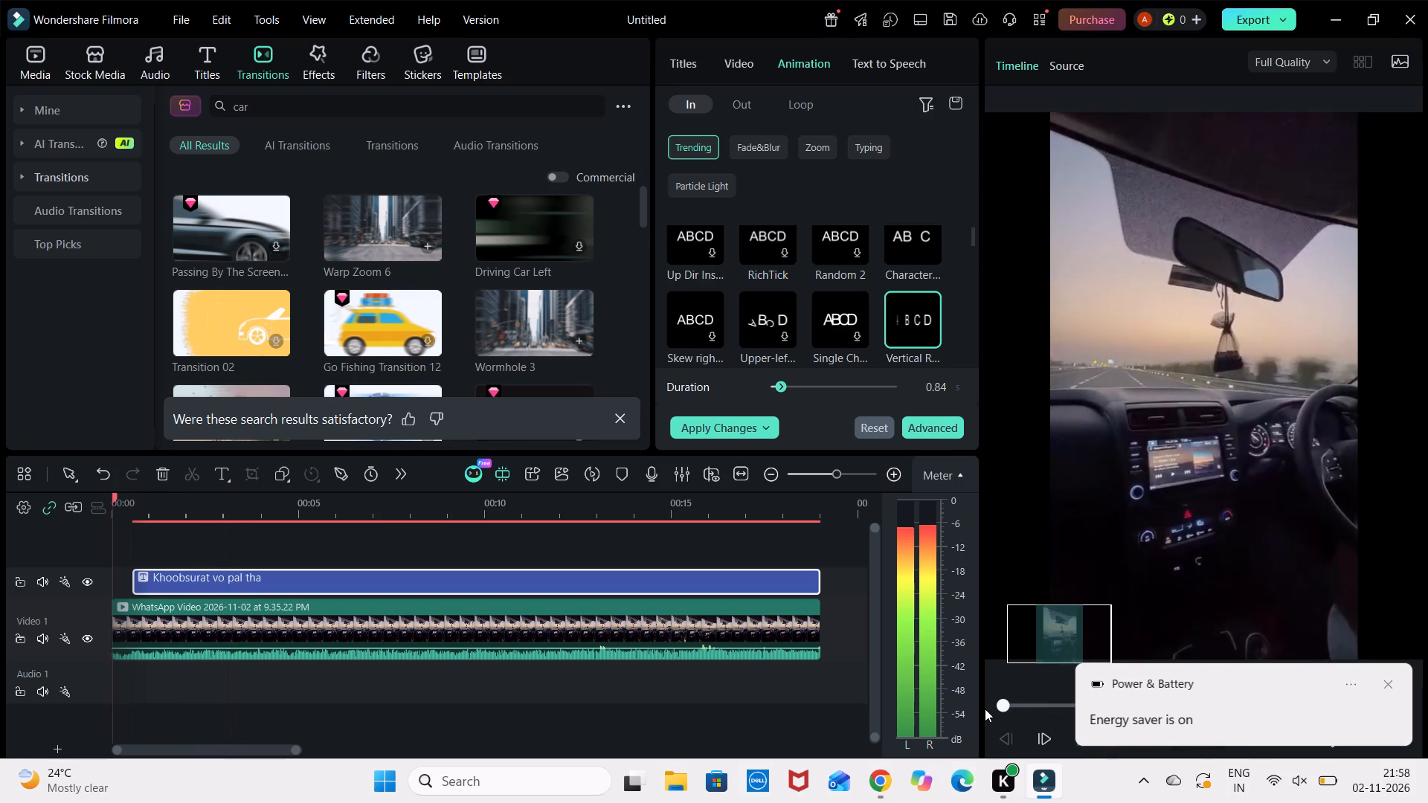
Dismiss the Power & Battery notification covering the preview's playback controls.
{"action": "left_click_drag", "start_coordinate": [985, 709], "coordinate": [980, 709]}
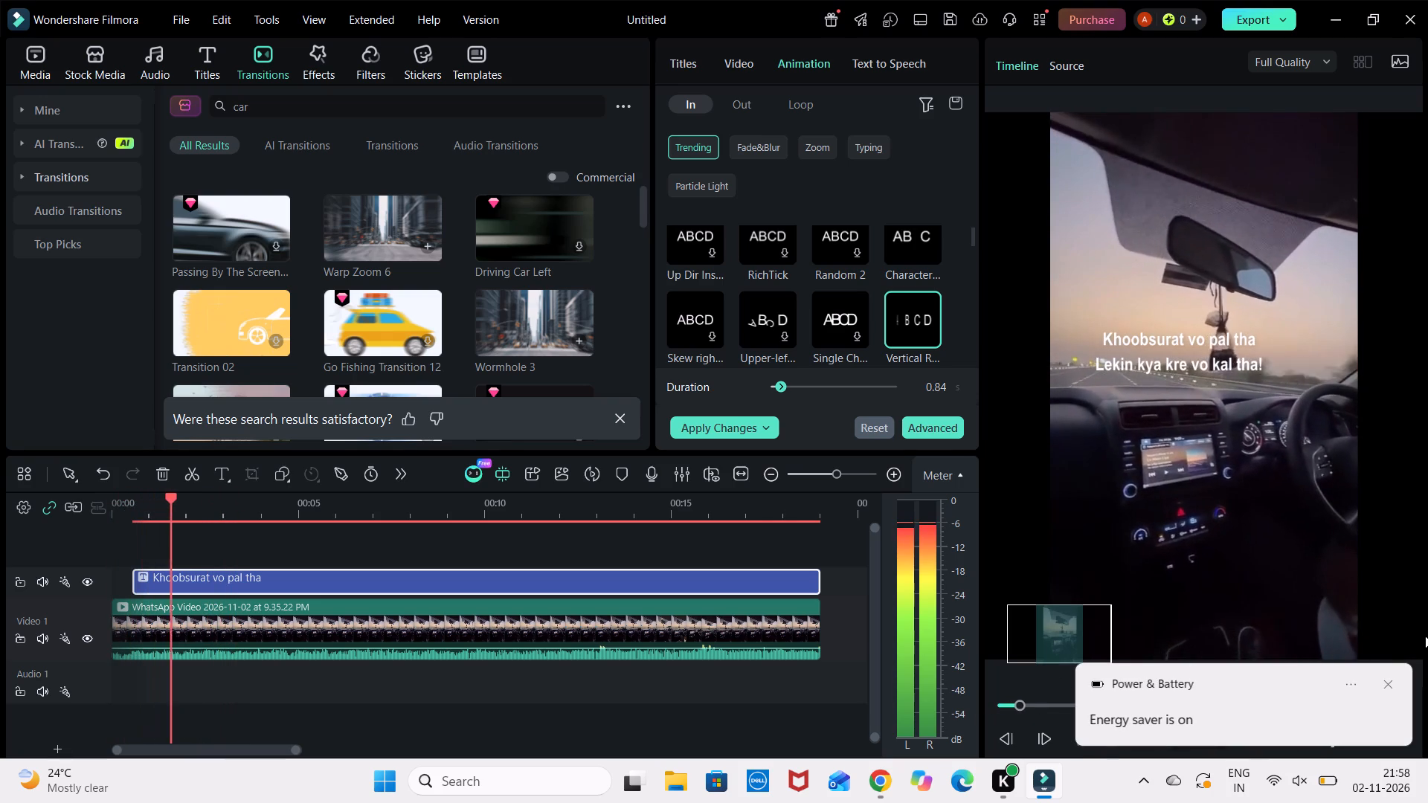
{"action": "left_click", "coordinate": [1391, 684]}
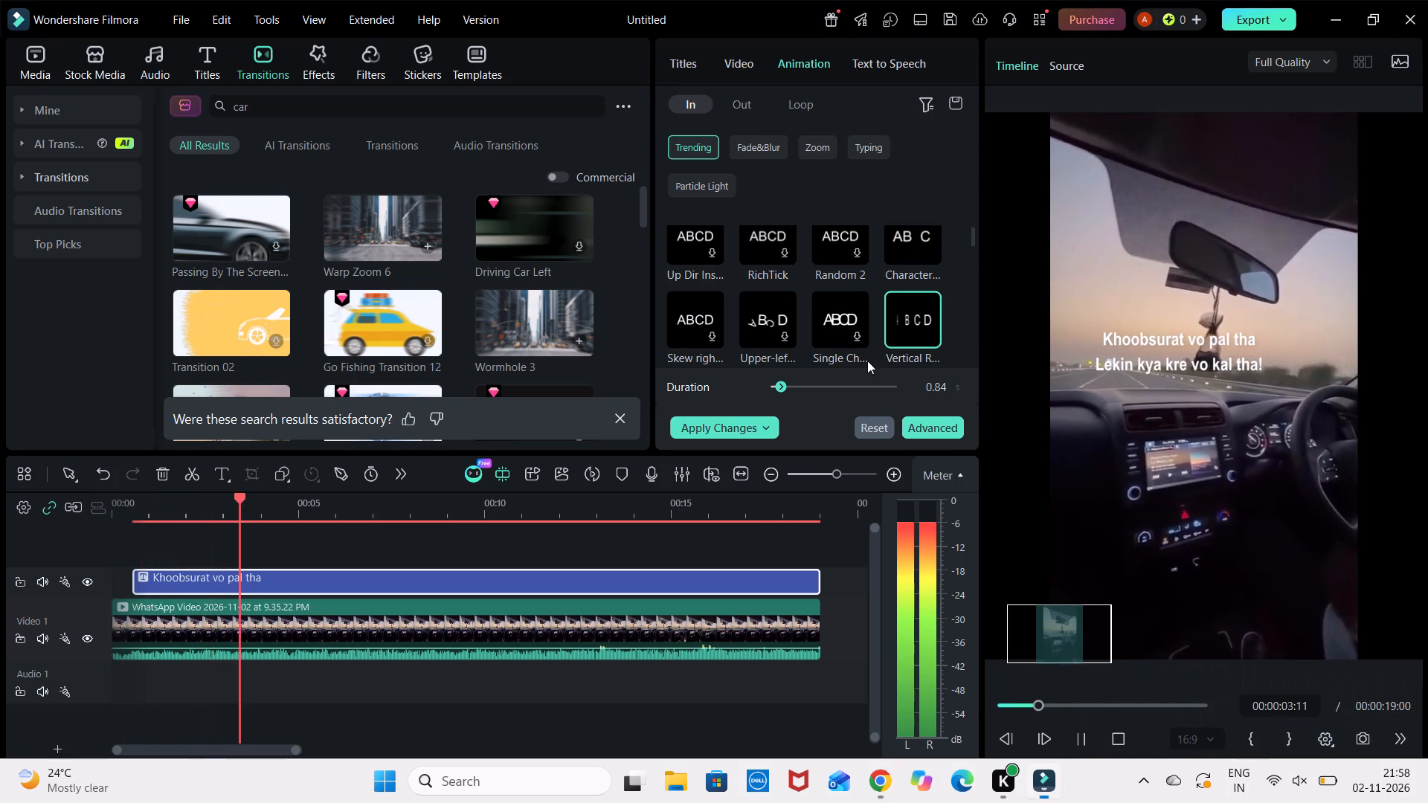
Look through more of the trending entrance animations for the title while the video plays to its end.
{"action": "scroll", "coordinate": [849, 341], "scroll_direction": "down", "scroll_amount": 1}
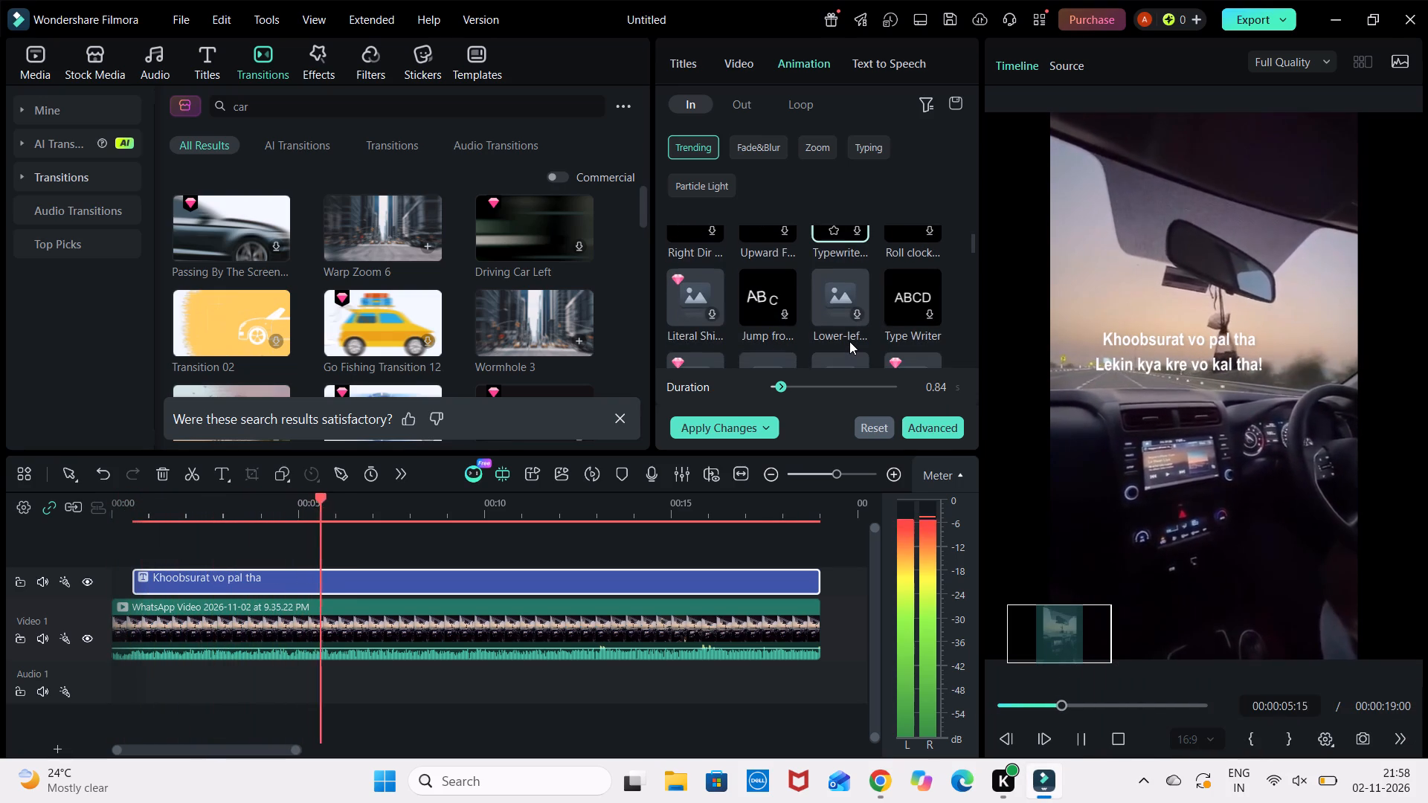
{"action": "scroll", "coordinate": [875, 316], "scroll_direction": "down", "scroll_amount": 1}
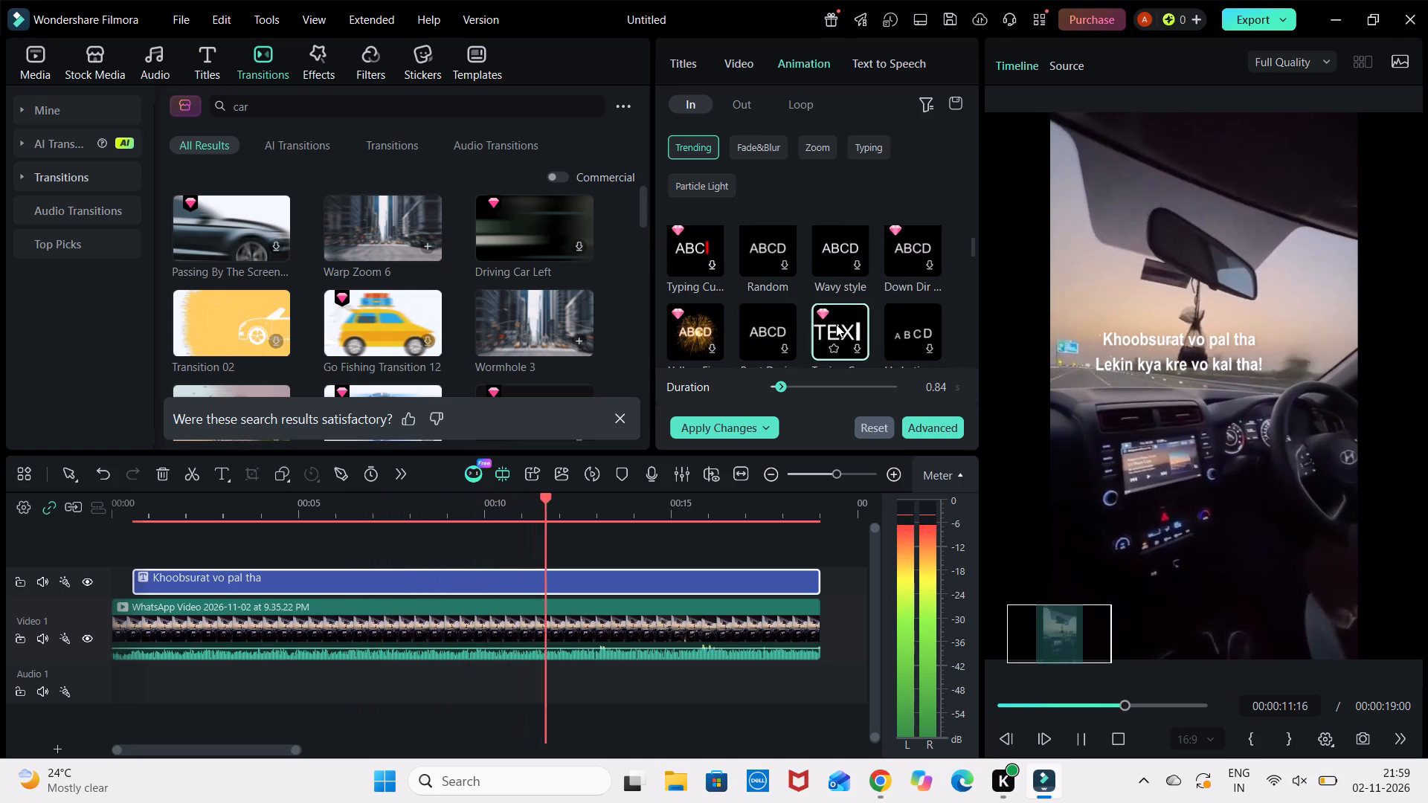
{"action": "scroll", "coordinate": [836, 324], "scroll_direction": "down", "scroll_amount": 1}
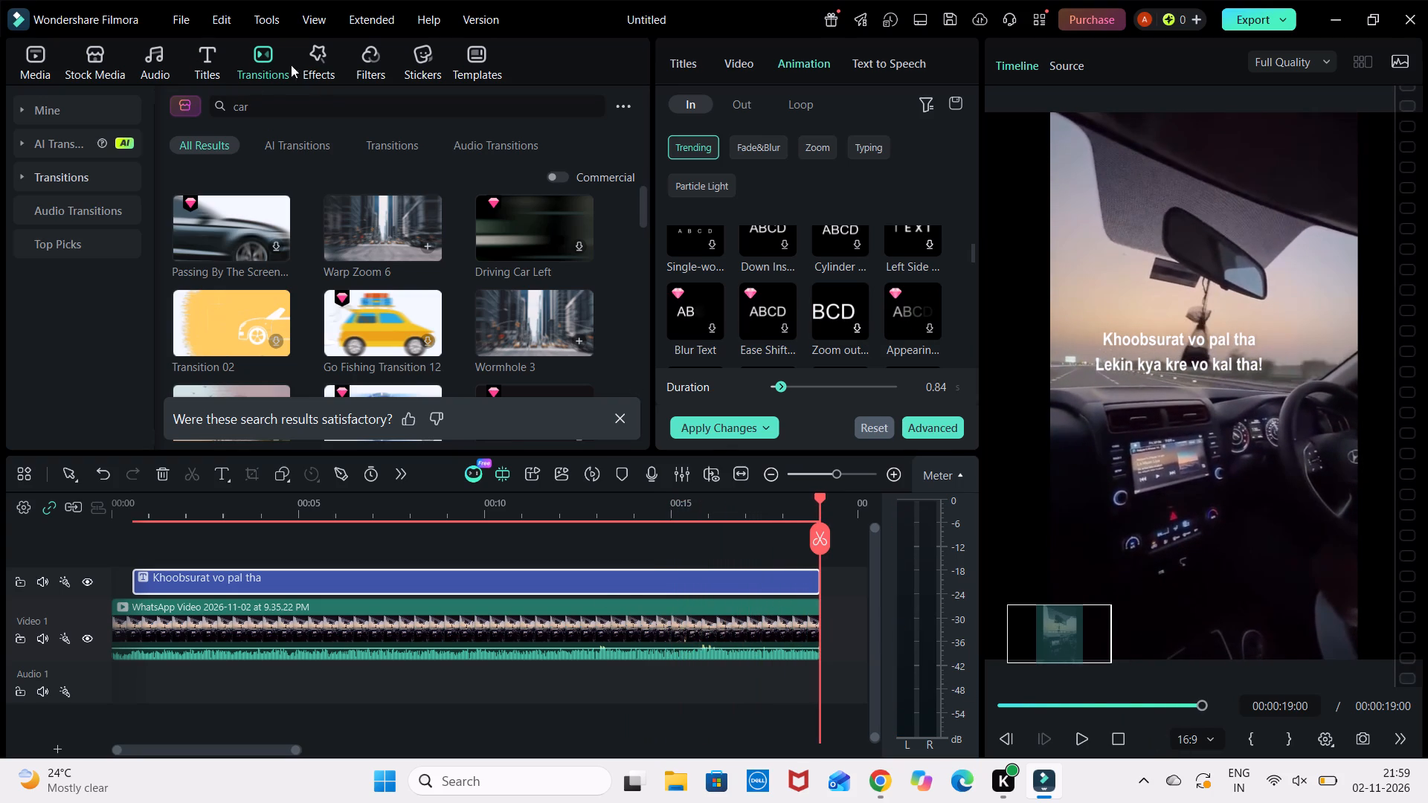
Open the effects library at the trending video effects.
{"action": "left_click", "coordinate": [318, 65]}
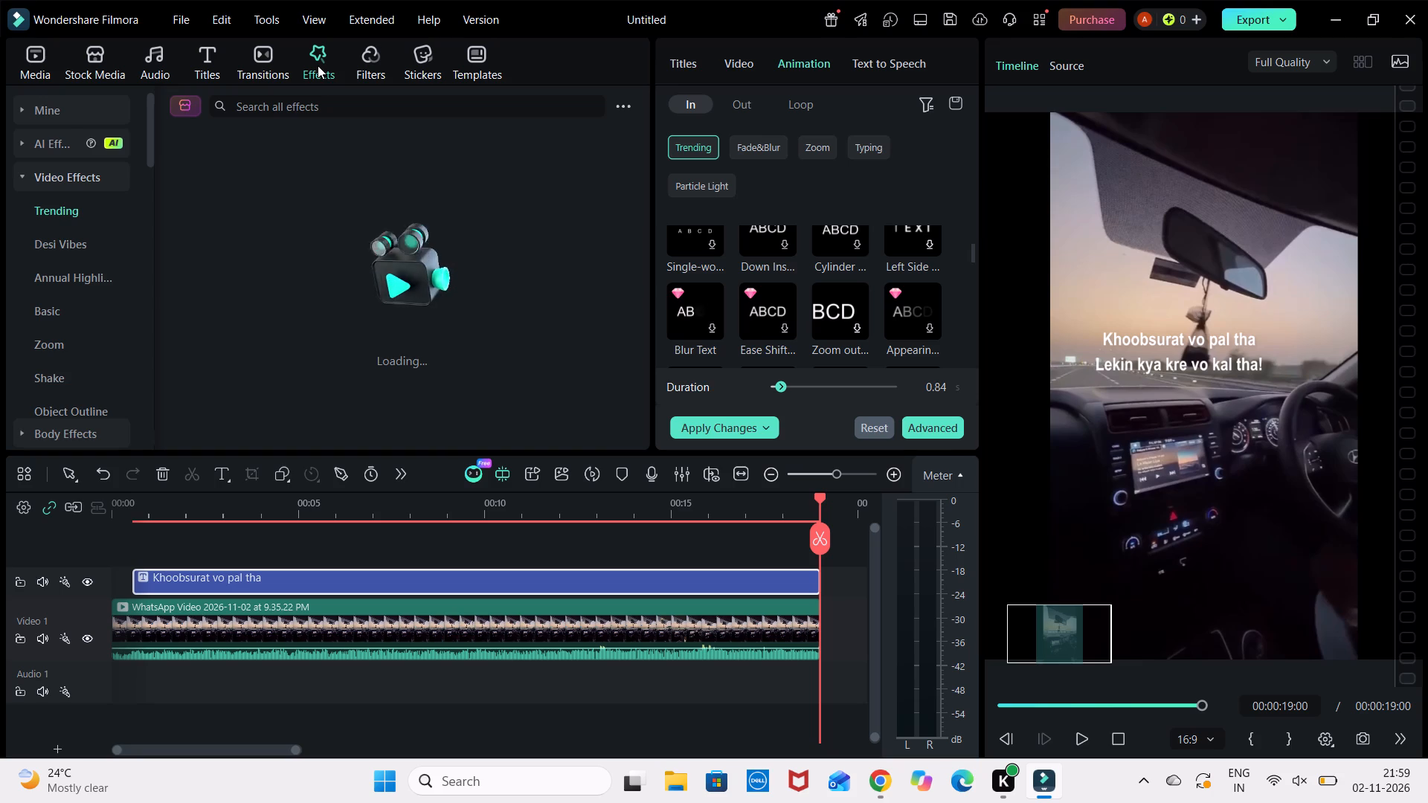
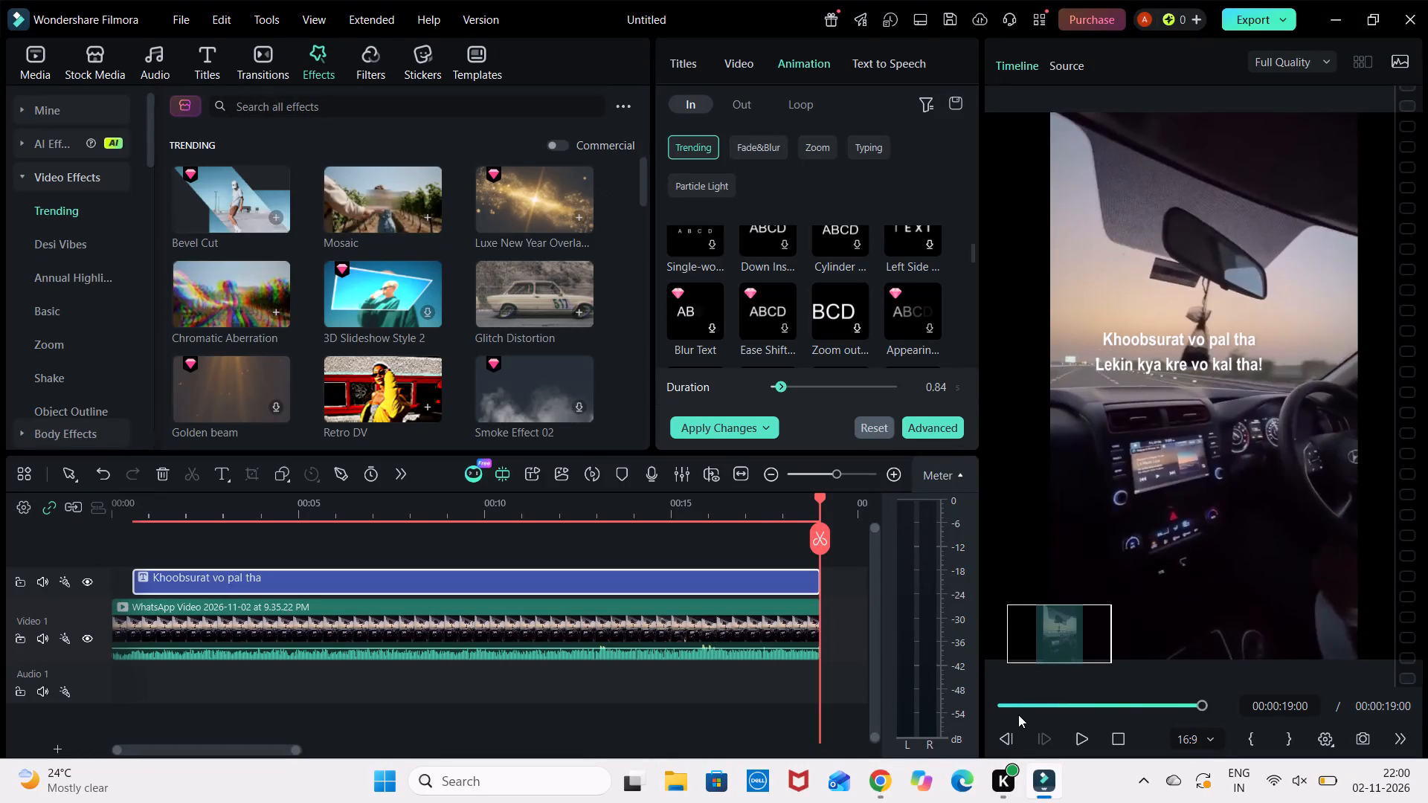
Move the playhead back to the start of the video and look through the trending video effects for a suitable one.
{"action": "left_click_drag", "start_coordinate": [1014, 707], "coordinate": [1006, 704]}
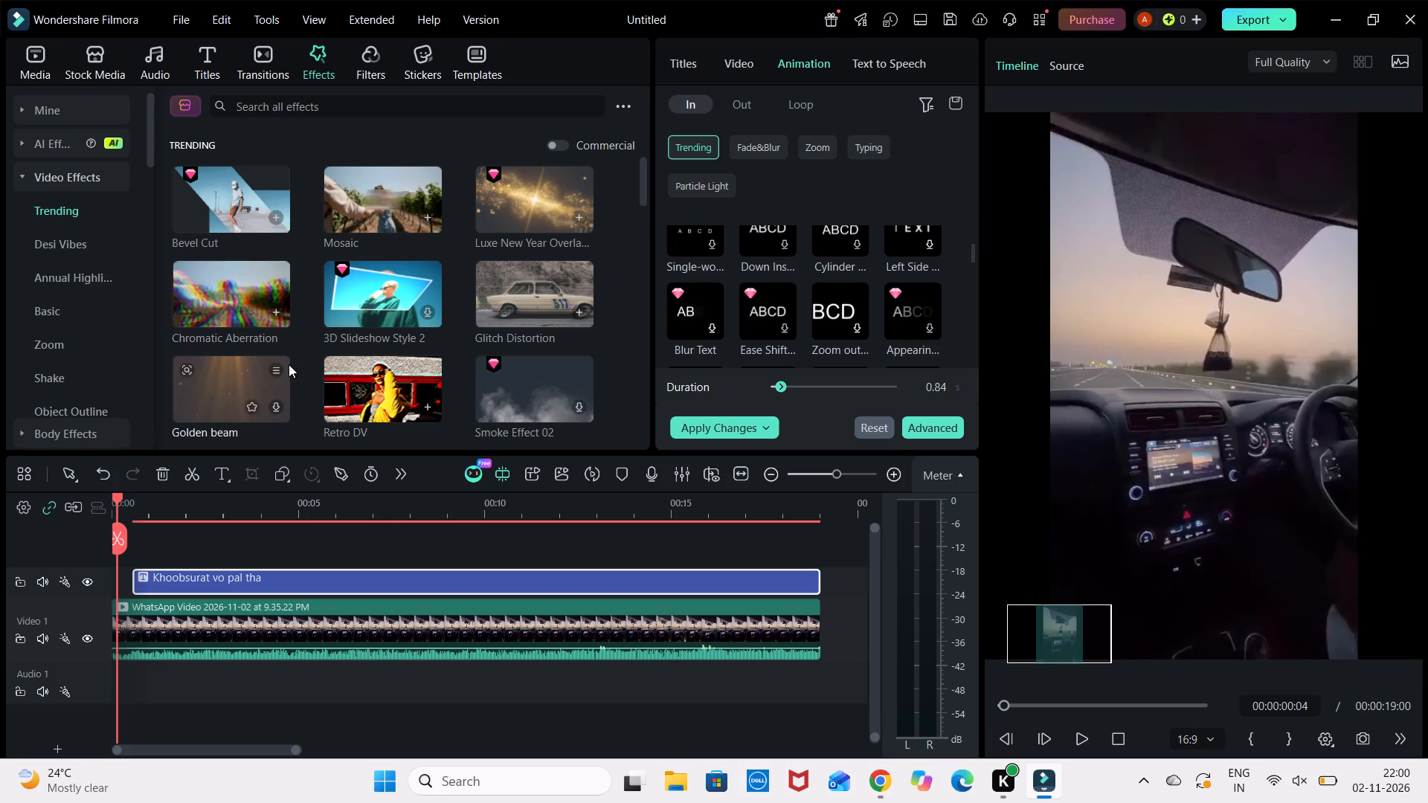
{"action": "scroll", "coordinate": [397, 367], "scroll_direction": "down", "scroll_amount": 1}
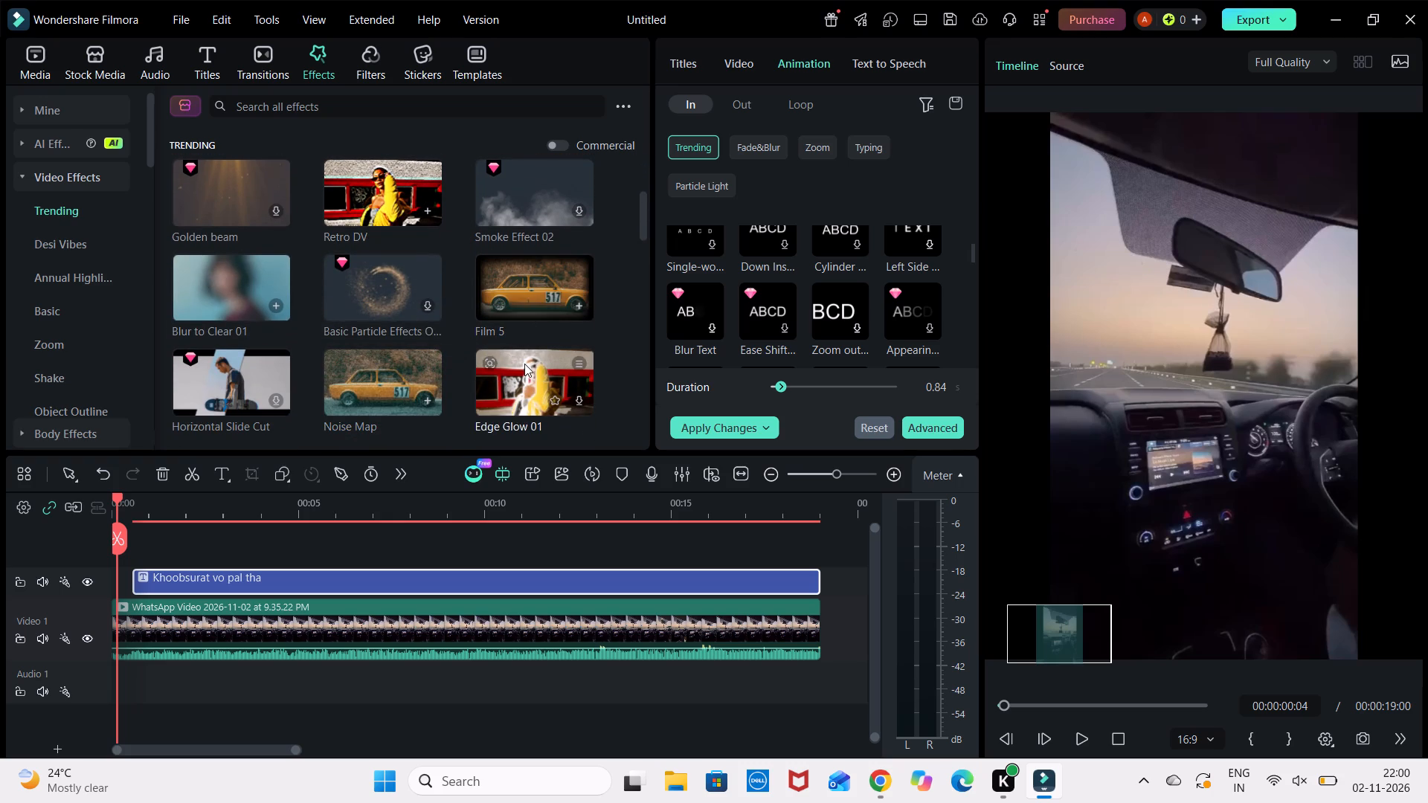
{"action": "scroll", "coordinate": [255, 361], "scroll_direction": "down", "scroll_amount": 1}
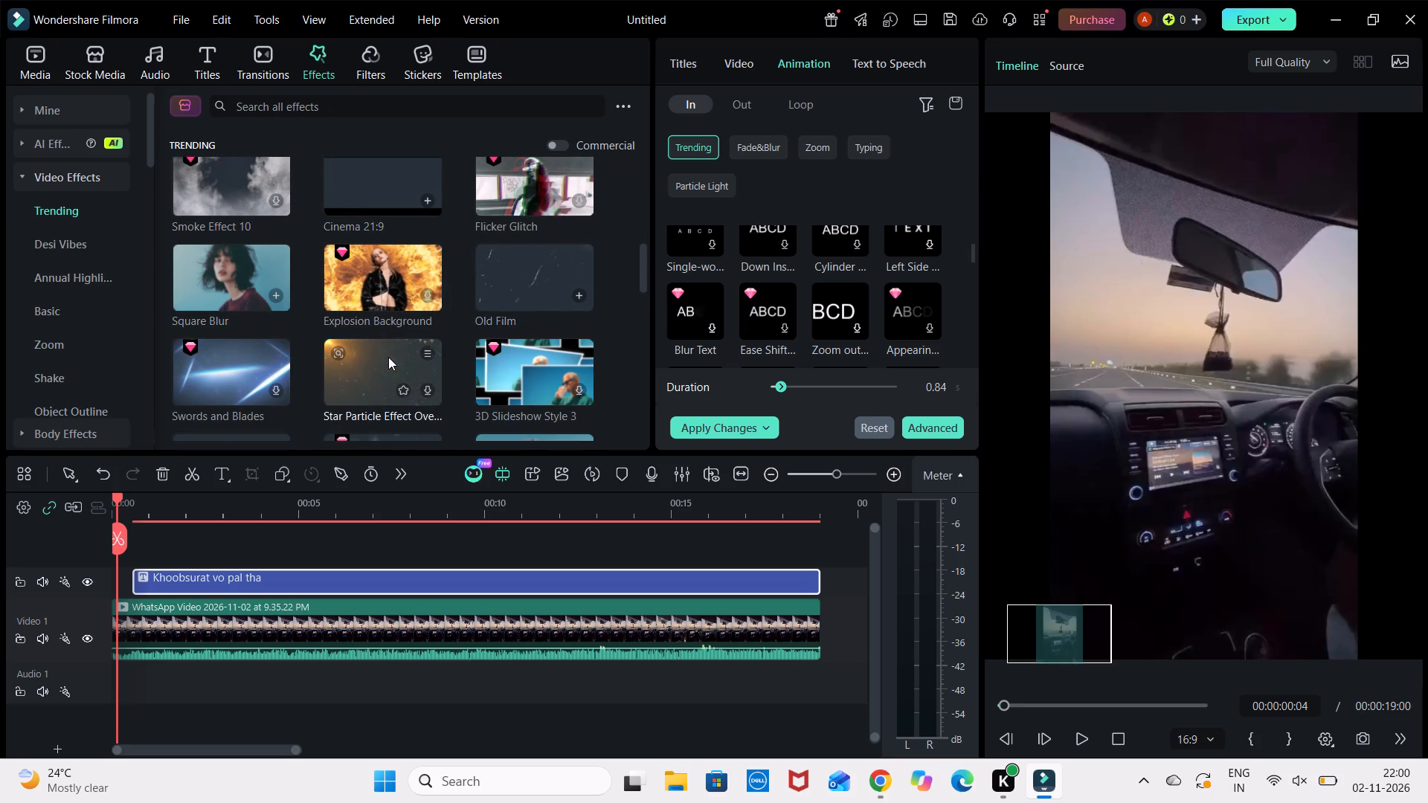
{"action": "scroll", "coordinate": [388, 357], "scroll_direction": "down", "scroll_amount": 1}
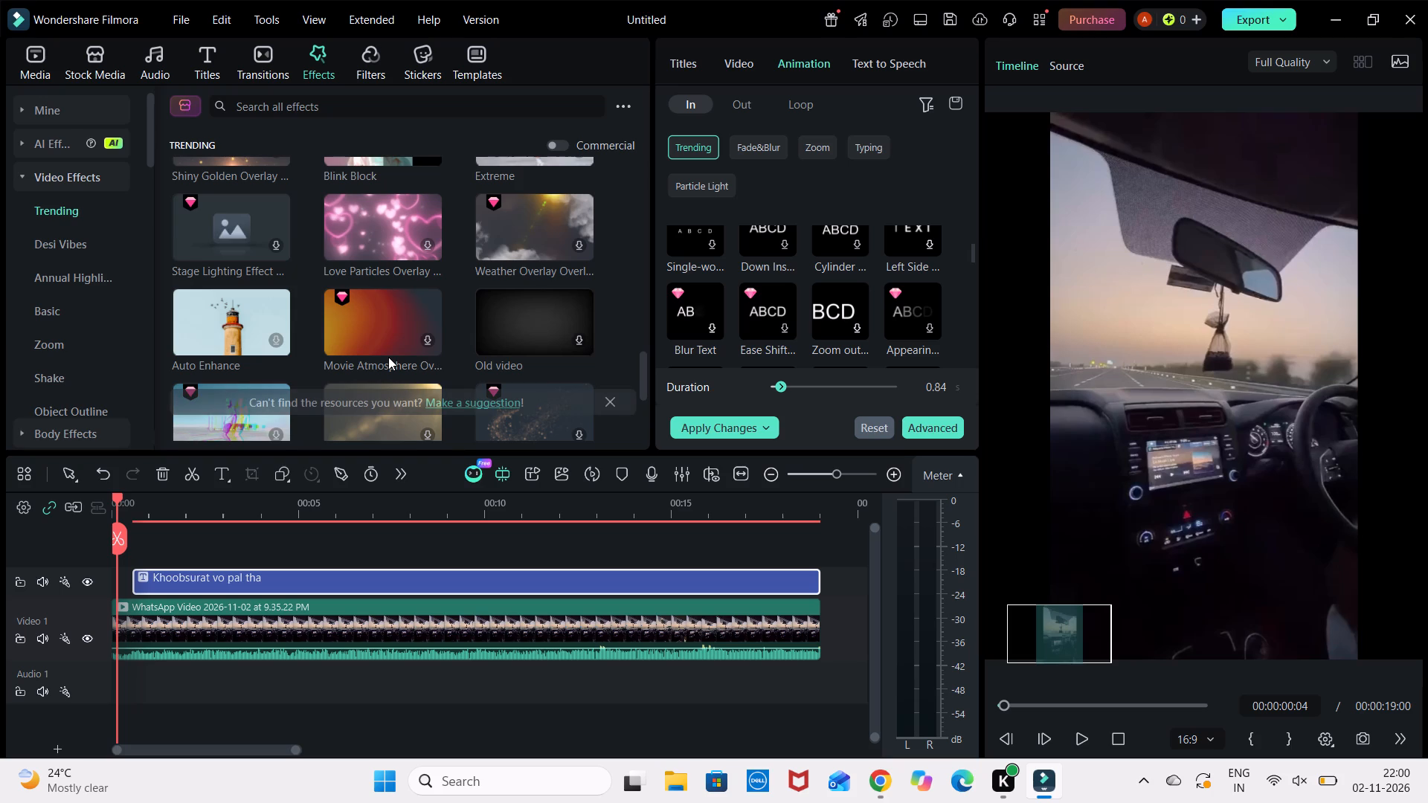
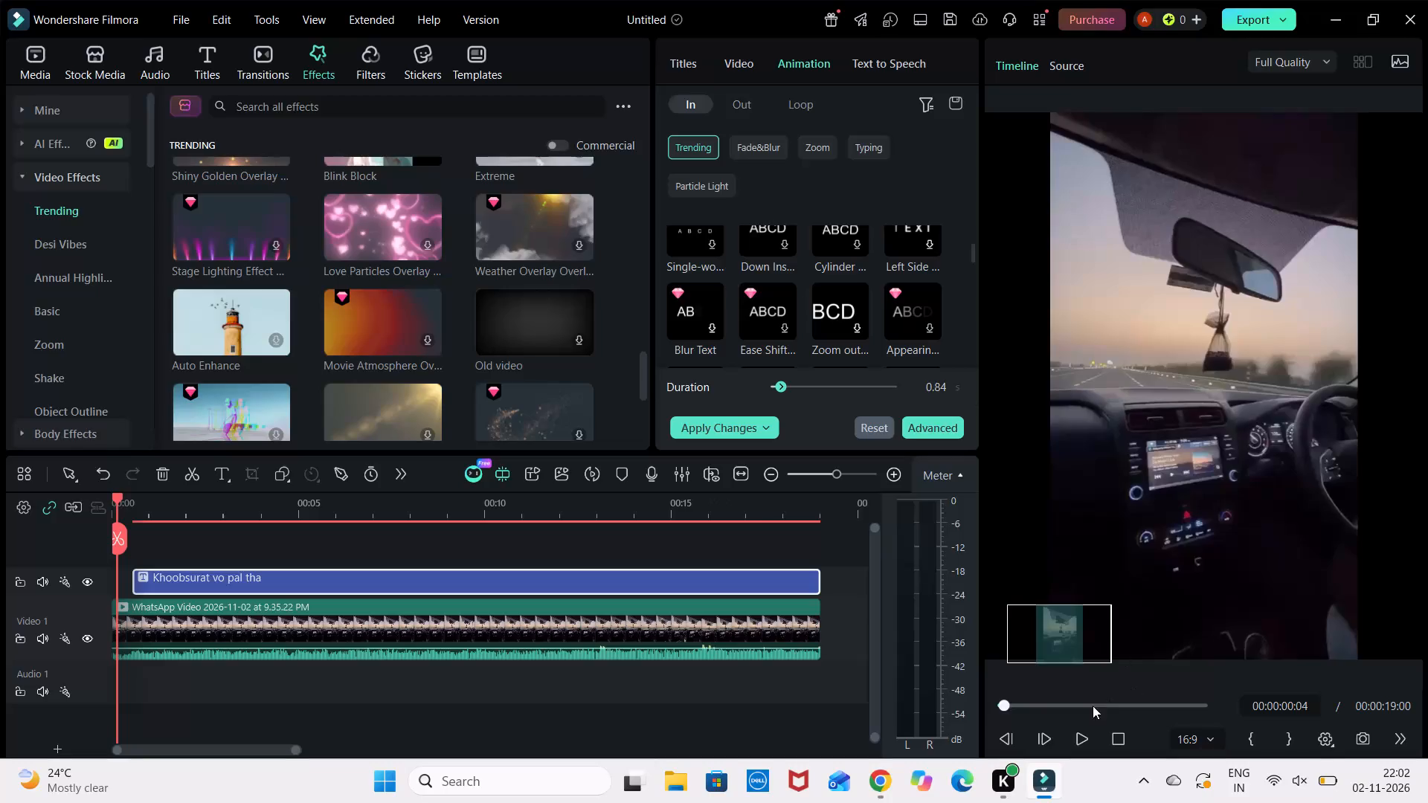
Preview the opening and shift the Khoobsurat vo pal tha title clip slightly earlier, closer to the video's start.
{"action": "left_click", "coordinate": [1078, 744]}
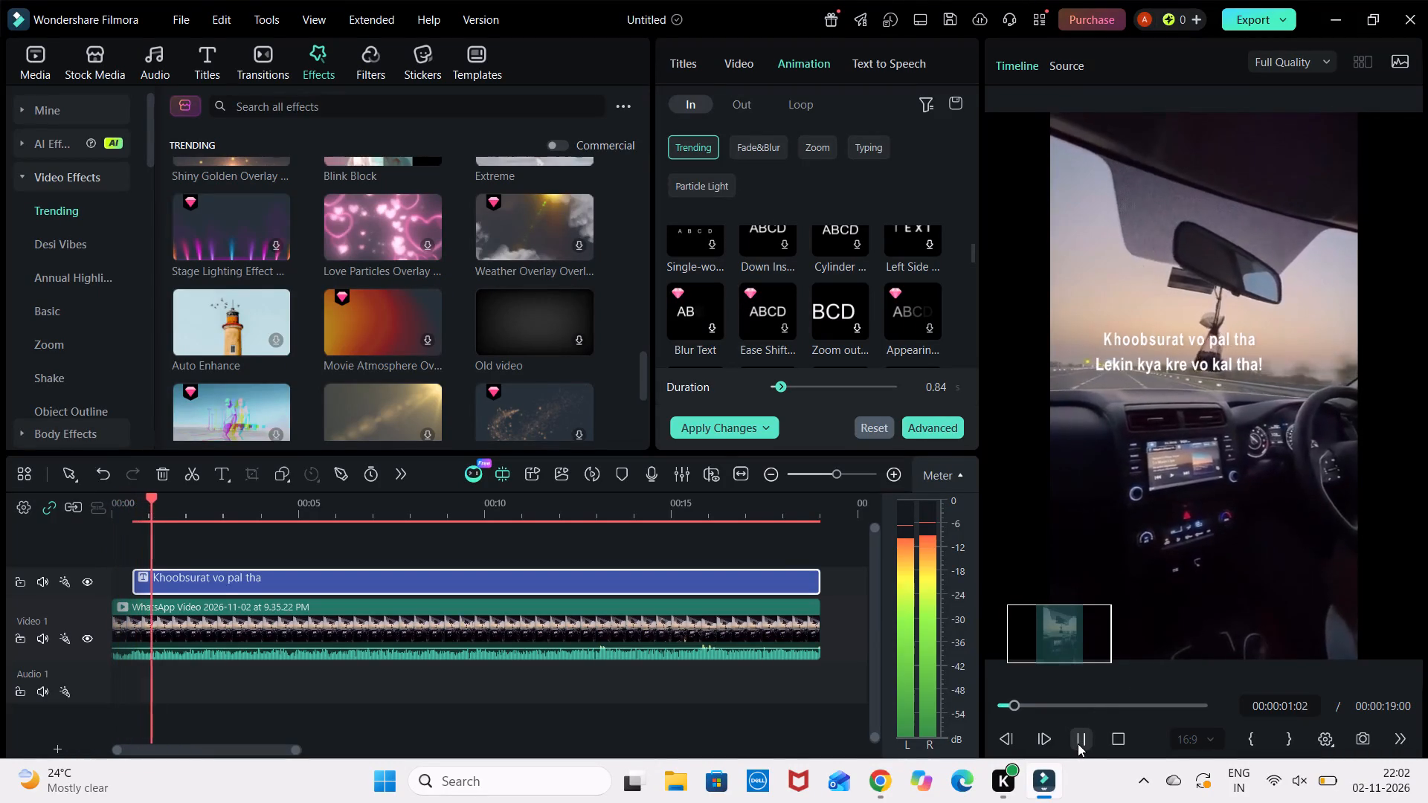
{"action": "left_click_drag", "start_coordinate": [284, 587], "coordinate": [272, 587]}
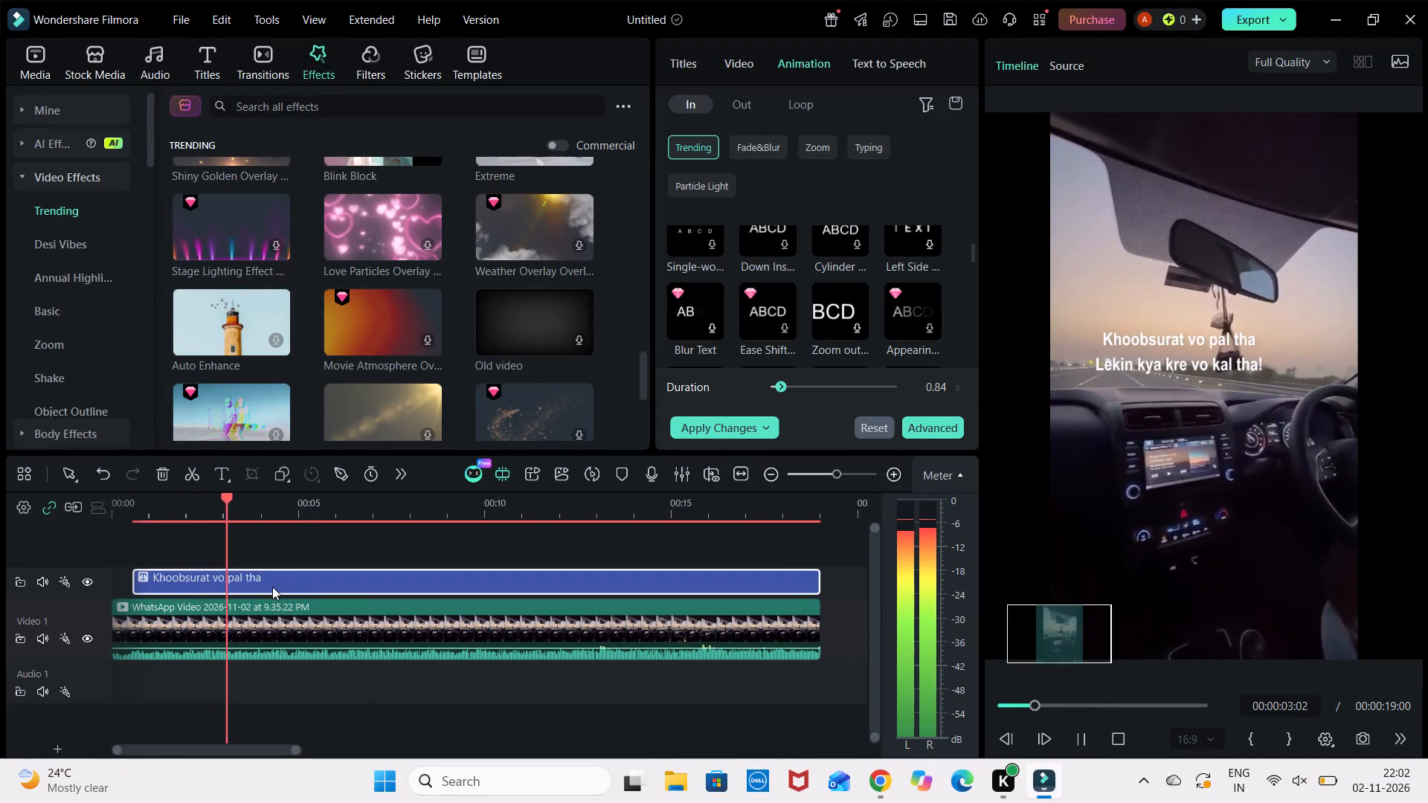
{"action": "left_click_drag", "start_coordinate": [272, 587], "coordinate": [277, 587]}
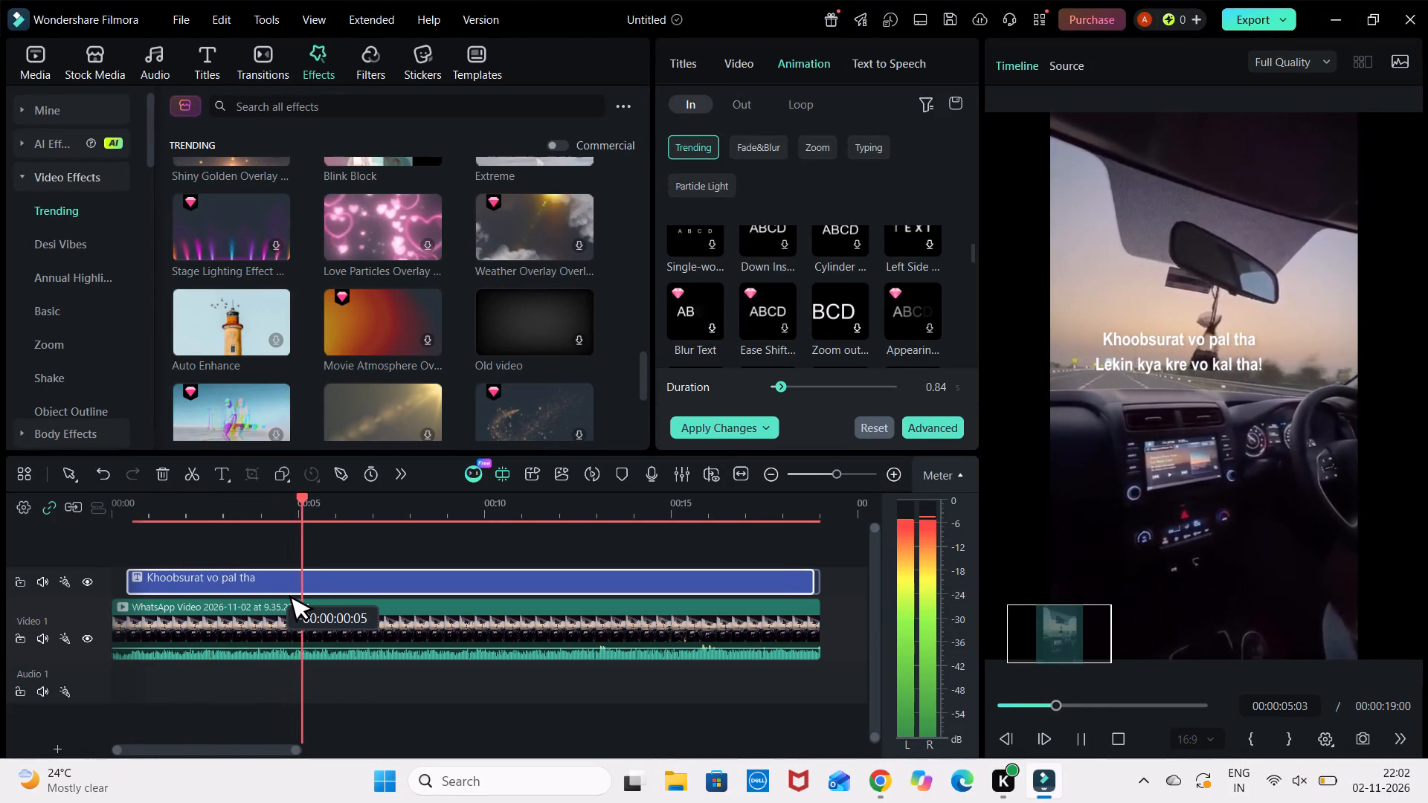
{"action": "left_click_drag", "start_coordinate": [277, 587], "coordinate": [272, 587]}
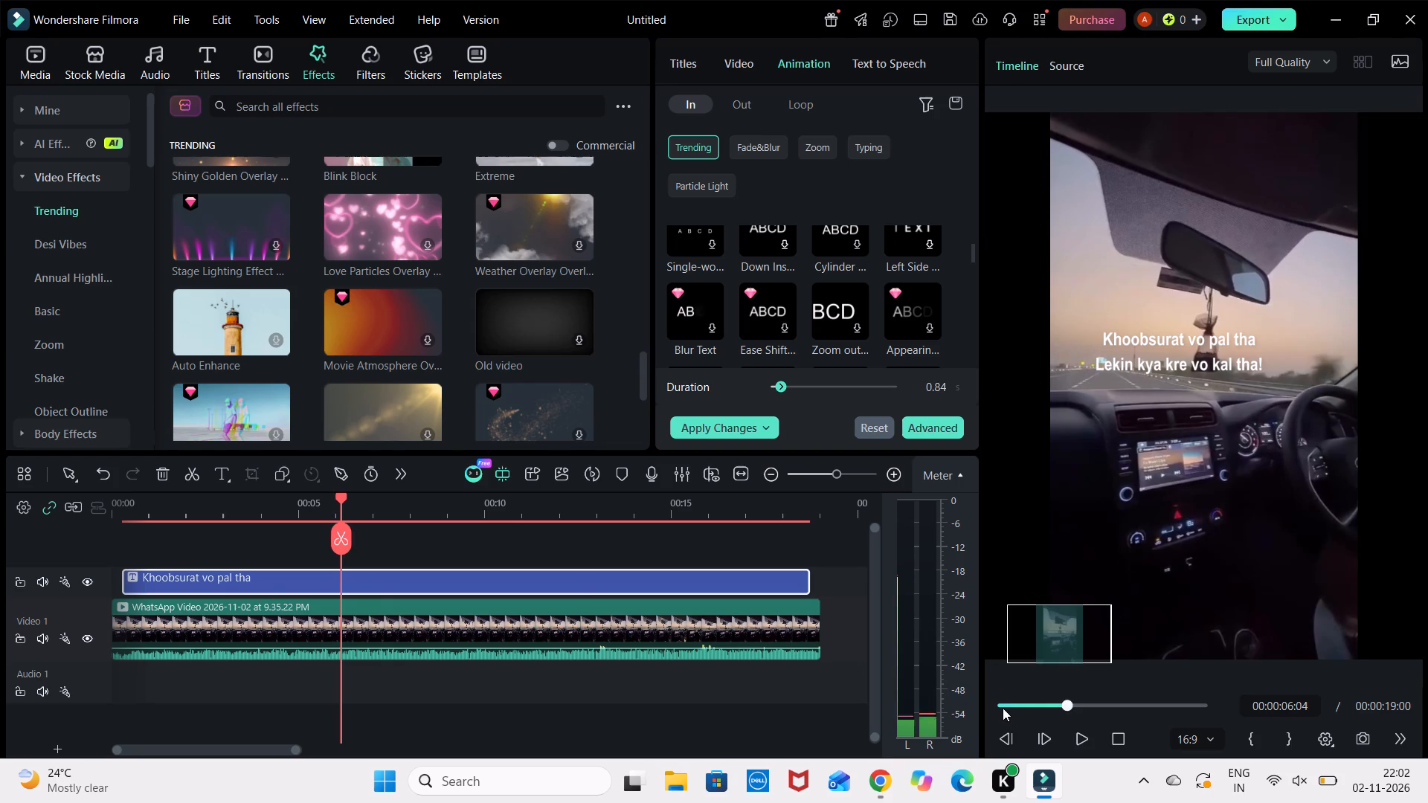
Replay the video from the beginning to check the title's new timing, and pause shortly after the opening.
{"action": "left_click", "coordinate": [1003, 708]}
{"action": "left_click", "coordinate": [1071, 735]}
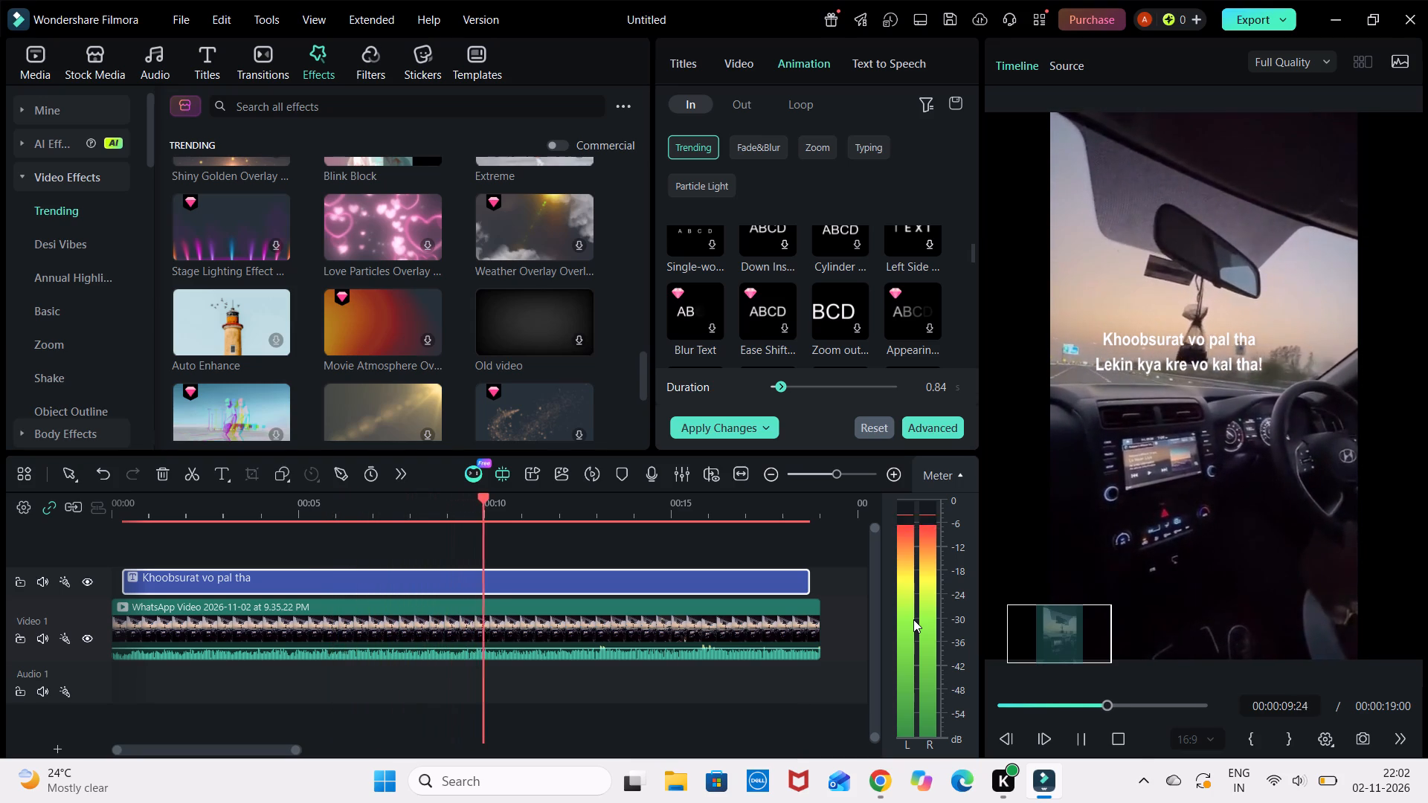
{"action": "left_click", "coordinate": [1001, 708]}
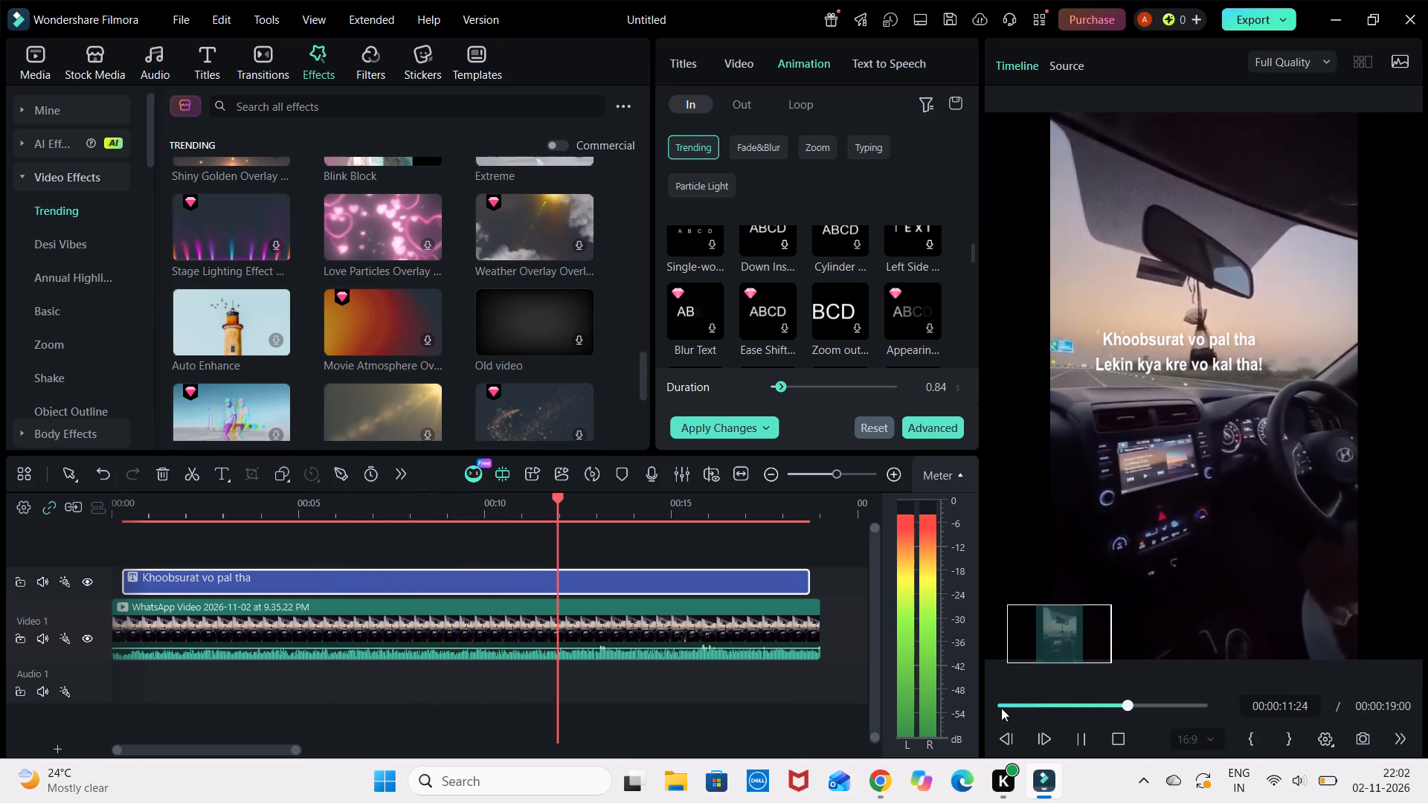
{"action": "left_click", "coordinate": [1077, 740]}
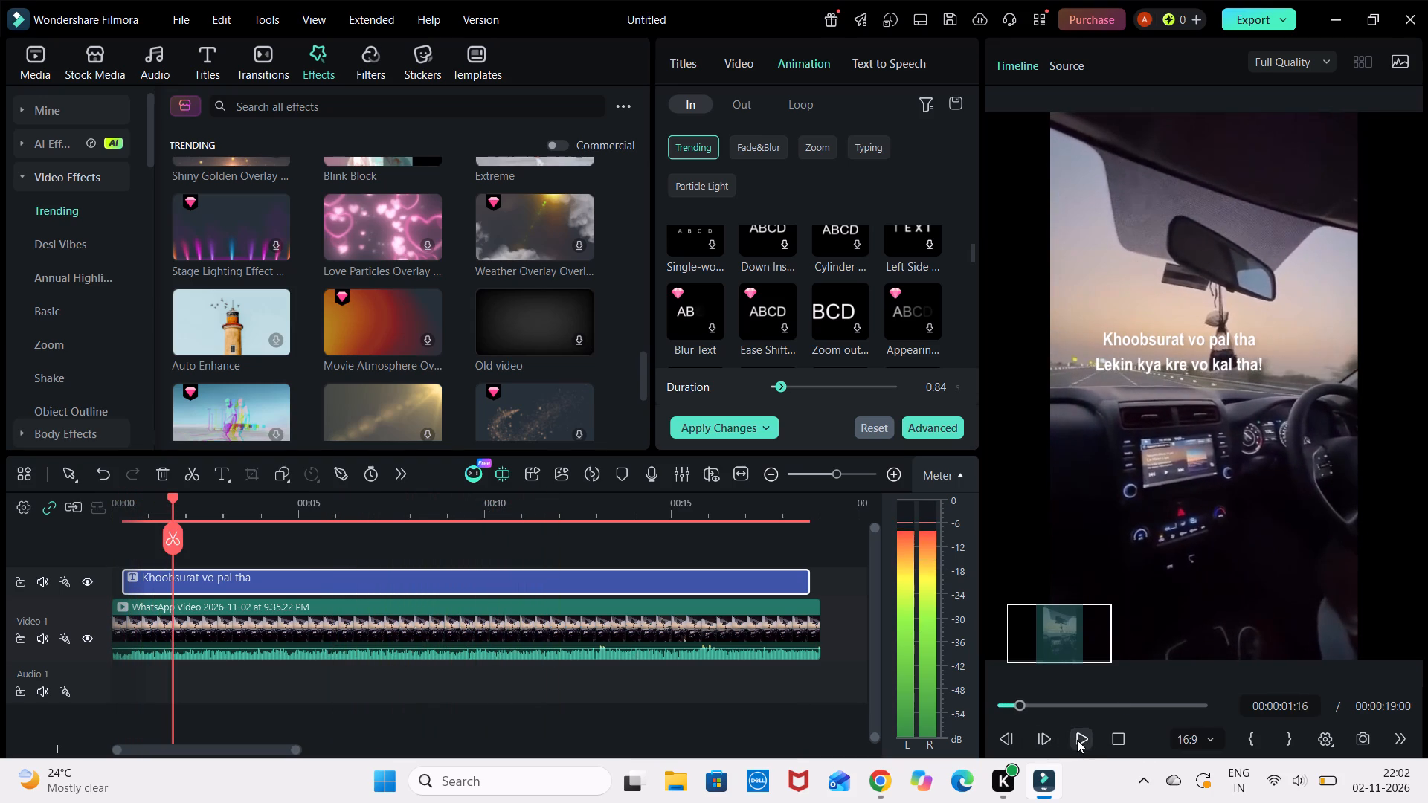
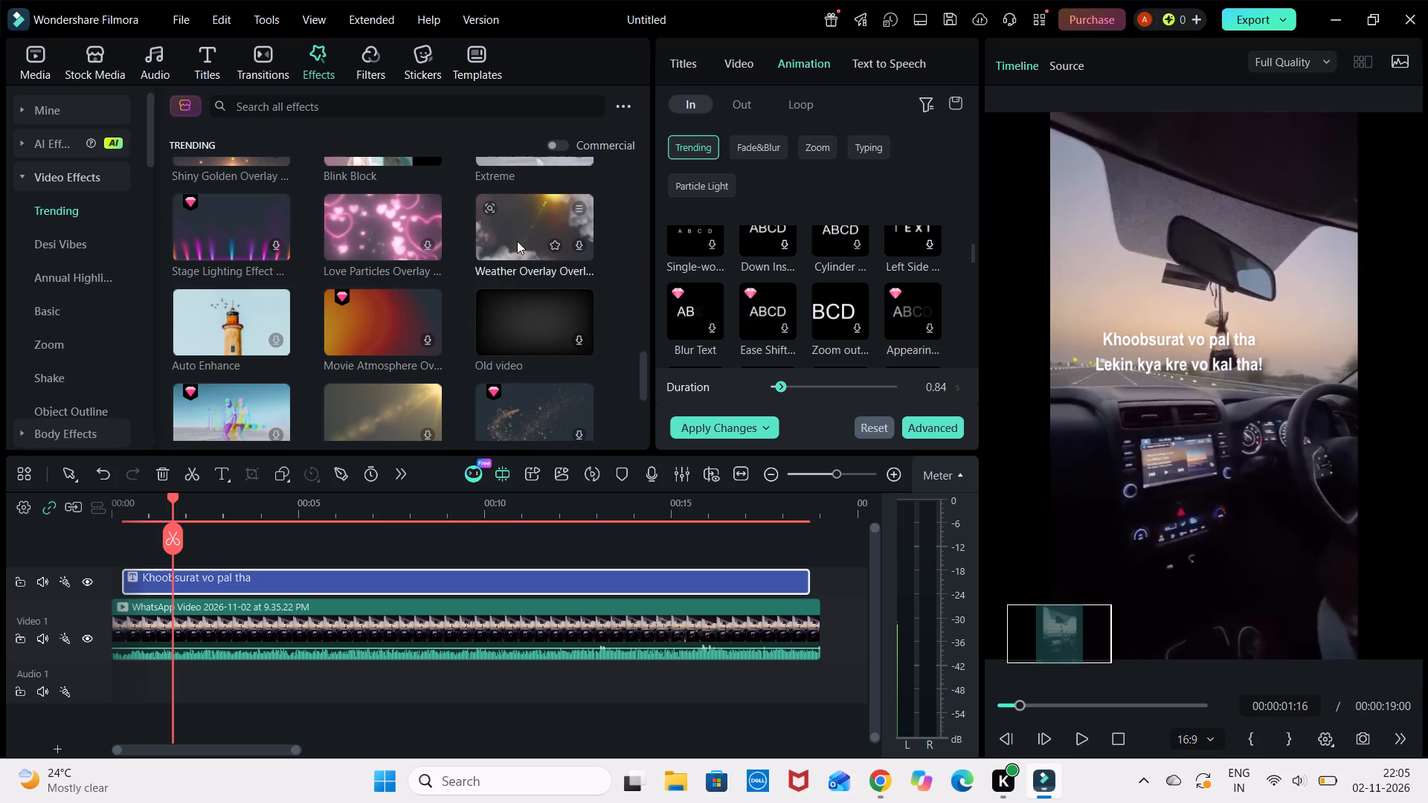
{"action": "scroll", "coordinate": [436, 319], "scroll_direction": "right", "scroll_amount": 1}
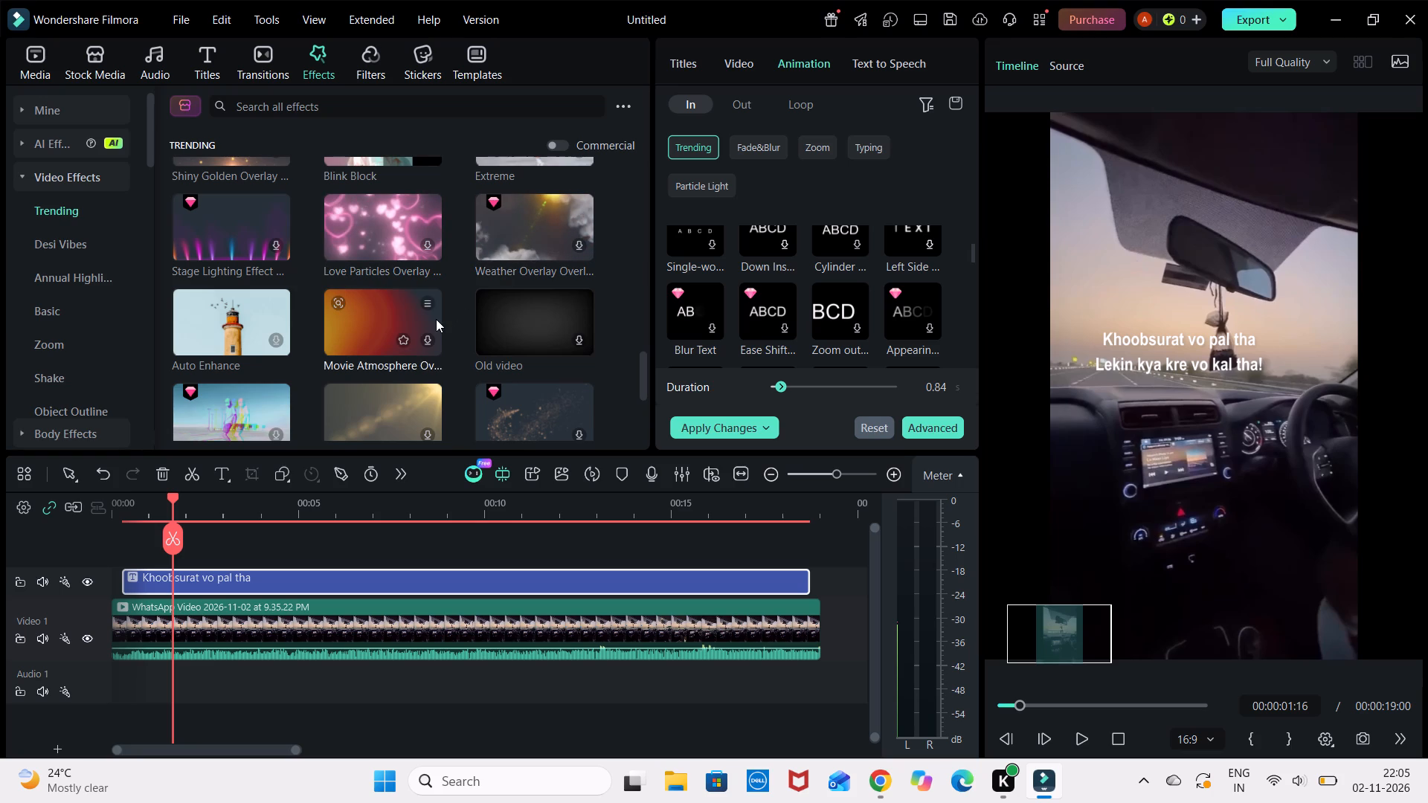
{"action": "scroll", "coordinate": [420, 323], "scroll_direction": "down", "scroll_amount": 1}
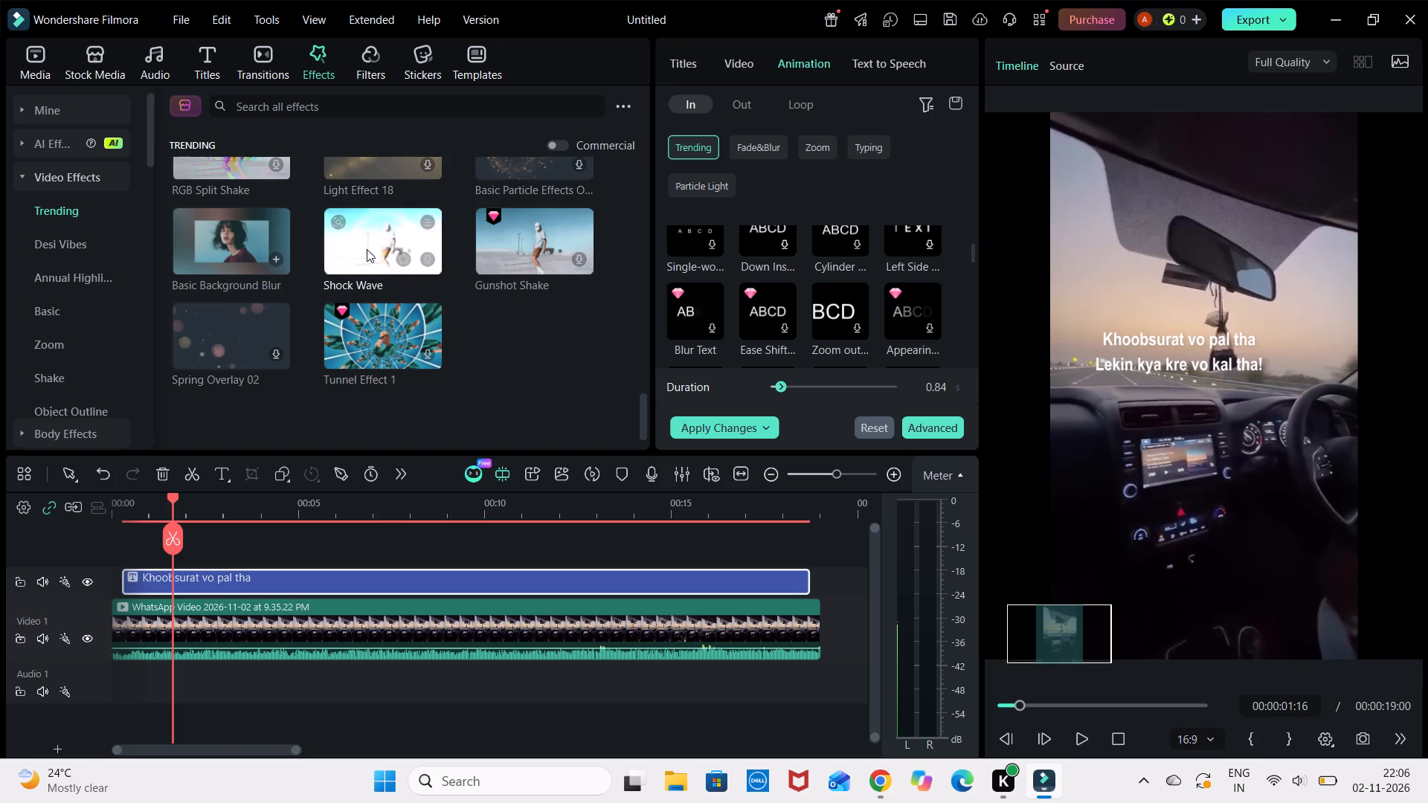
Apply the AI Color Enhance filter from the Basic filters to the WhatsApp driving video clip.
{"action": "left_click", "coordinate": [359, 63]}
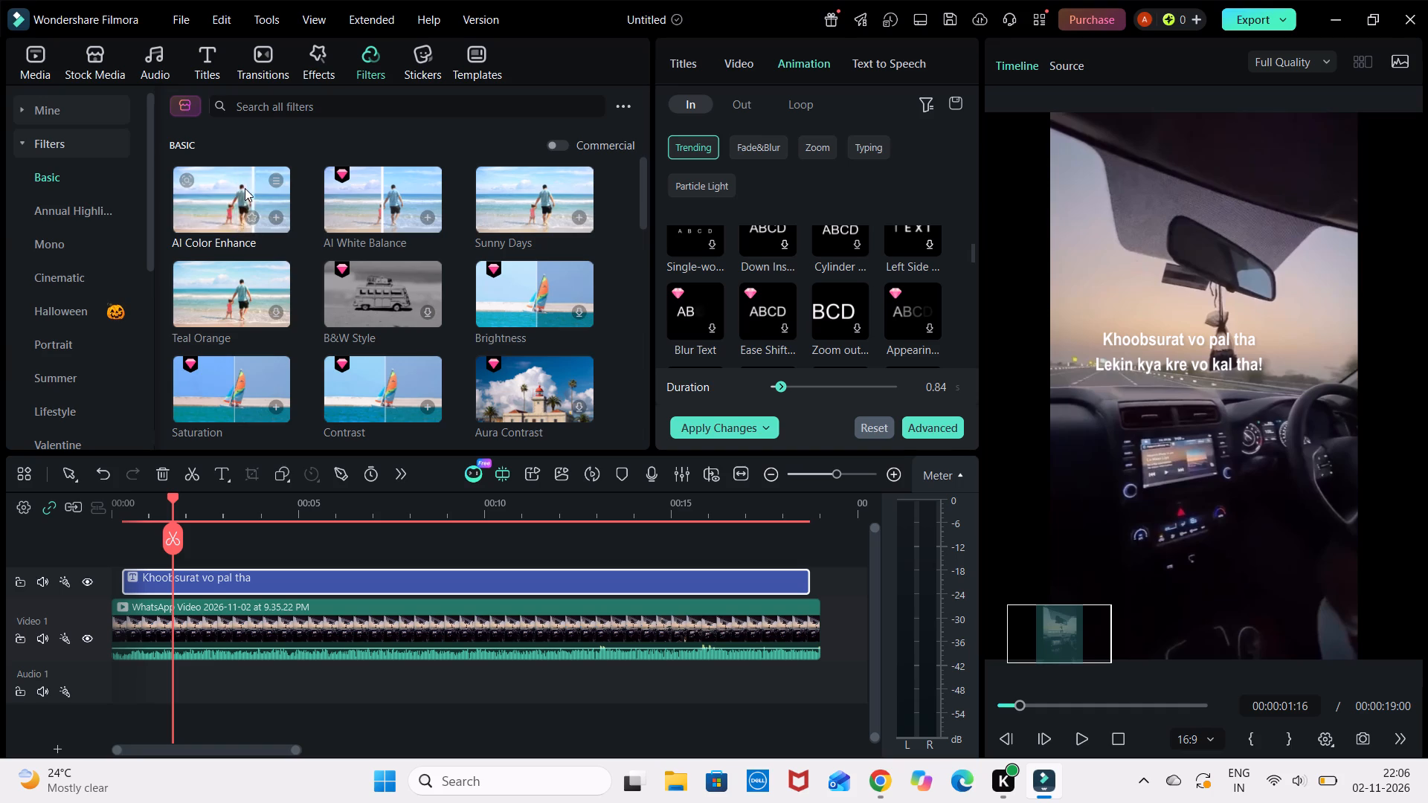
{"action": "left_click_drag", "start_coordinate": [245, 188], "coordinate": [258, 498]}
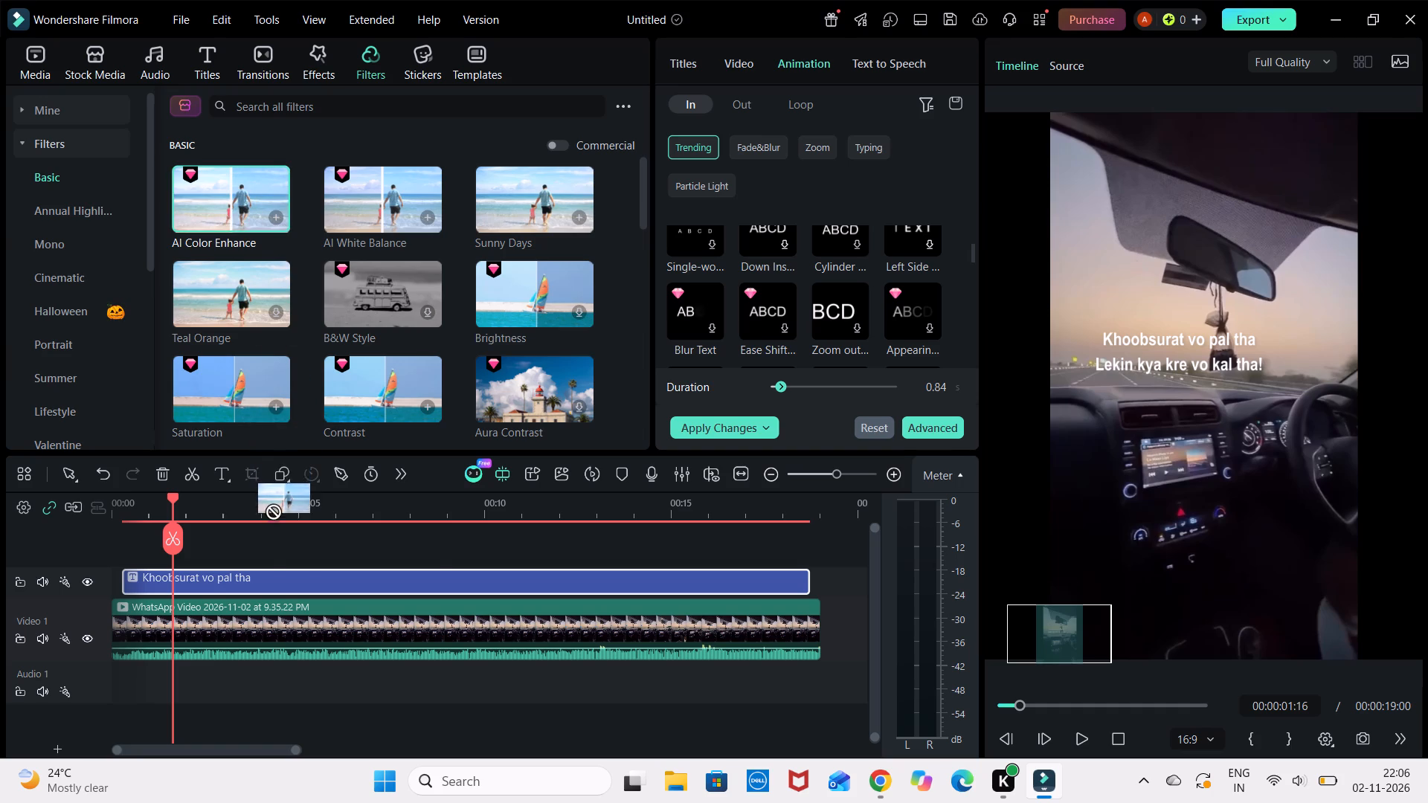
{"action": "left_click_drag", "start_coordinate": [258, 498], "coordinate": [242, 657]}
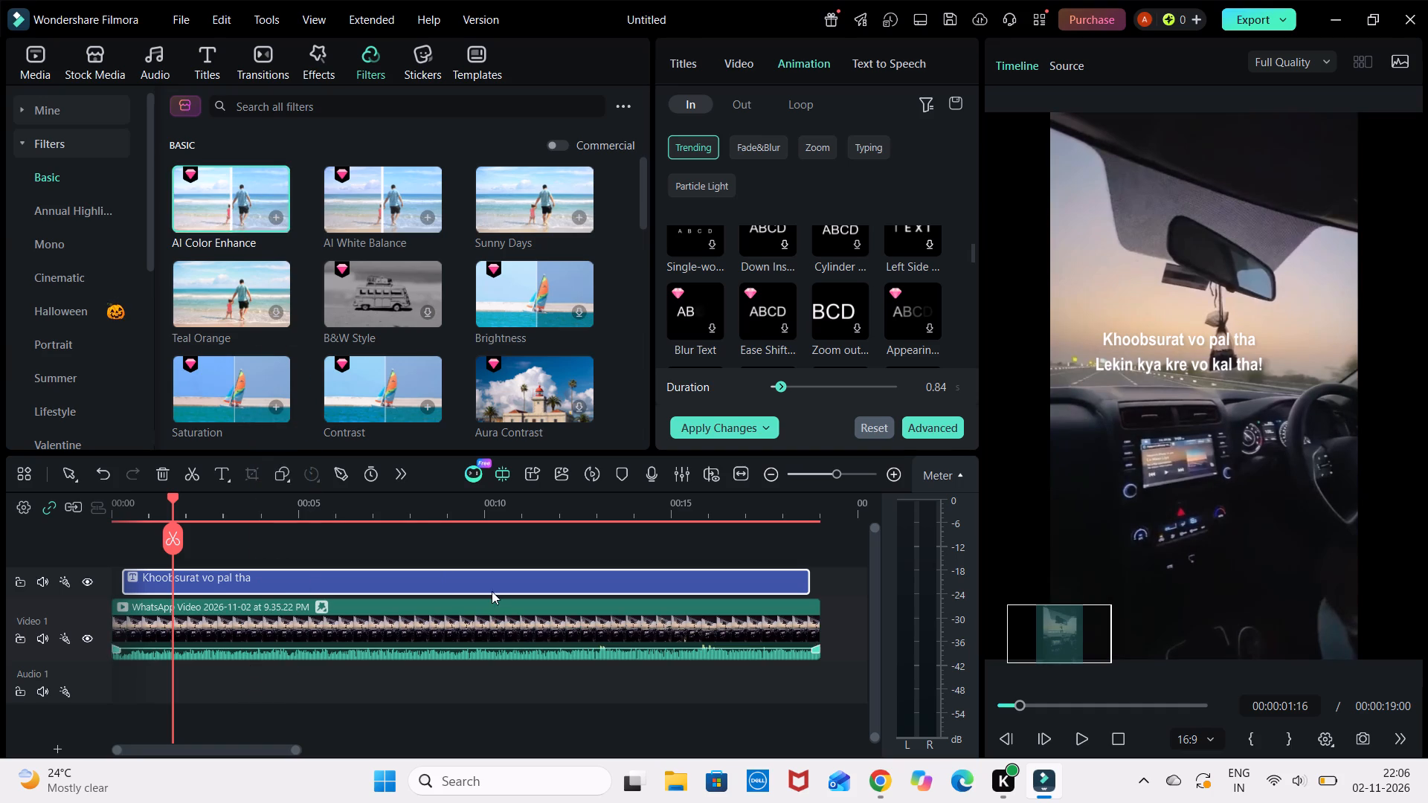
Replay the video from the beginning to check the AI Color Enhance filter's look.
{"action": "left_click_drag", "start_coordinate": [1023, 698], "coordinate": [995, 706]}
{"action": "left_click_drag", "start_coordinate": [995, 706], "coordinate": [988, 711]}
{"action": "left_click_drag", "start_coordinate": [1020, 708], "coordinate": [962, 717]}
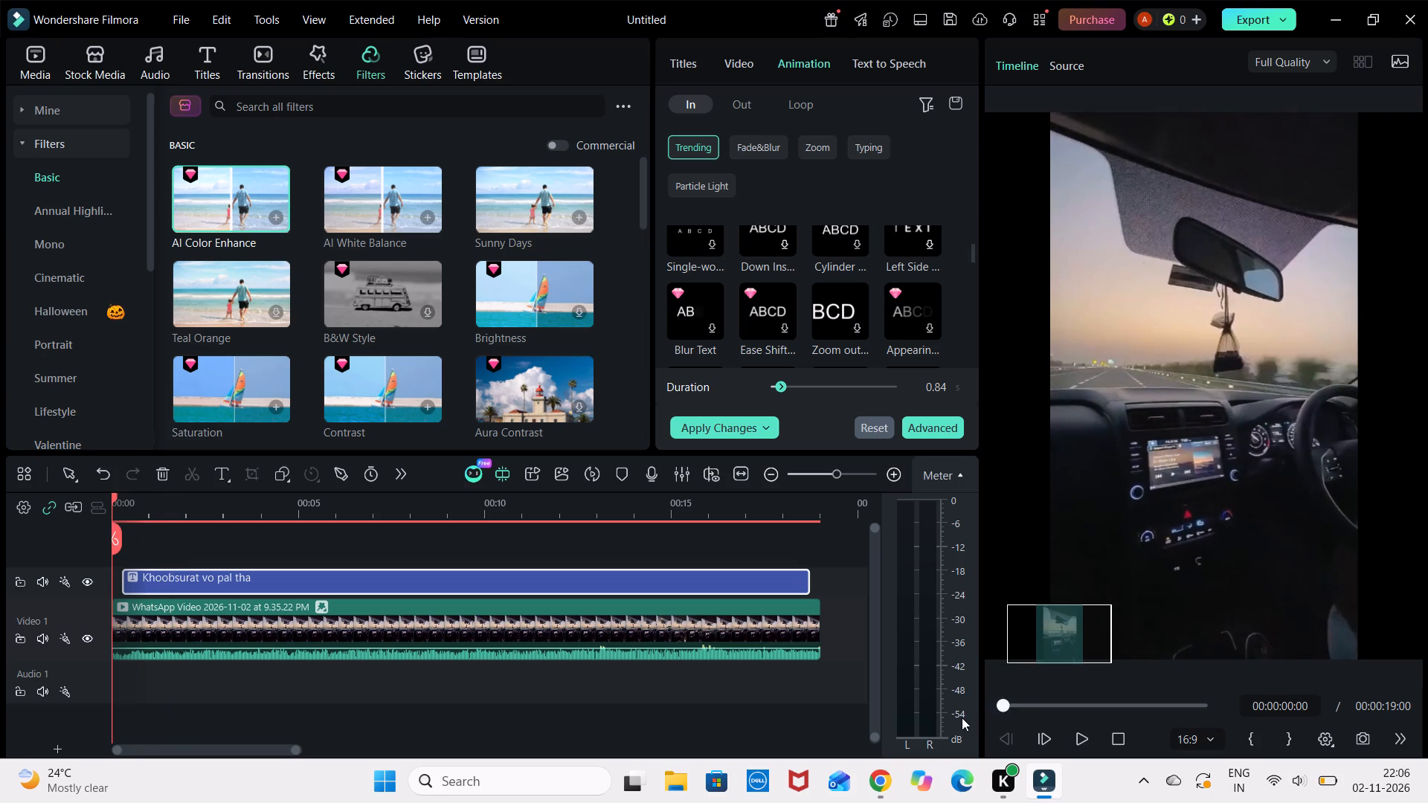
{"action": "left_click_drag", "start_coordinate": [962, 717], "coordinate": [960, 717]}
{"action": "left_click", "coordinate": [1078, 740]}
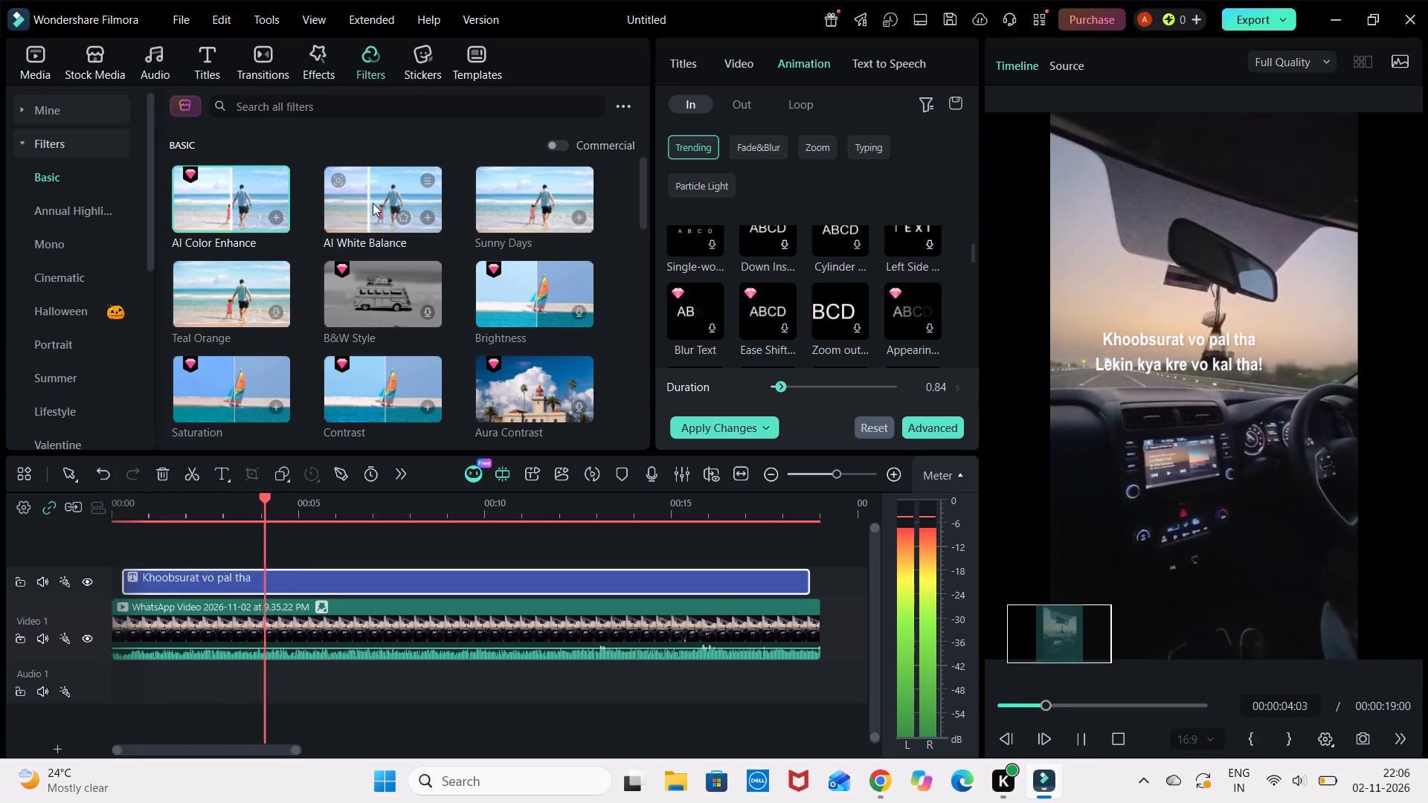
Apply the AI White Balance filter to the WhatsApp driving video clip.
{"action": "left_click_drag", "start_coordinate": [365, 203], "coordinate": [190, 622]}
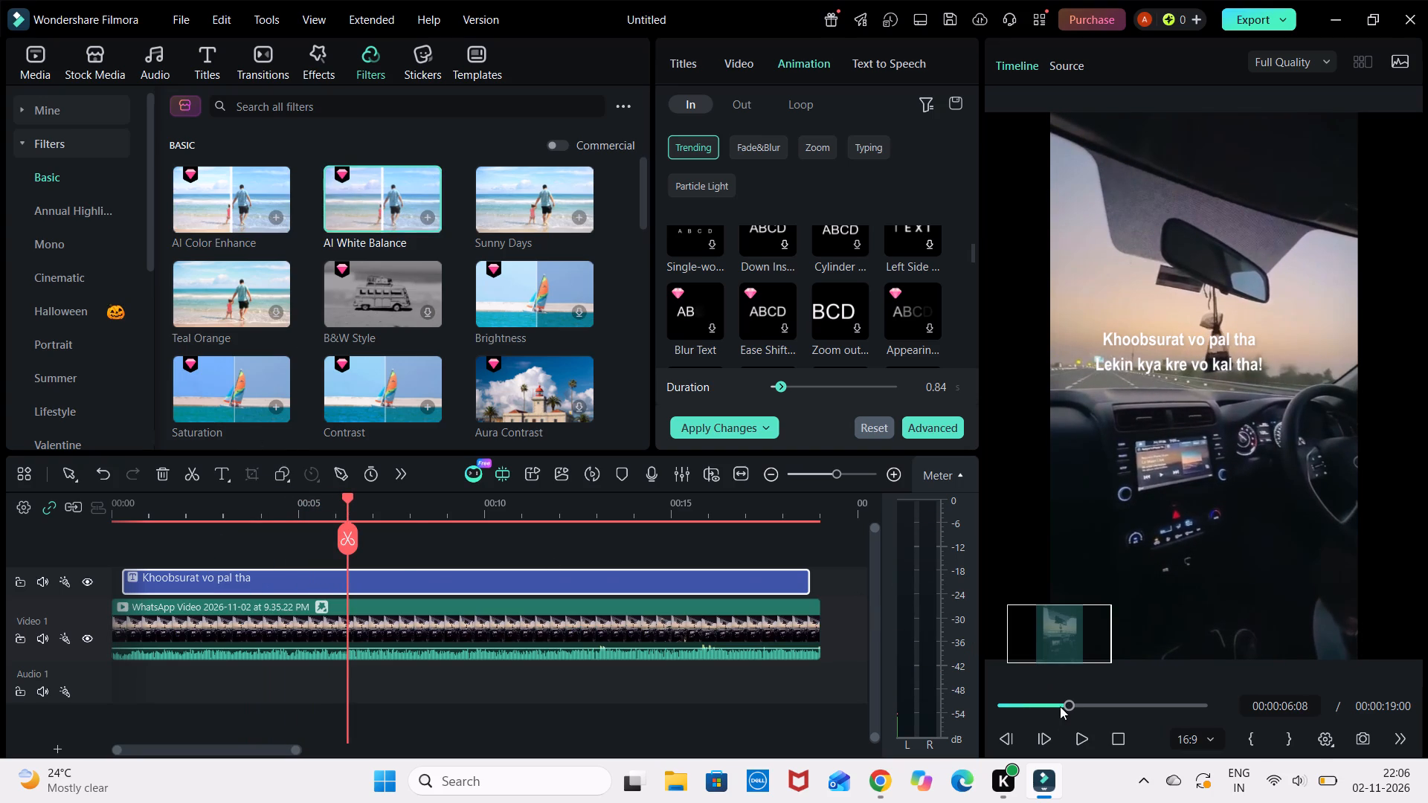
Play the whole video from the beginning to its end to check the AI White Balance filter.
{"action": "left_click_drag", "start_coordinate": [1069, 700], "coordinate": [965, 714]}
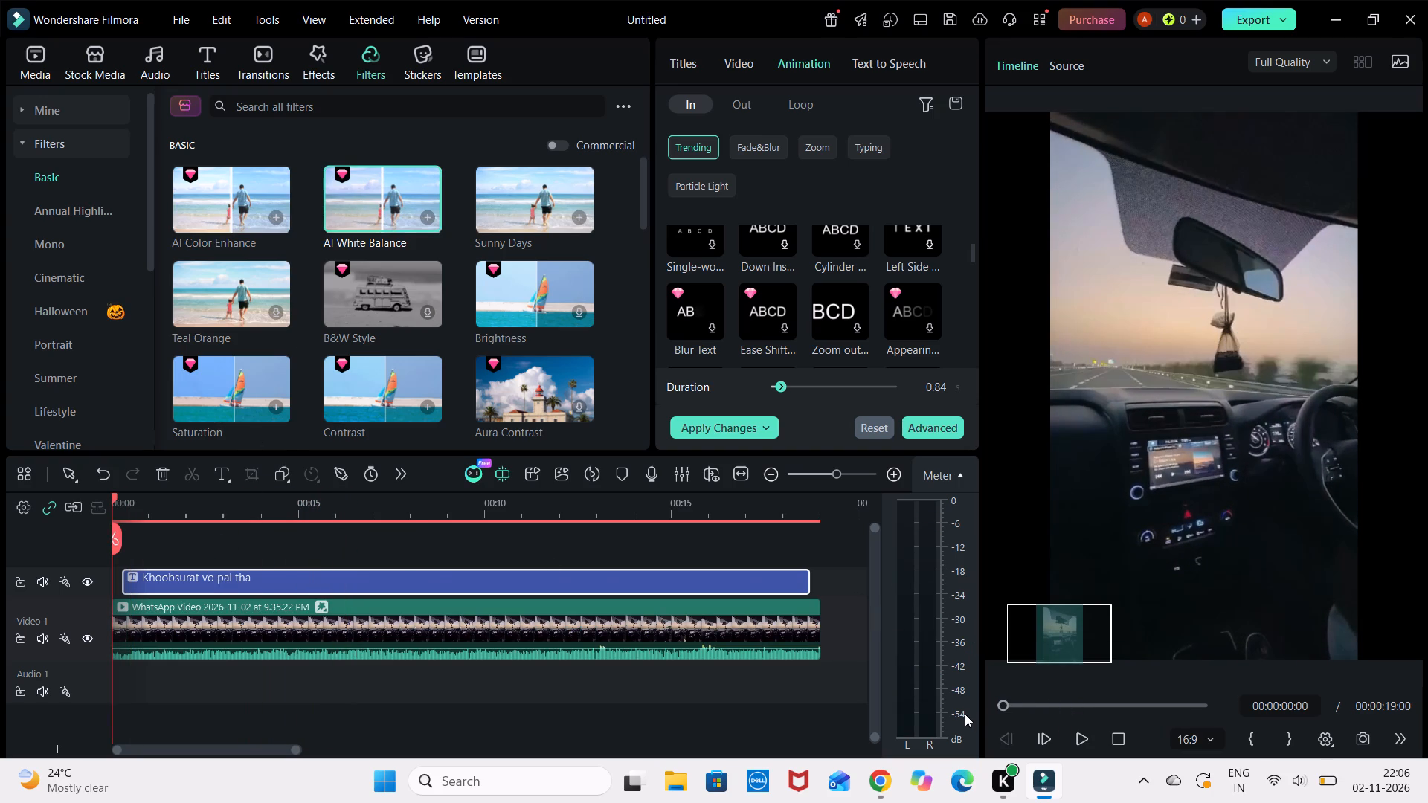
{"action": "left_click", "coordinate": [1075, 738]}
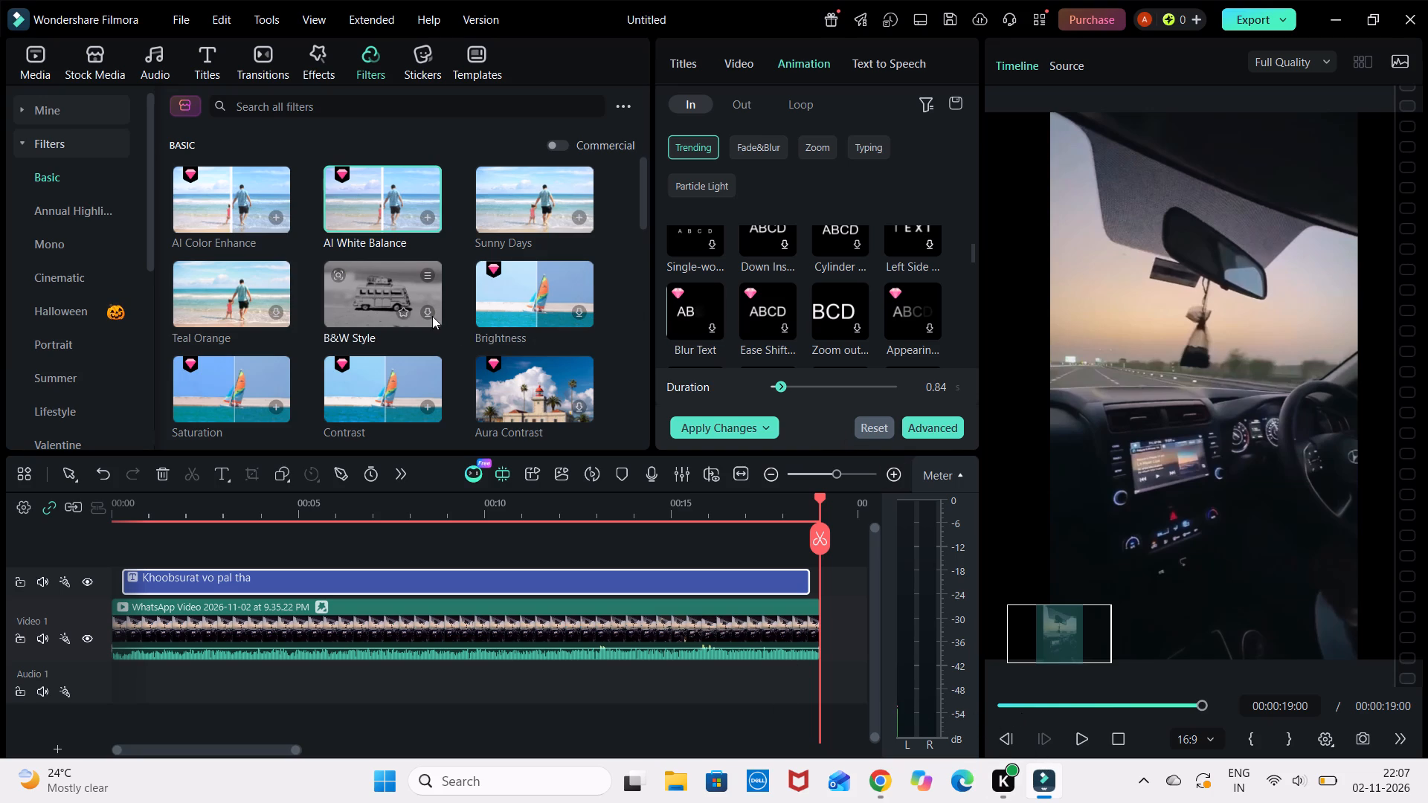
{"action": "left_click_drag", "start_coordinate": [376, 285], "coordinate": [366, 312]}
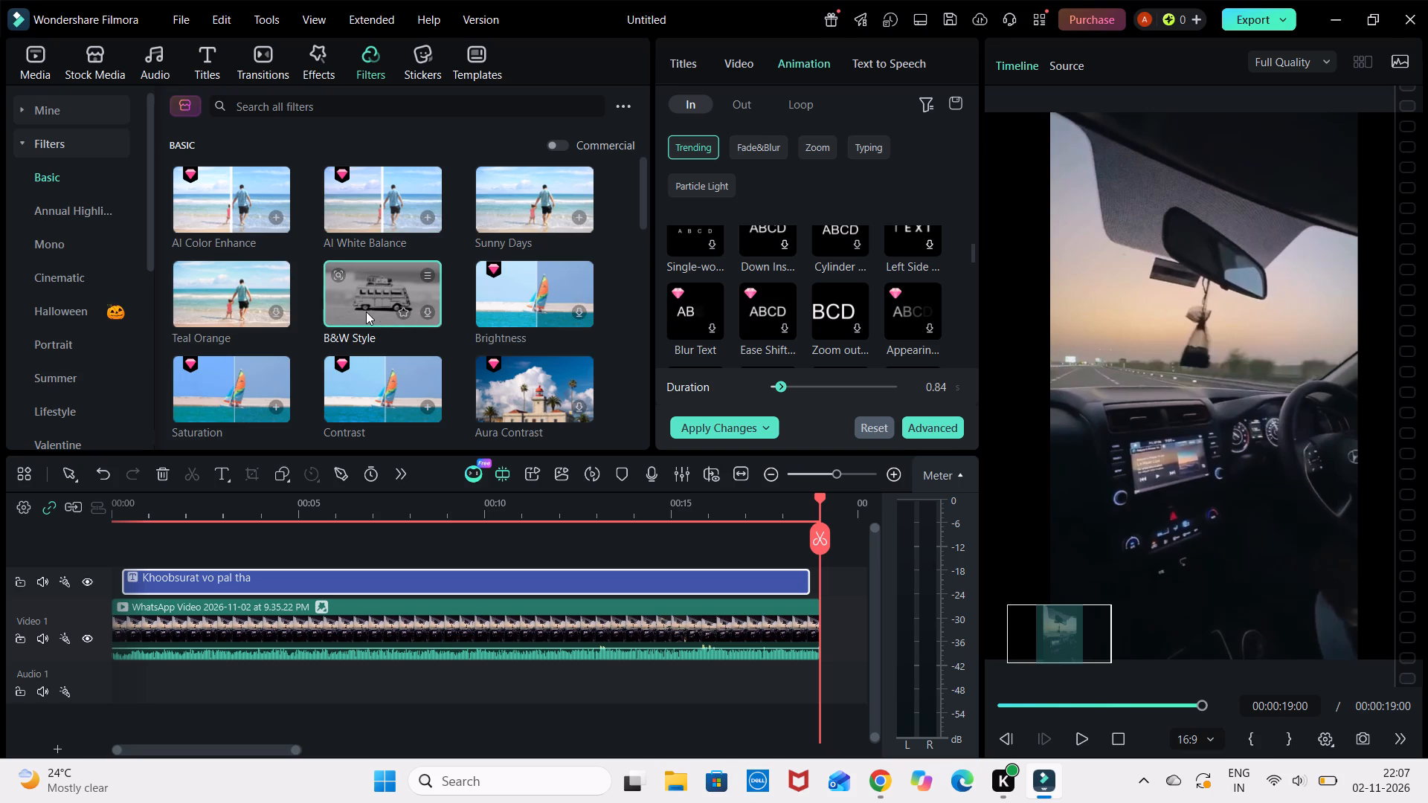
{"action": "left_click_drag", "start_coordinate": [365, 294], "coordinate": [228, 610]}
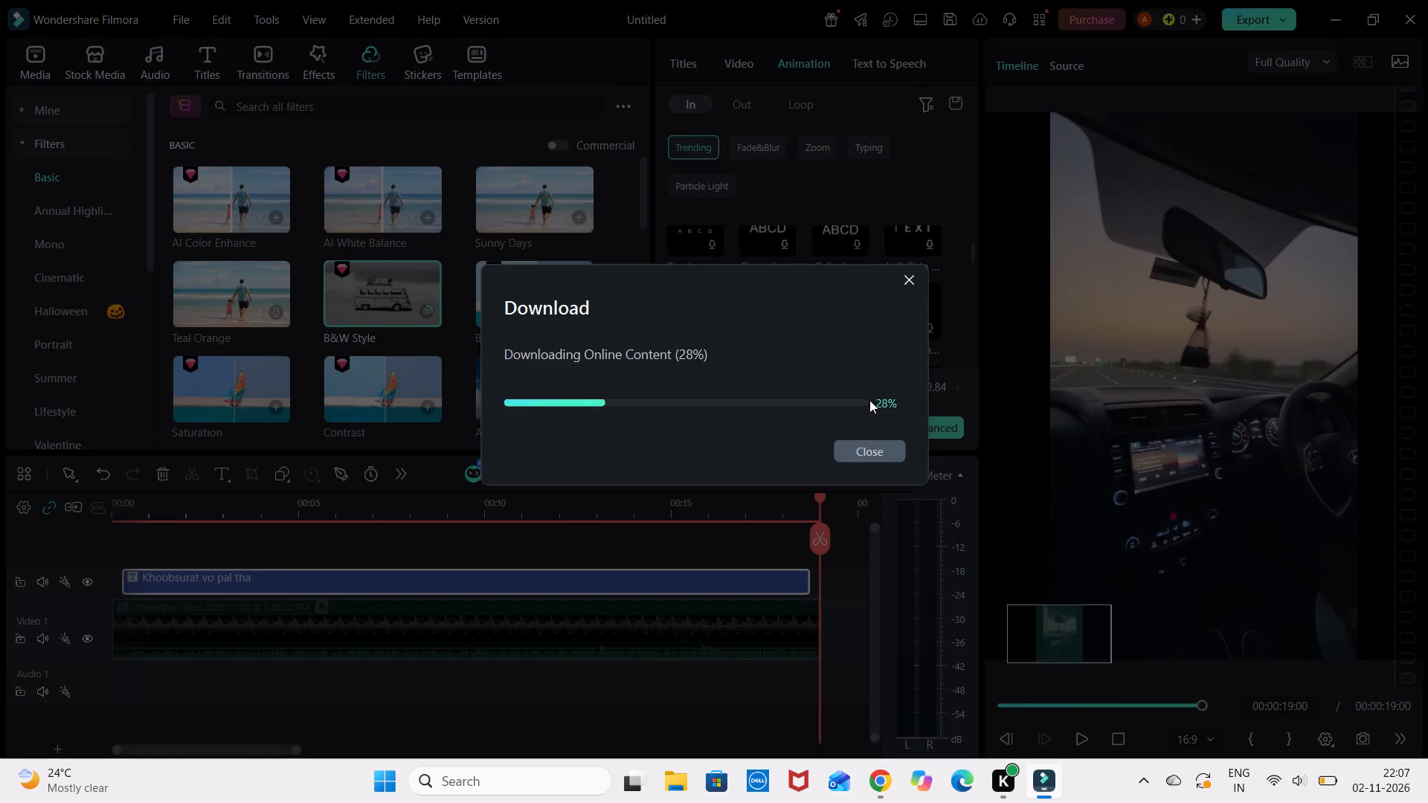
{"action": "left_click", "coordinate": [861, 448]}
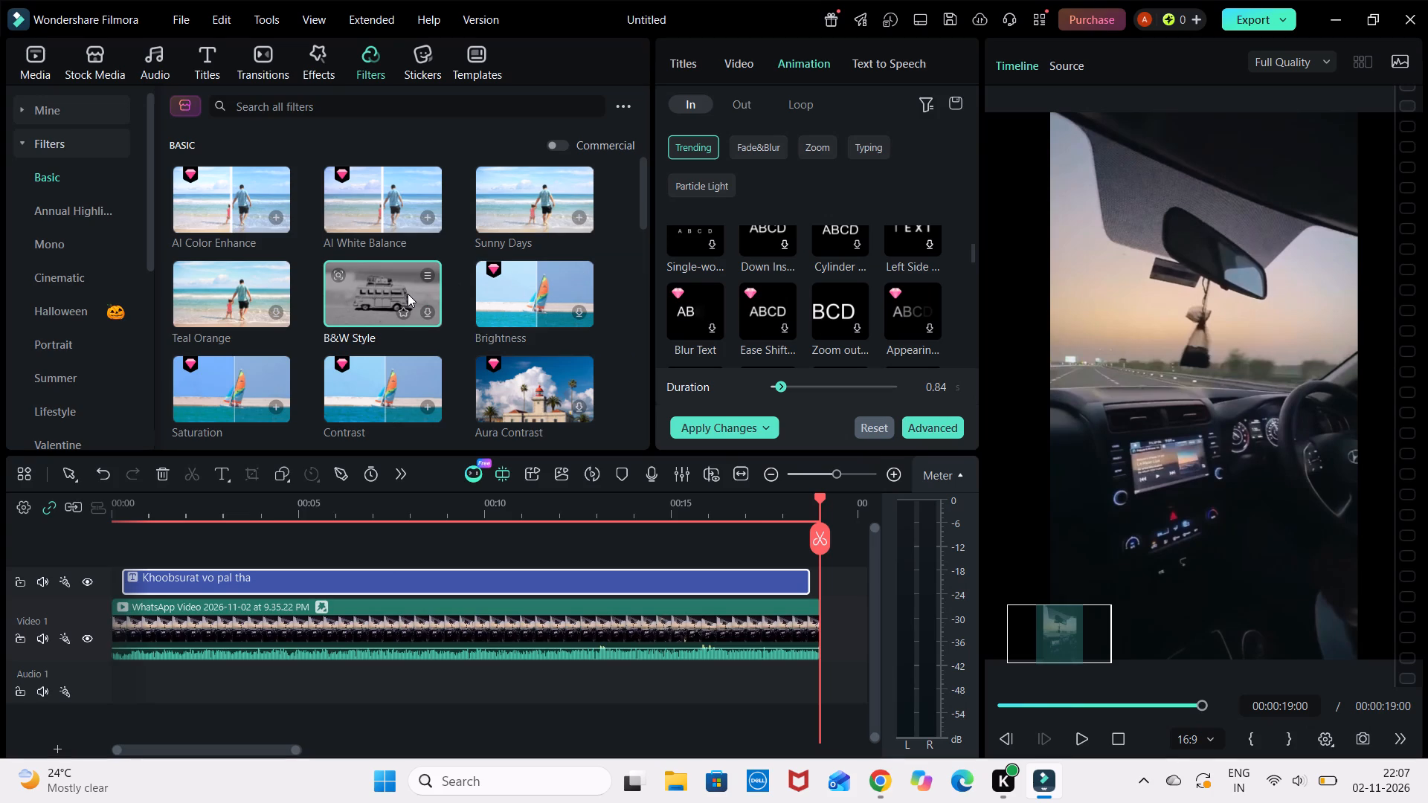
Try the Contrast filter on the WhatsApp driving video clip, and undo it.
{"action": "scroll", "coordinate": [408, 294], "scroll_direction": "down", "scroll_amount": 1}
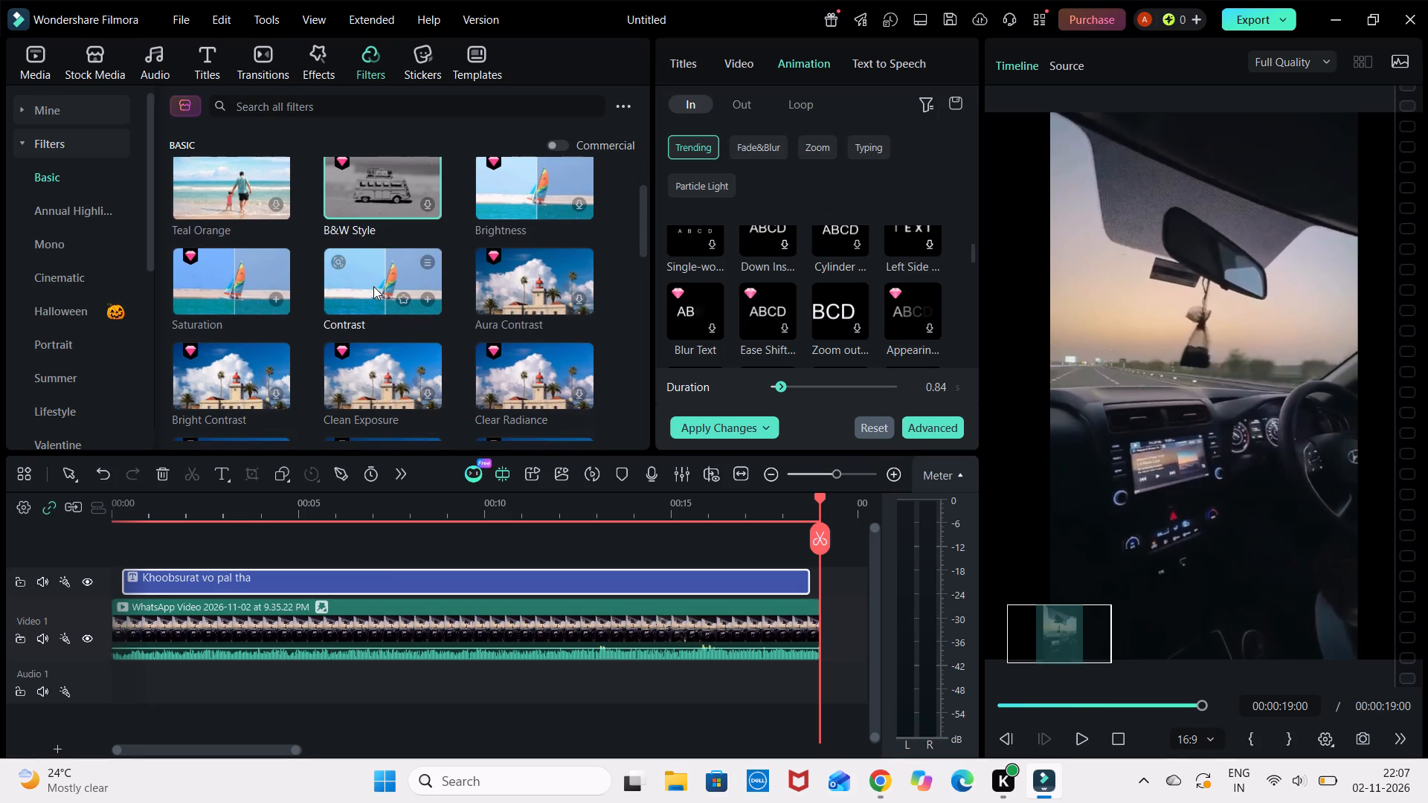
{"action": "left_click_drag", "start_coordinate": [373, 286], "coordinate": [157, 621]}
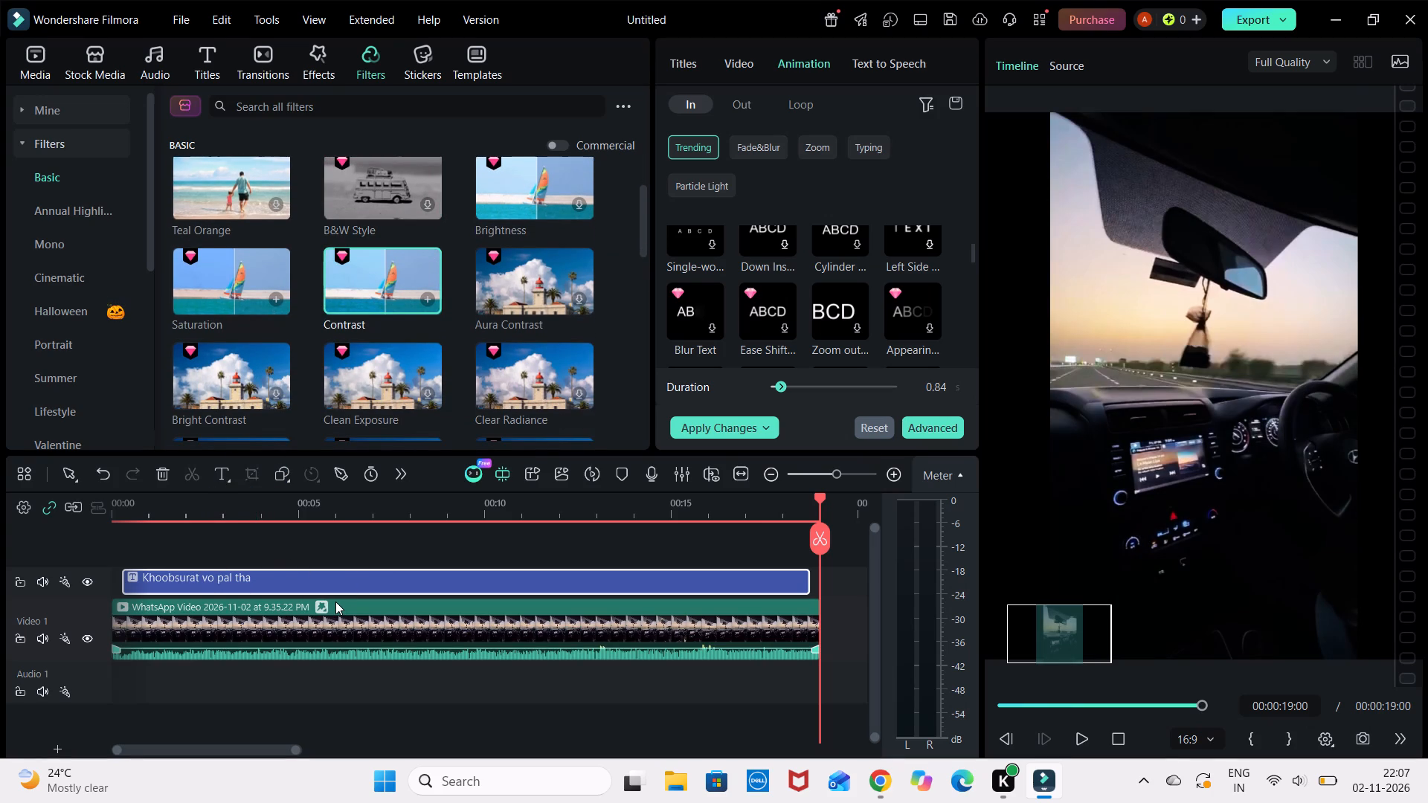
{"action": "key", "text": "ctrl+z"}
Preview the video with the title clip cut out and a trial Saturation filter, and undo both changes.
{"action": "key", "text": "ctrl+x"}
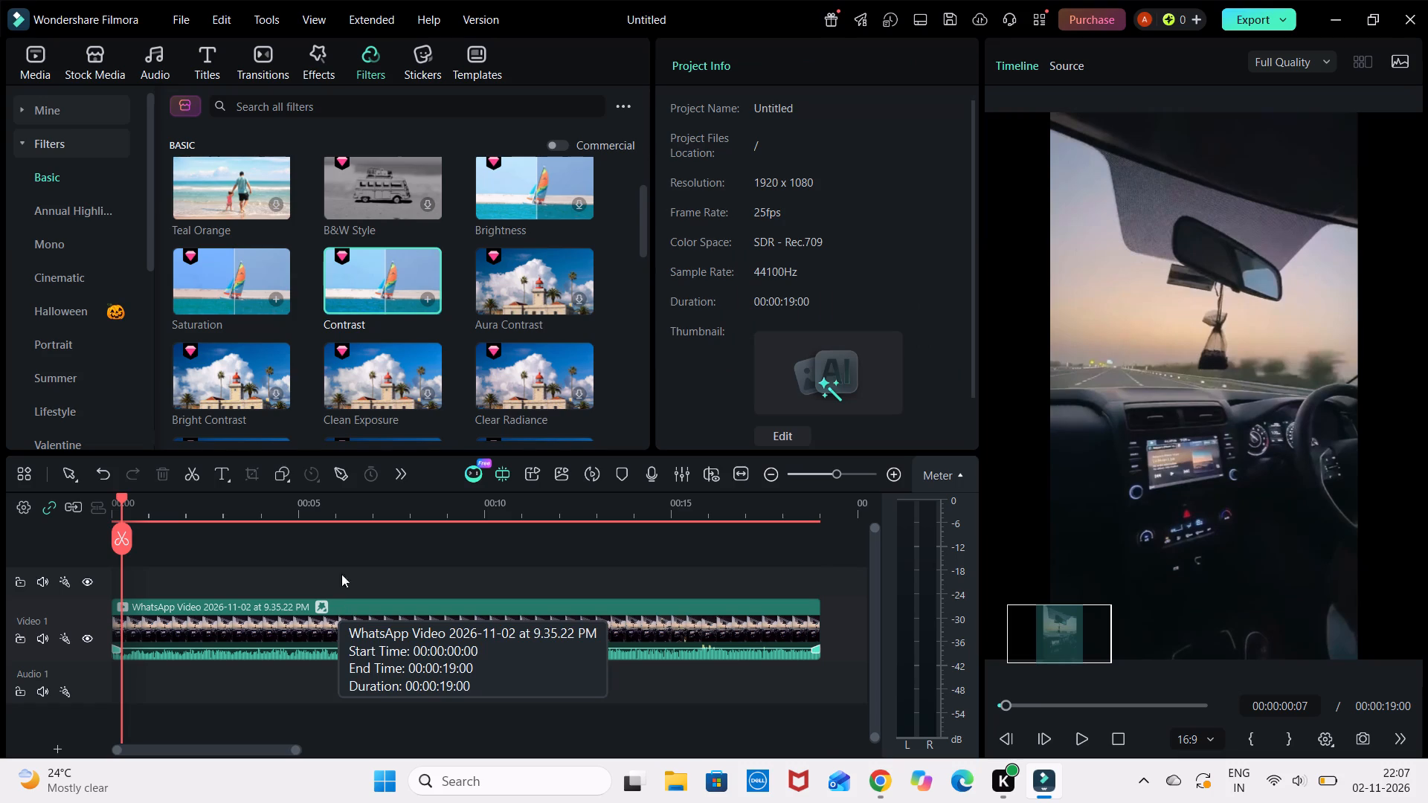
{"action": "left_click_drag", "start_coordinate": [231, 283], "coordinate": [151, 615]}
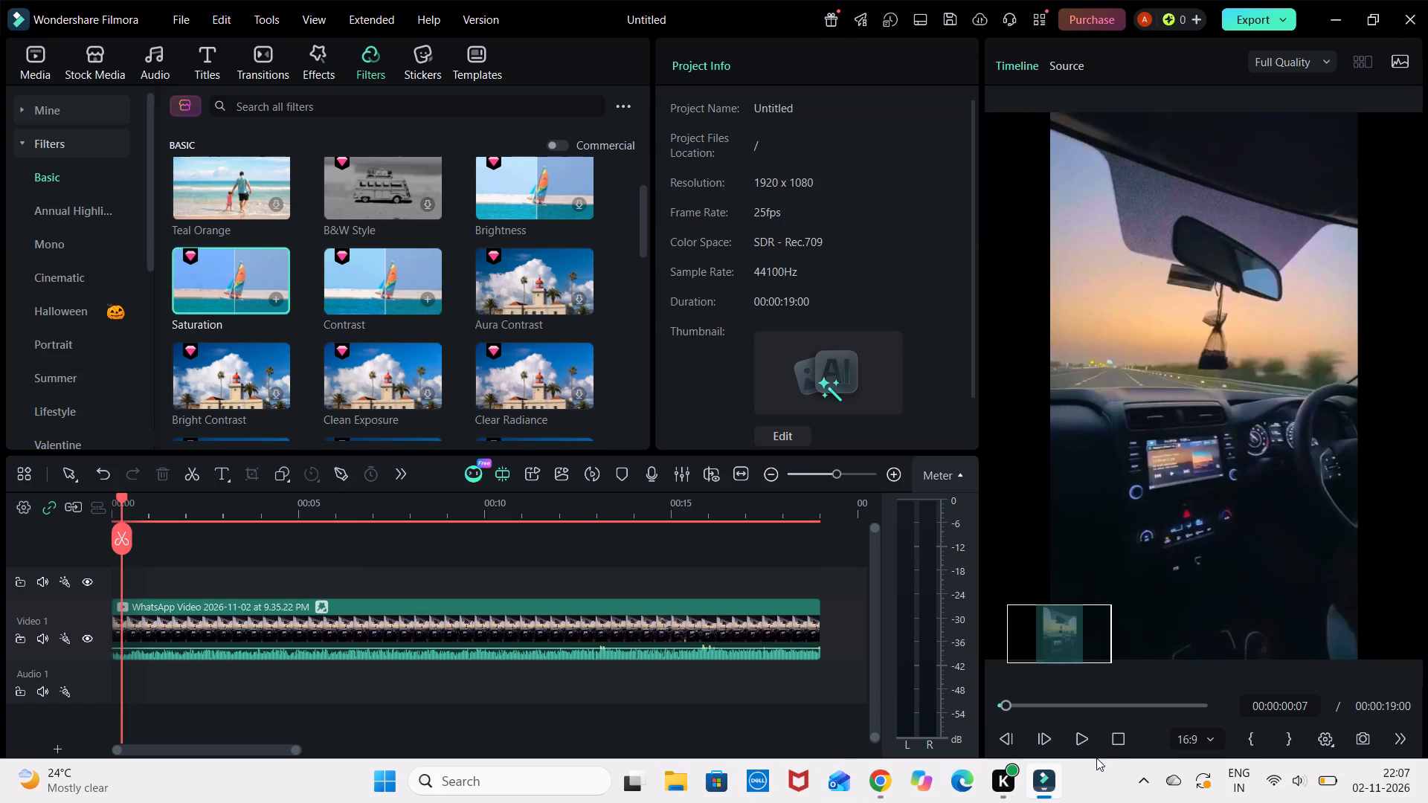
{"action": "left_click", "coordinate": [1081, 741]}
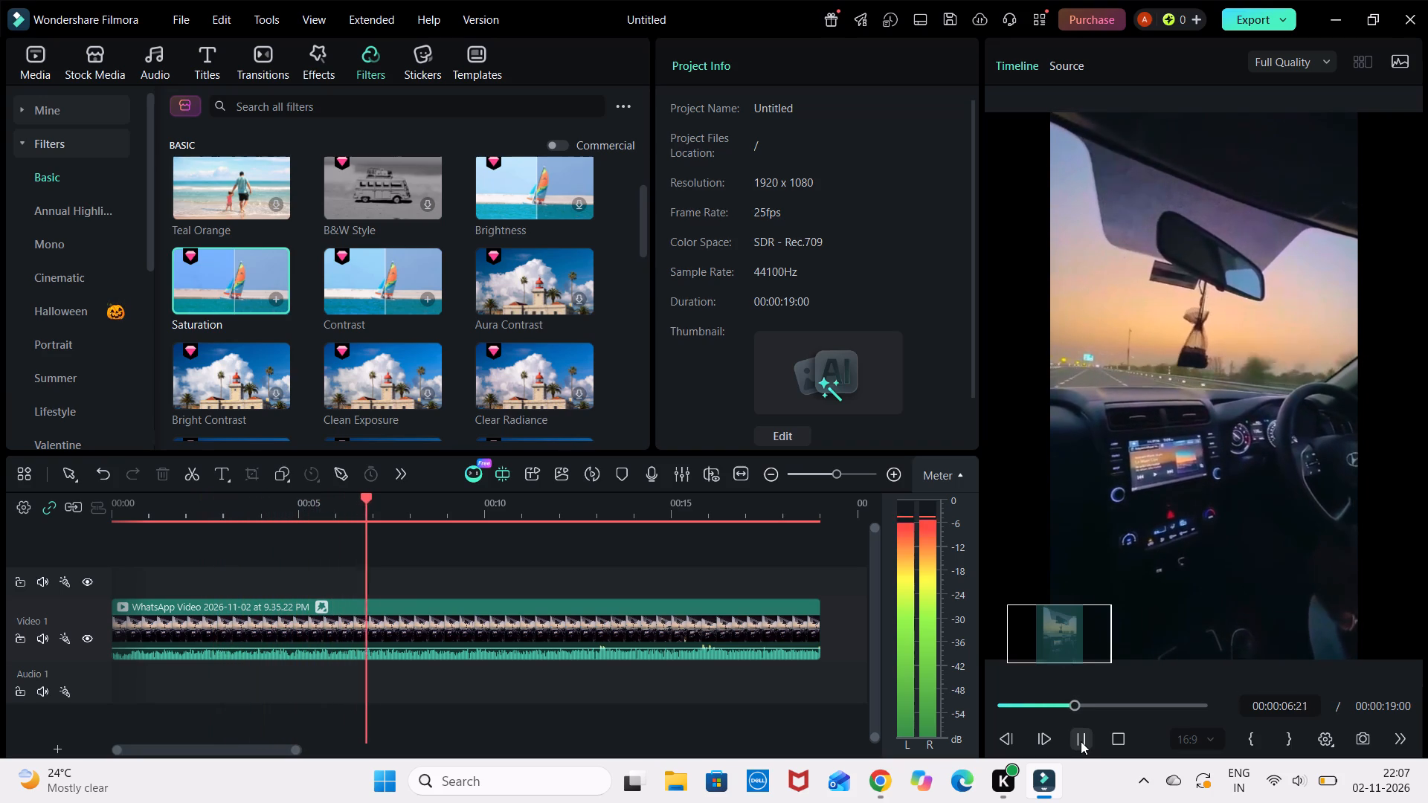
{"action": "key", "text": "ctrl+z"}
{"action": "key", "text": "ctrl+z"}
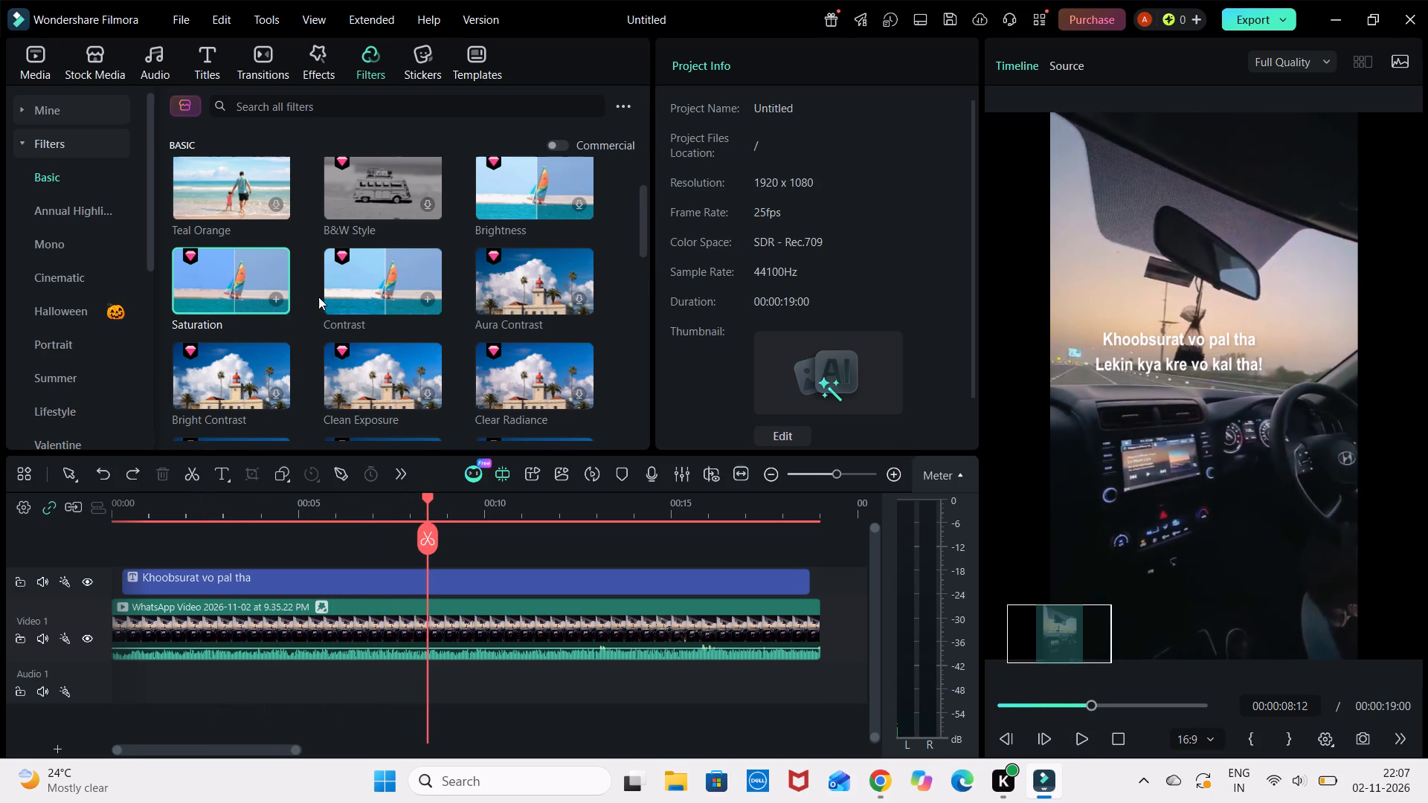
Apply the Saturation filter from the Basic filters to the WhatsApp driving video clip.
{"action": "left_click_drag", "start_coordinate": [227, 272], "coordinate": [144, 628]}
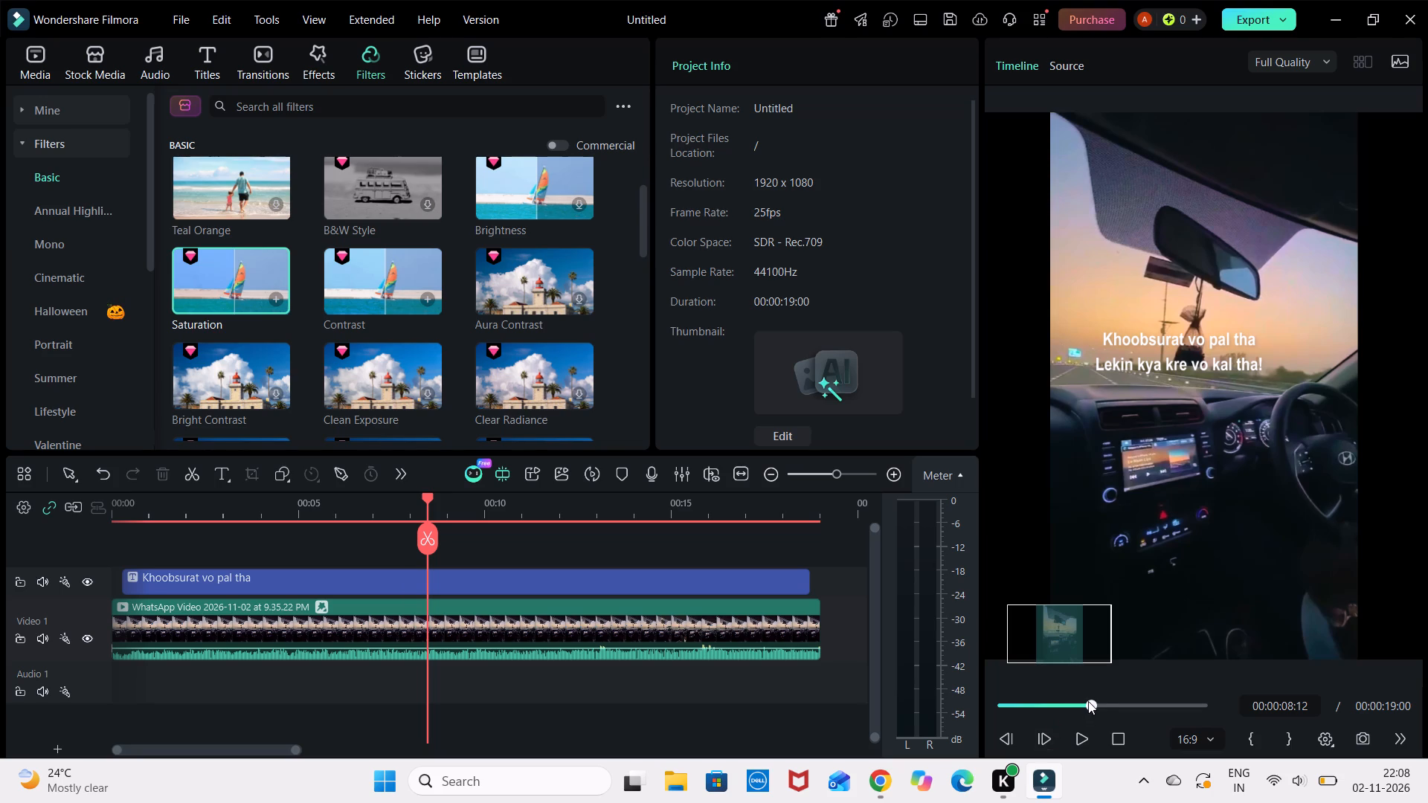
Play the video from the beginning to check the Saturation filter together with the title.
{"action": "left_click_drag", "start_coordinate": [1088, 701], "coordinate": [974, 708]}
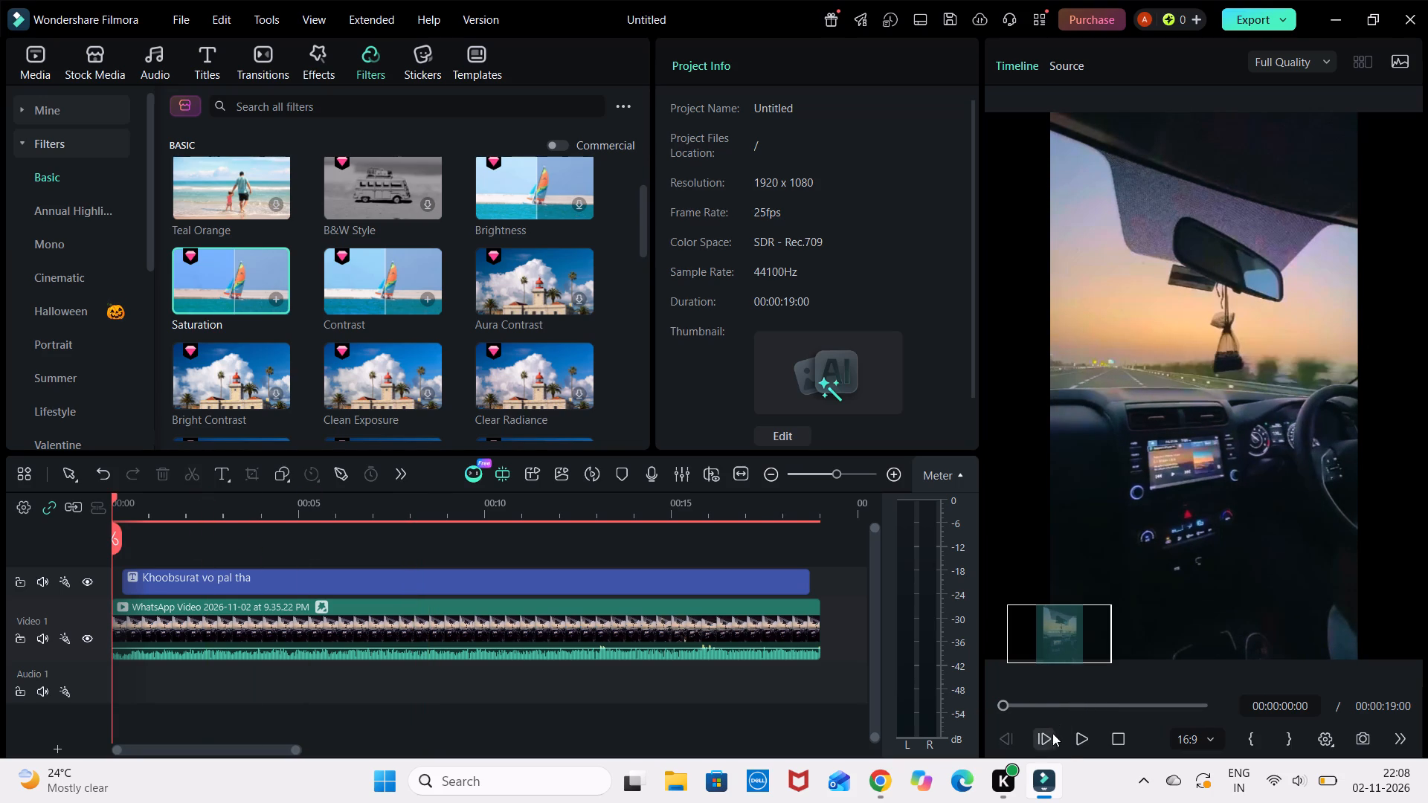
{"action": "left_click", "coordinate": [1064, 746]}
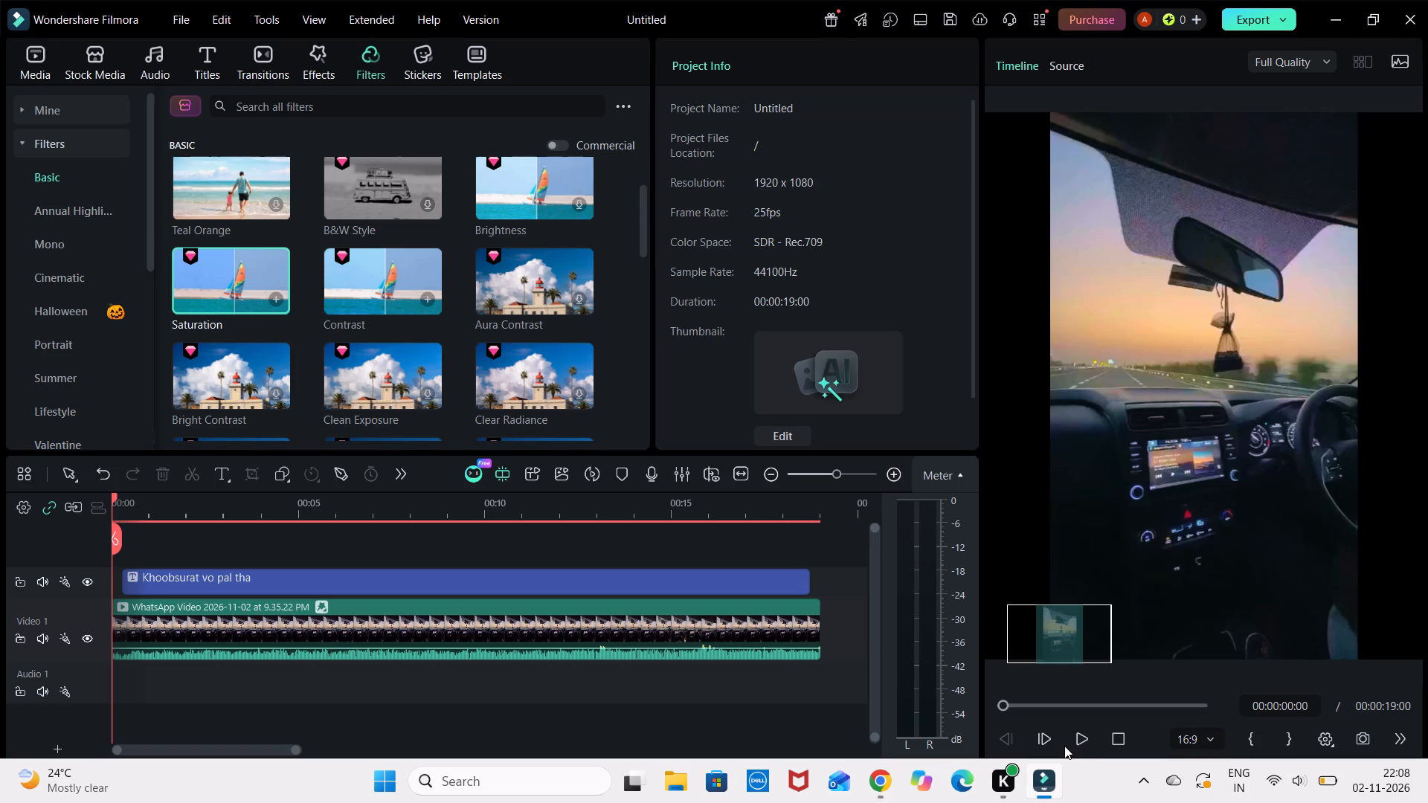
{"action": "left_click", "coordinate": [1080, 743]}
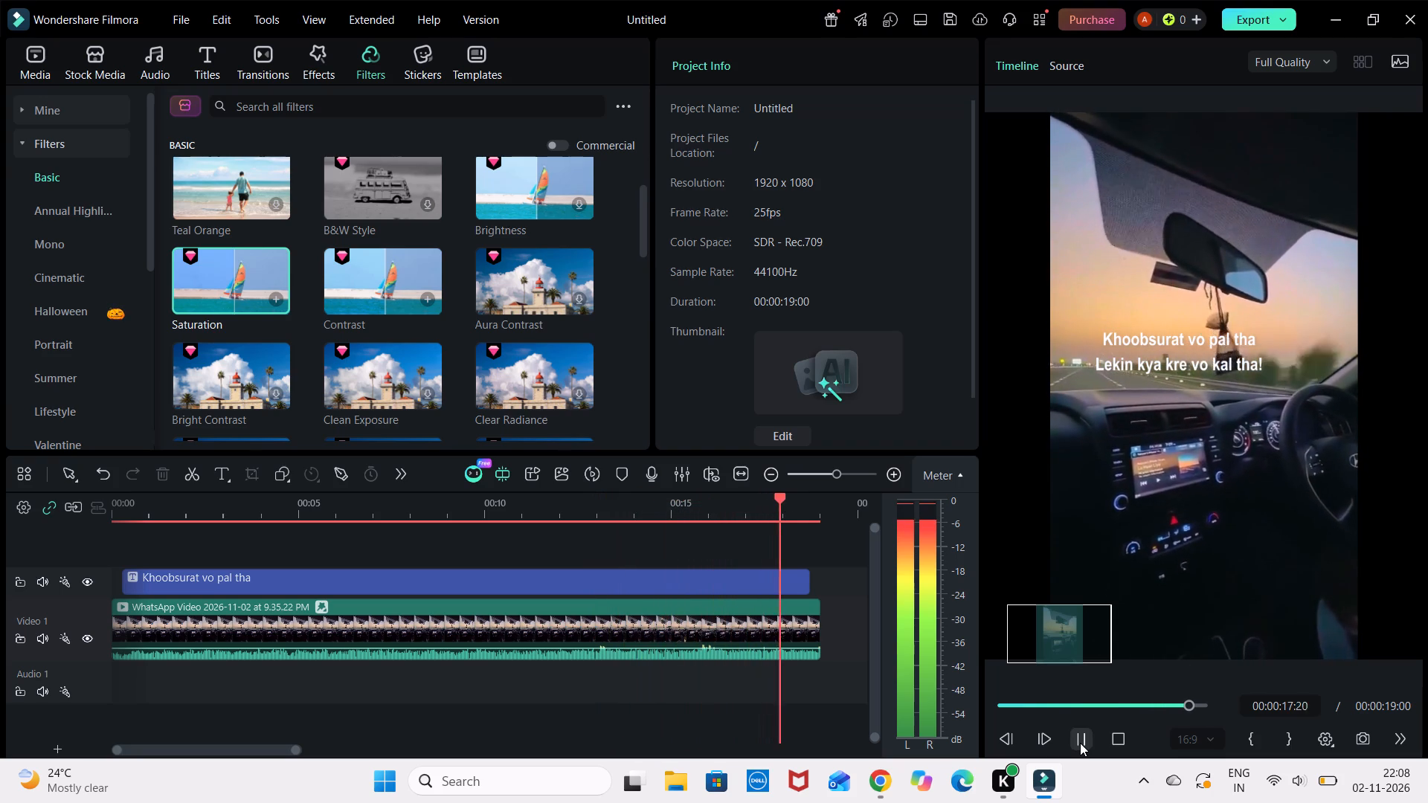
{"action": "left_click", "coordinate": [1080, 743]}
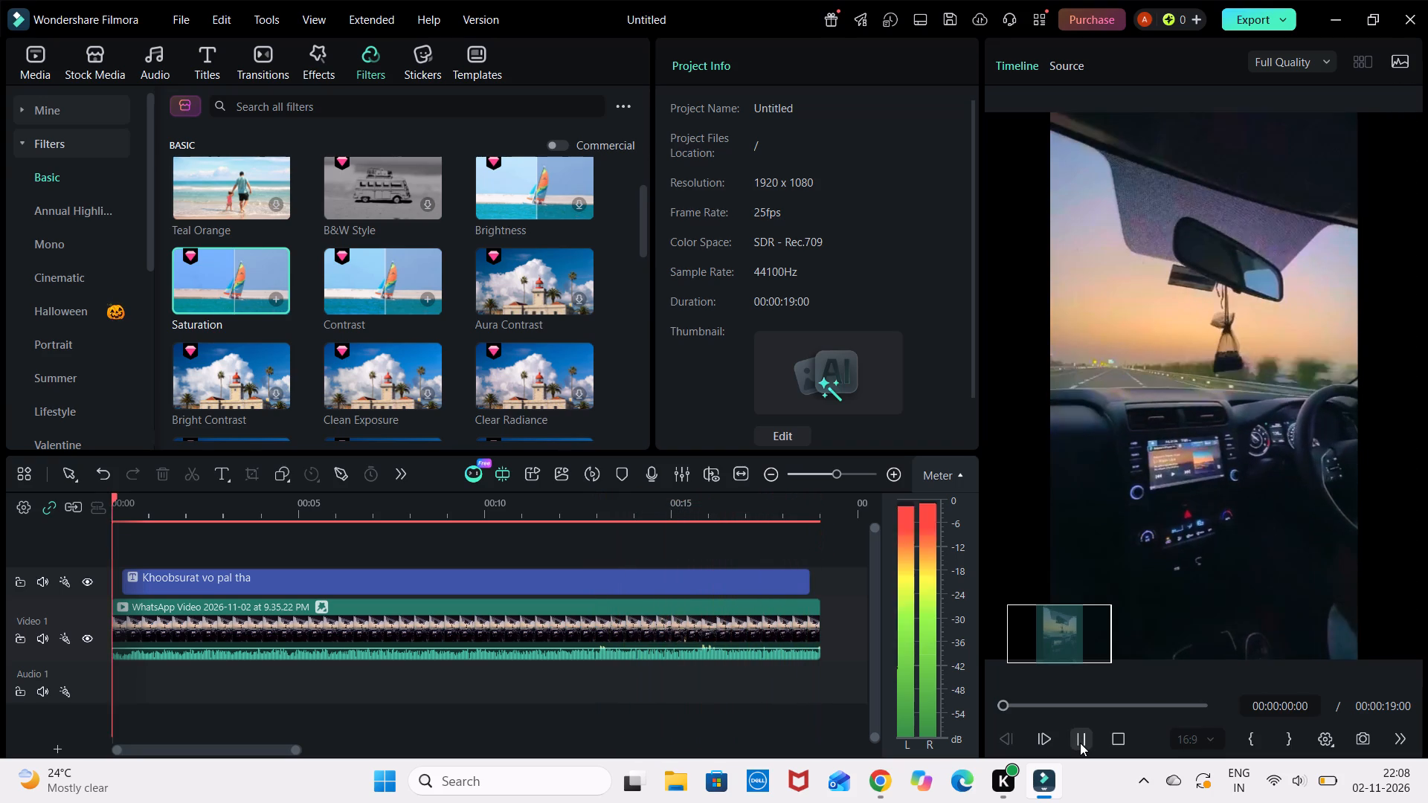
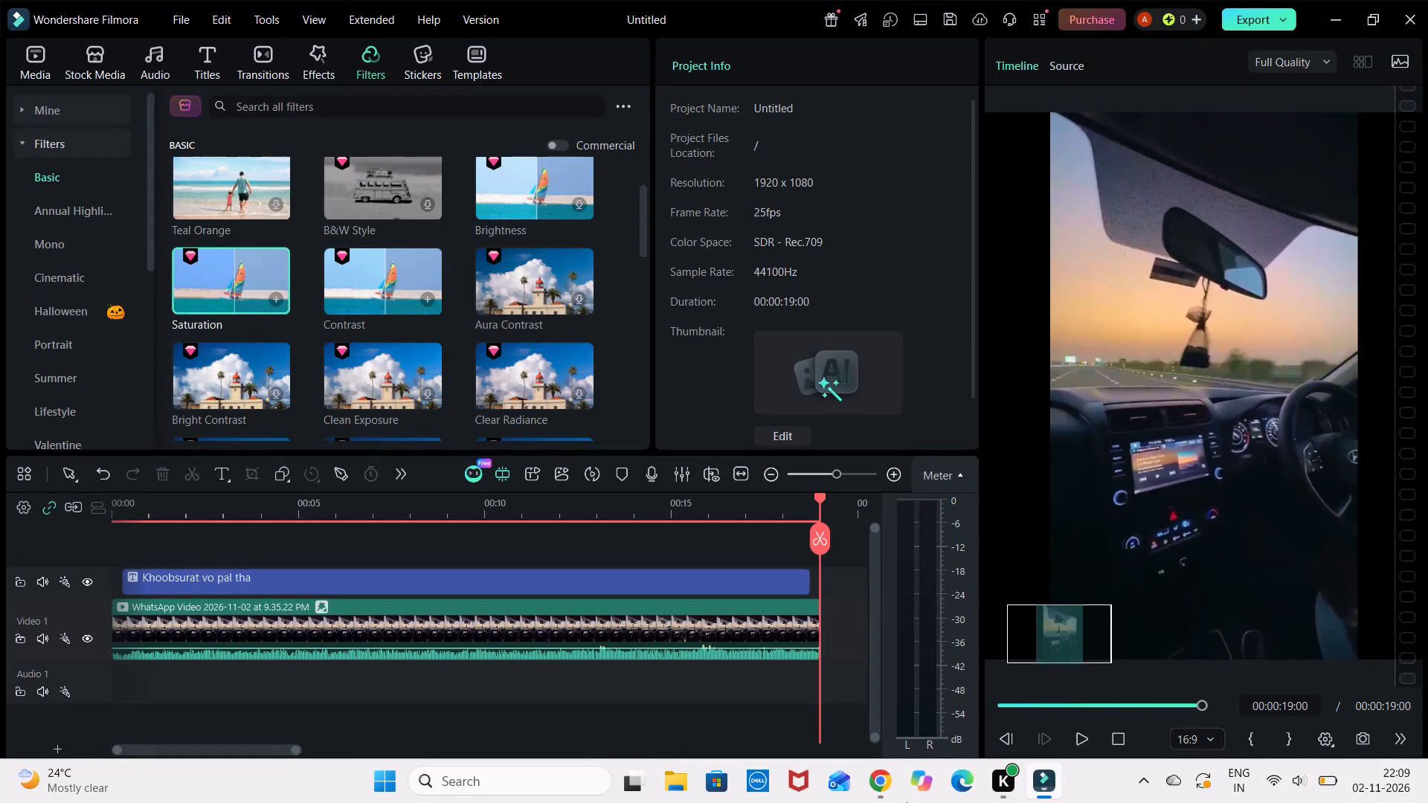
Replay the whole video from the beginning to check the title and the Saturation filter.
{"action": "left_click_drag", "start_coordinate": [1131, 707], "coordinate": [933, 724]}
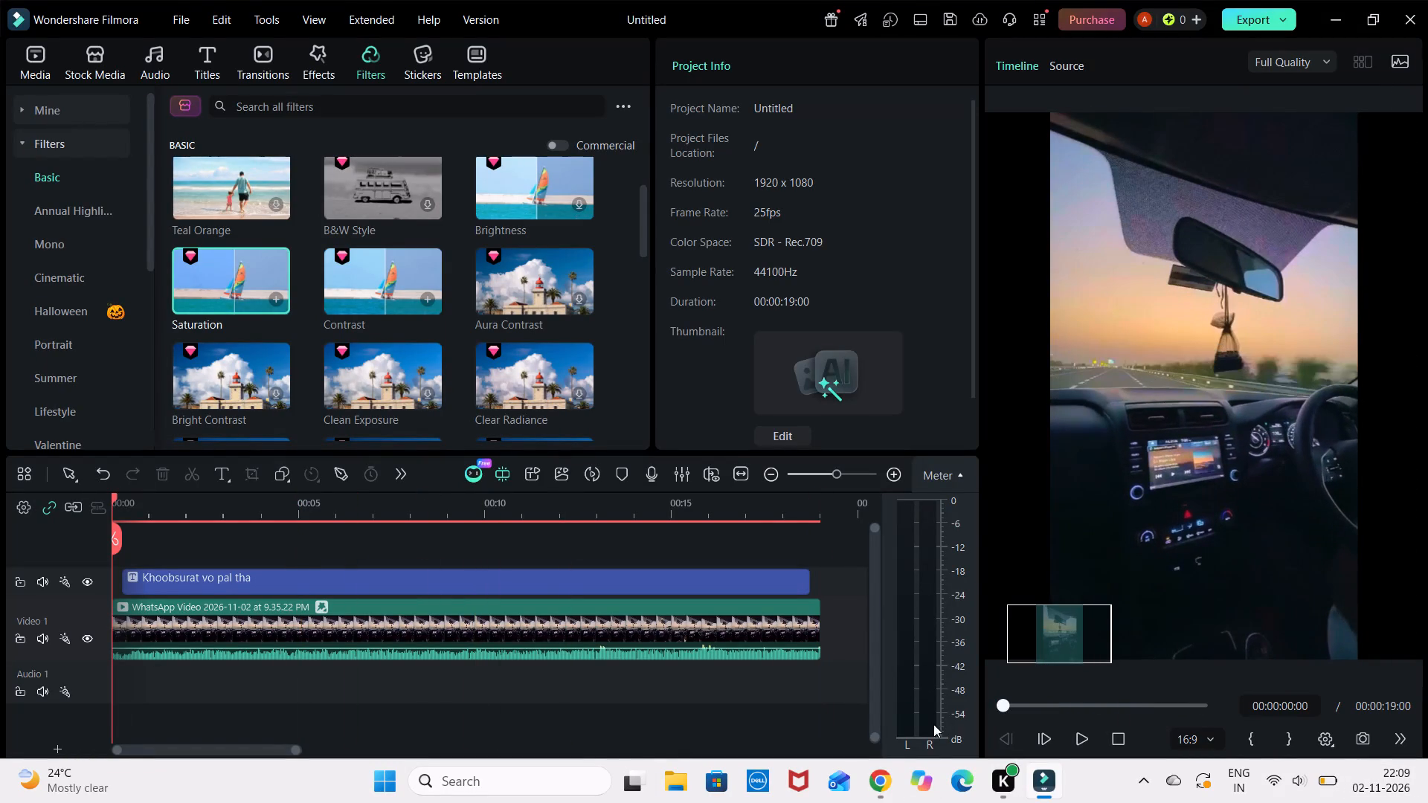
{"action": "left_click_drag", "start_coordinate": [933, 724], "coordinate": [921, 729]}
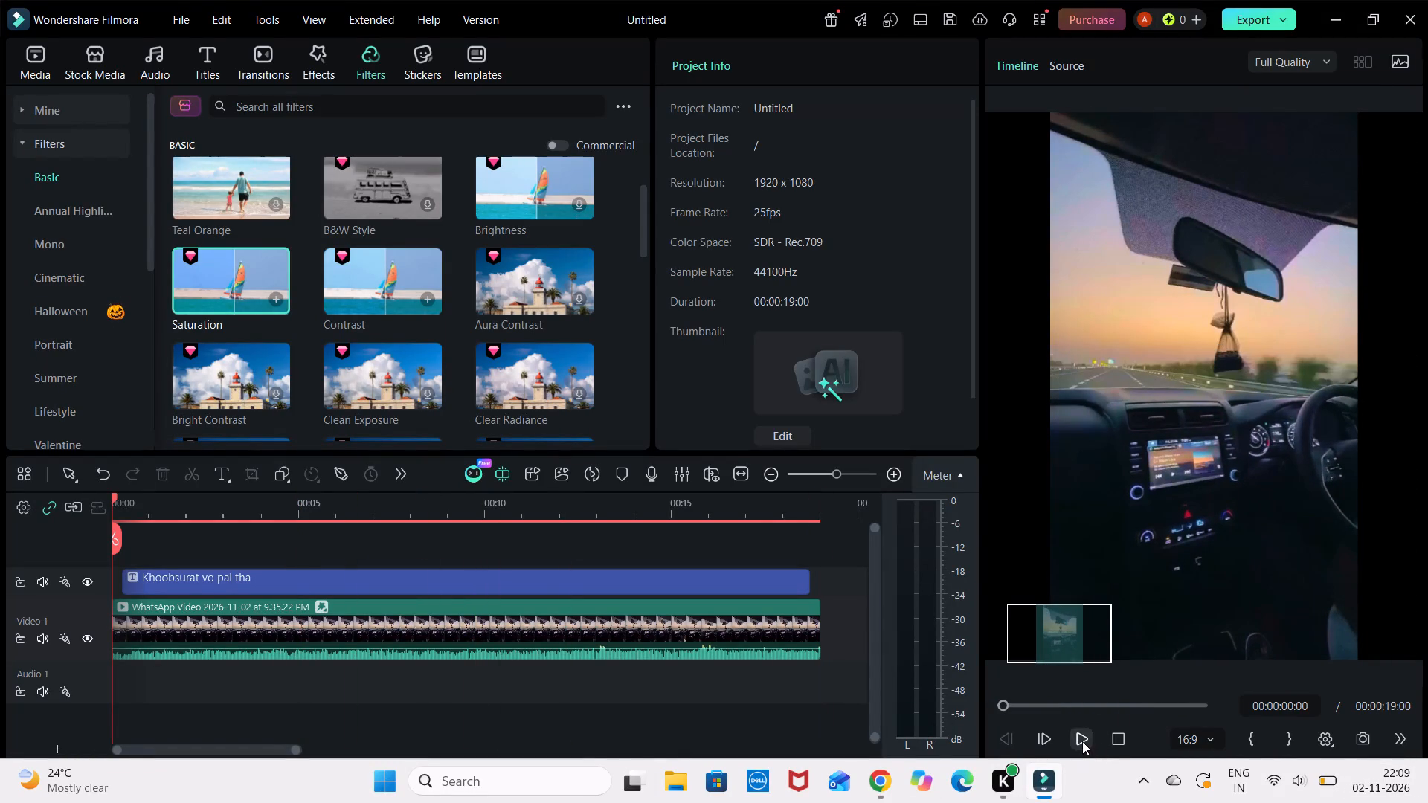
{"action": "left_click", "coordinate": [1082, 741]}
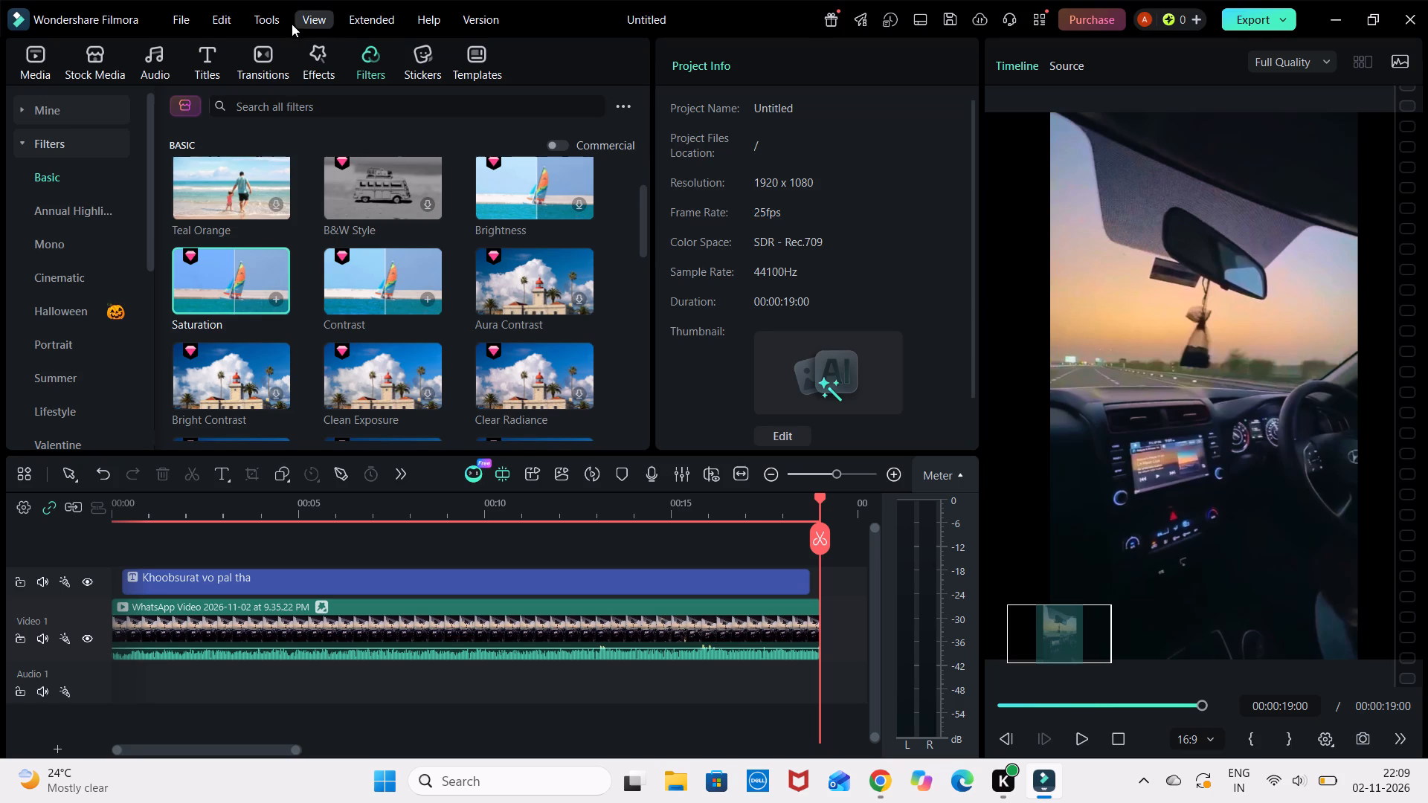
Browse the Universal Music audio library and preview the trending tracks Thats All It Took 191S and Smooth Like That 118S.
{"action": "left_click", "coordinate": [166, 66]}
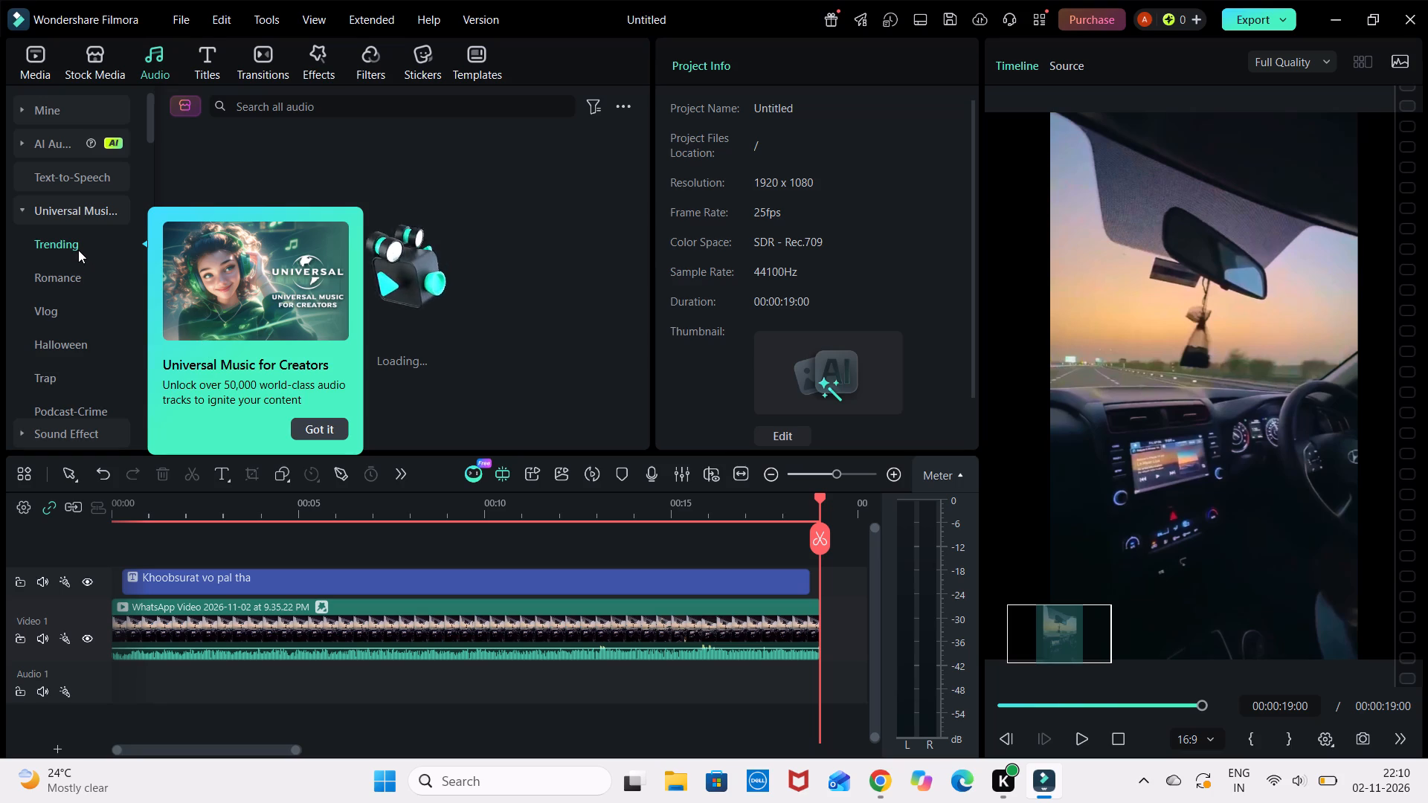
{"action": "scroll", "coordinate": [78, 250], "scroll_direction": "down", "scroll_amount": 1}
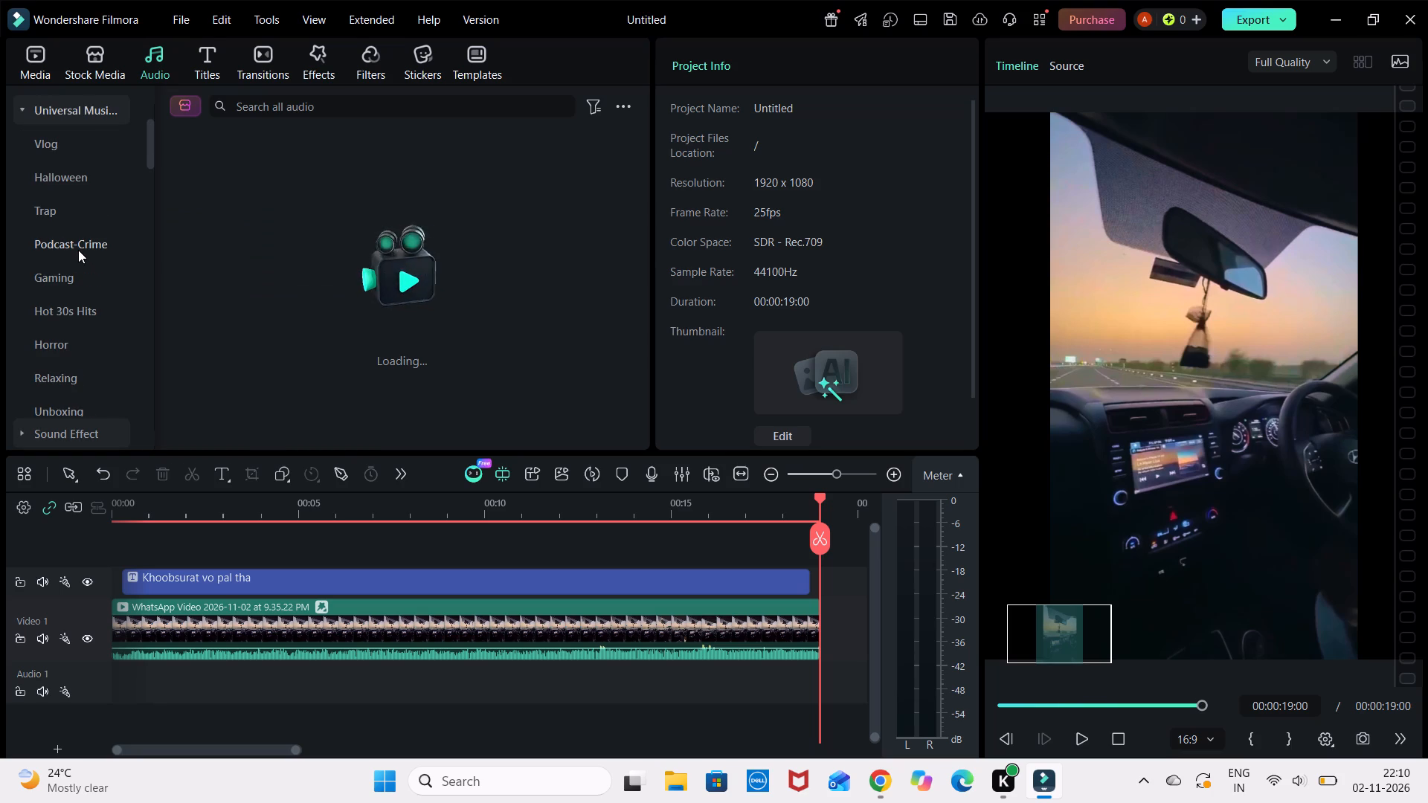
{"action": "scroll", "coordinate": [78, 250], "scroll_direction": "down", "scroll_amount": 1}
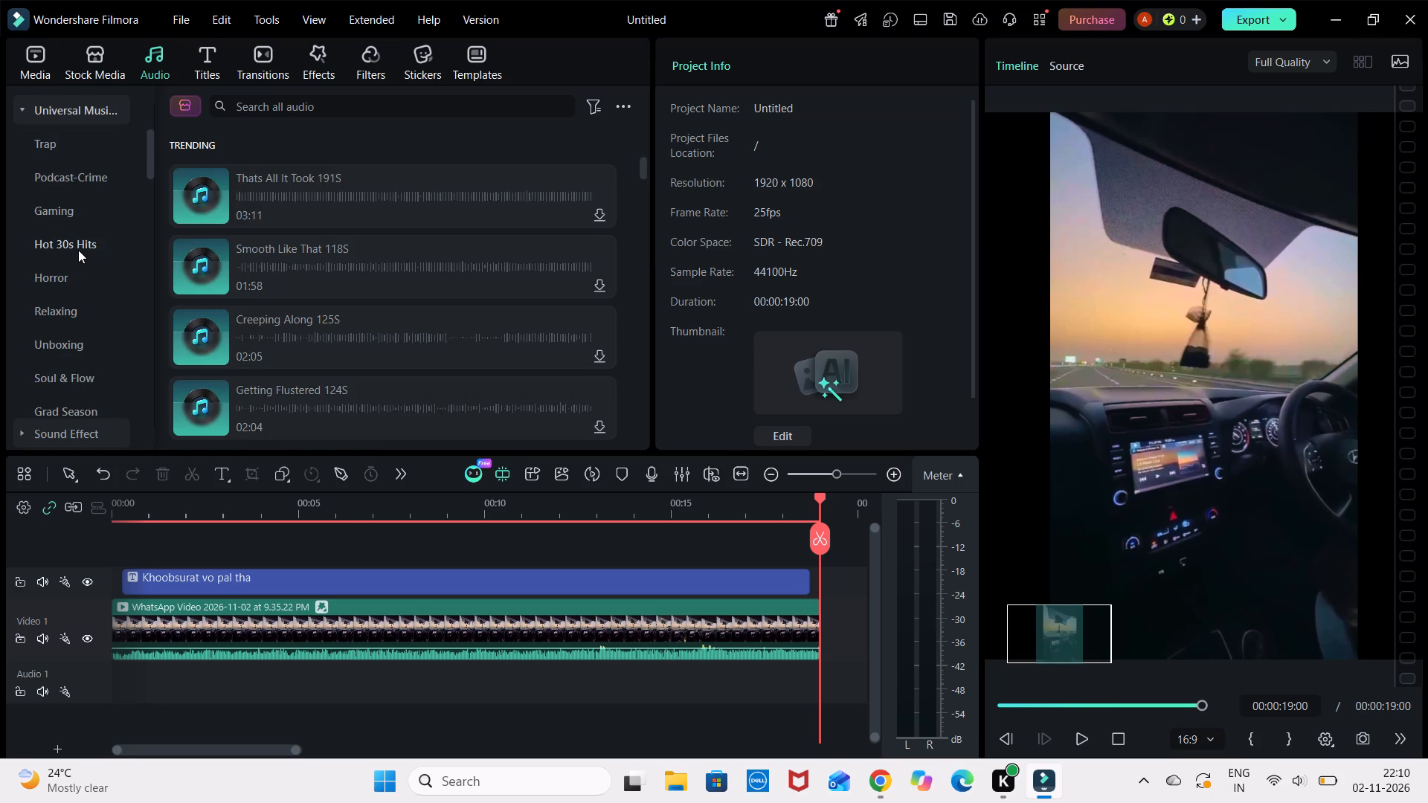
{"action": "scroll", "coordinate": [78, 250], "scroll_direction": "down", "scroll_amount": 4}
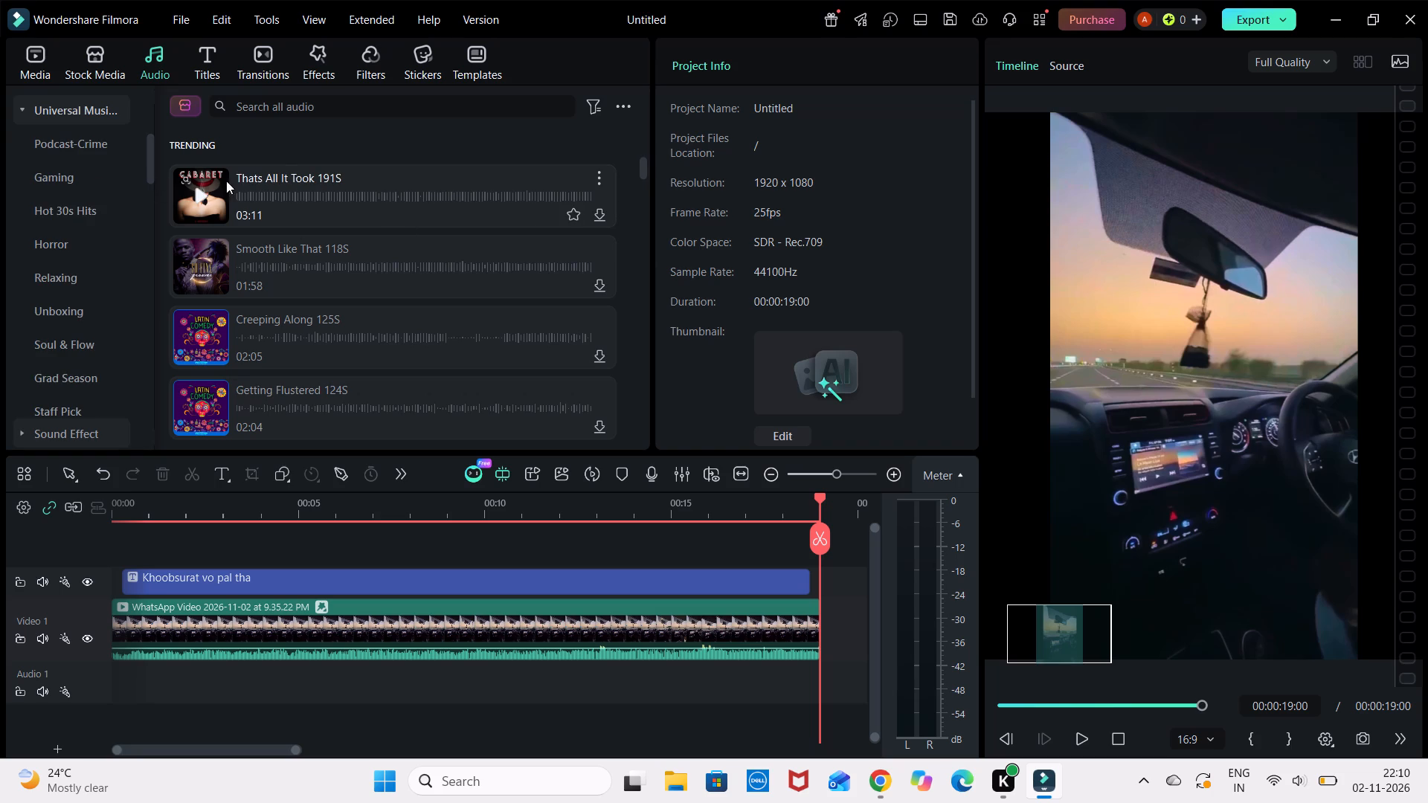
{"action": "left_click", "coordinate": [202, 193]}
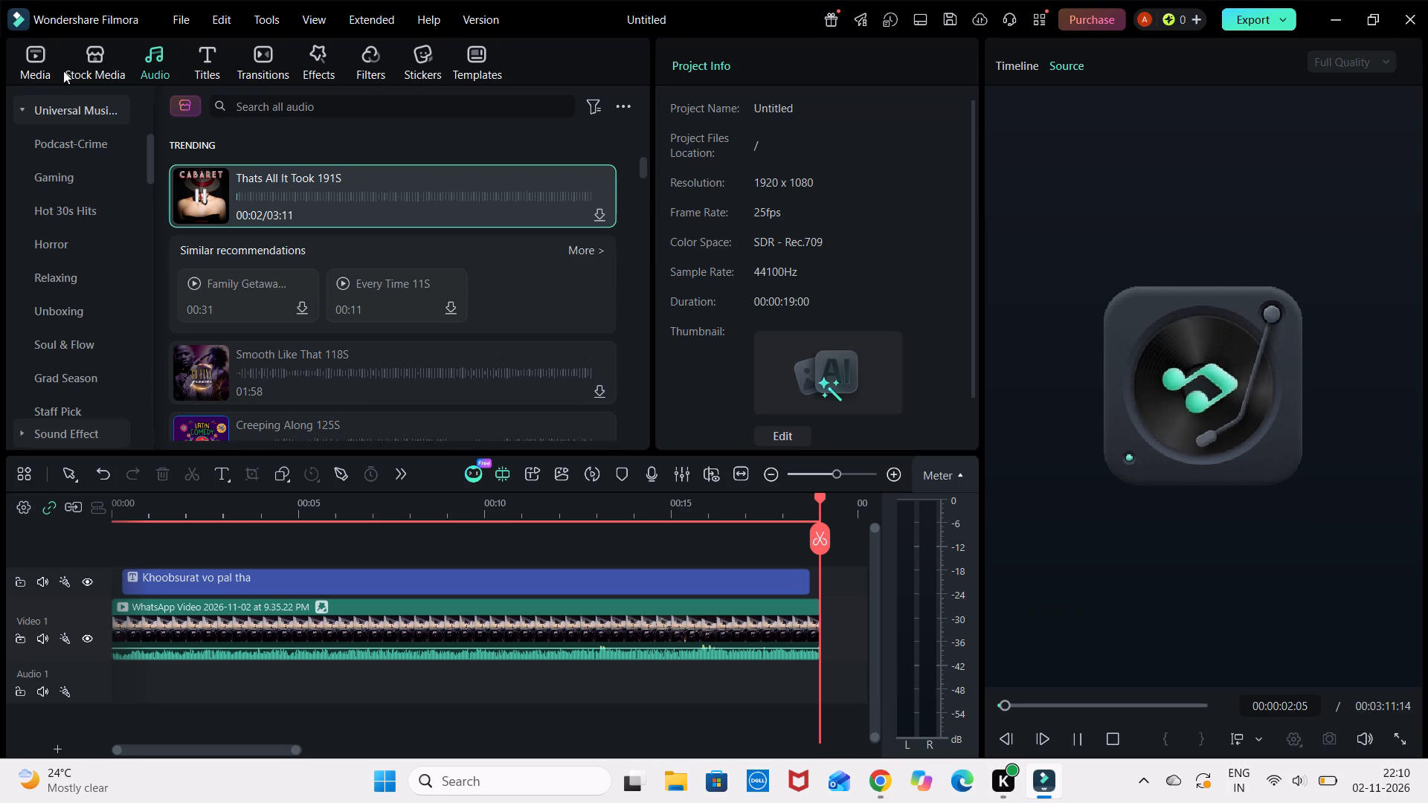
{"action": "left_click", "coordinate": [196, 374]}
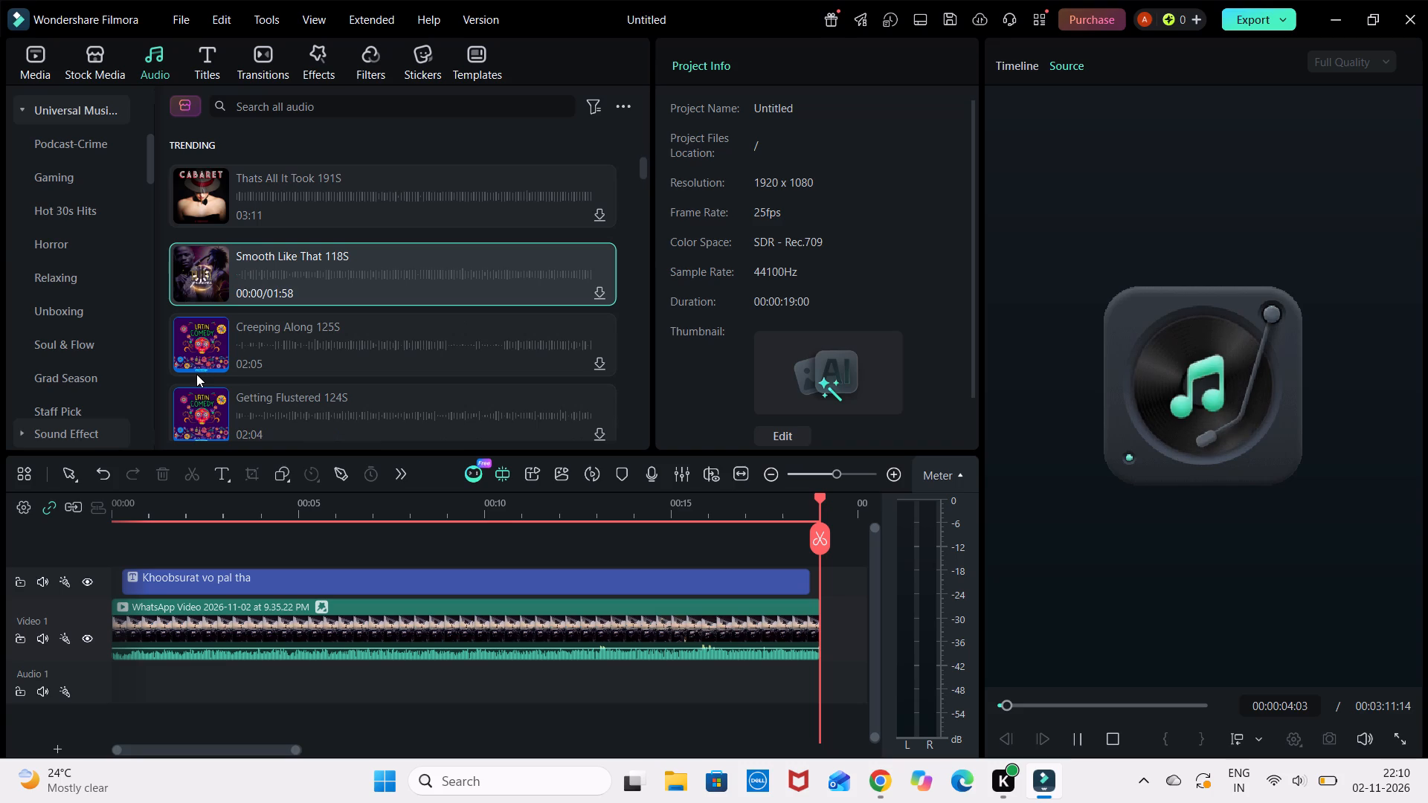
{"action": "scroll", "coordinate": [239, 256], "scroll_direction": "down", "scroll_amount": 1}
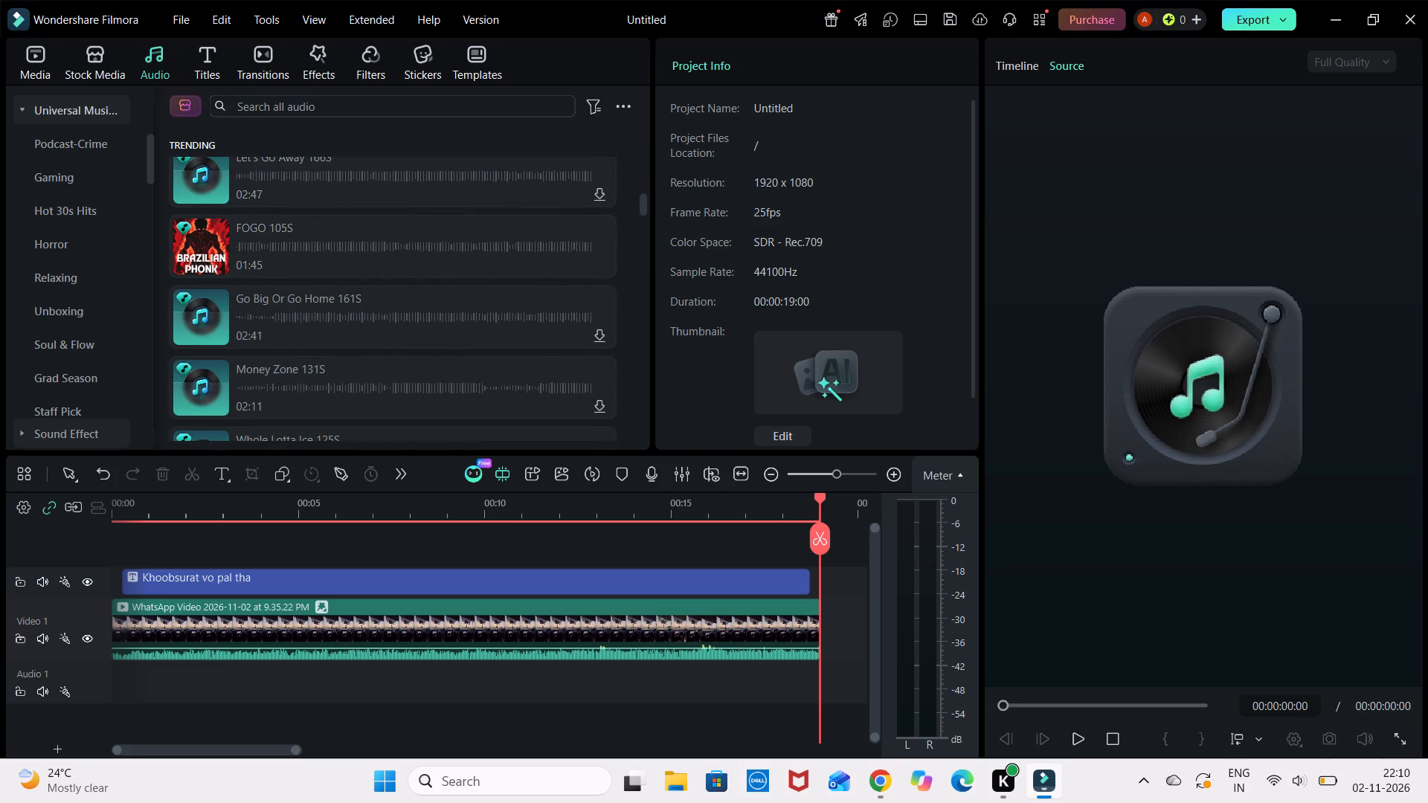
Search the audio library for "rula diya" and preview the Slump Village 30S track.
{"action": "left_click", "coordinate": [298, 109]}
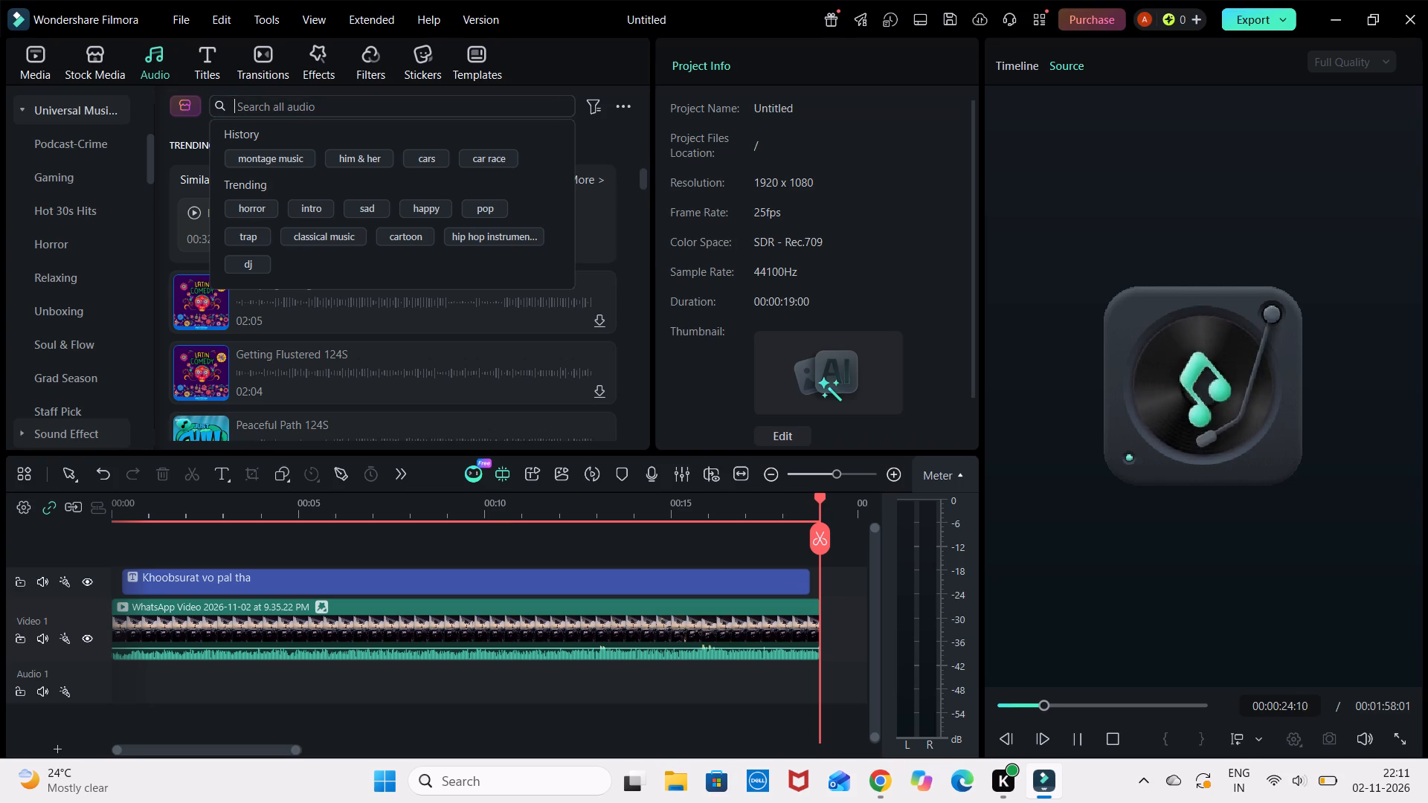
{"action": "left_click", "coordinate": [301, 106]}
{"action": "type", "text": "rula diya"}
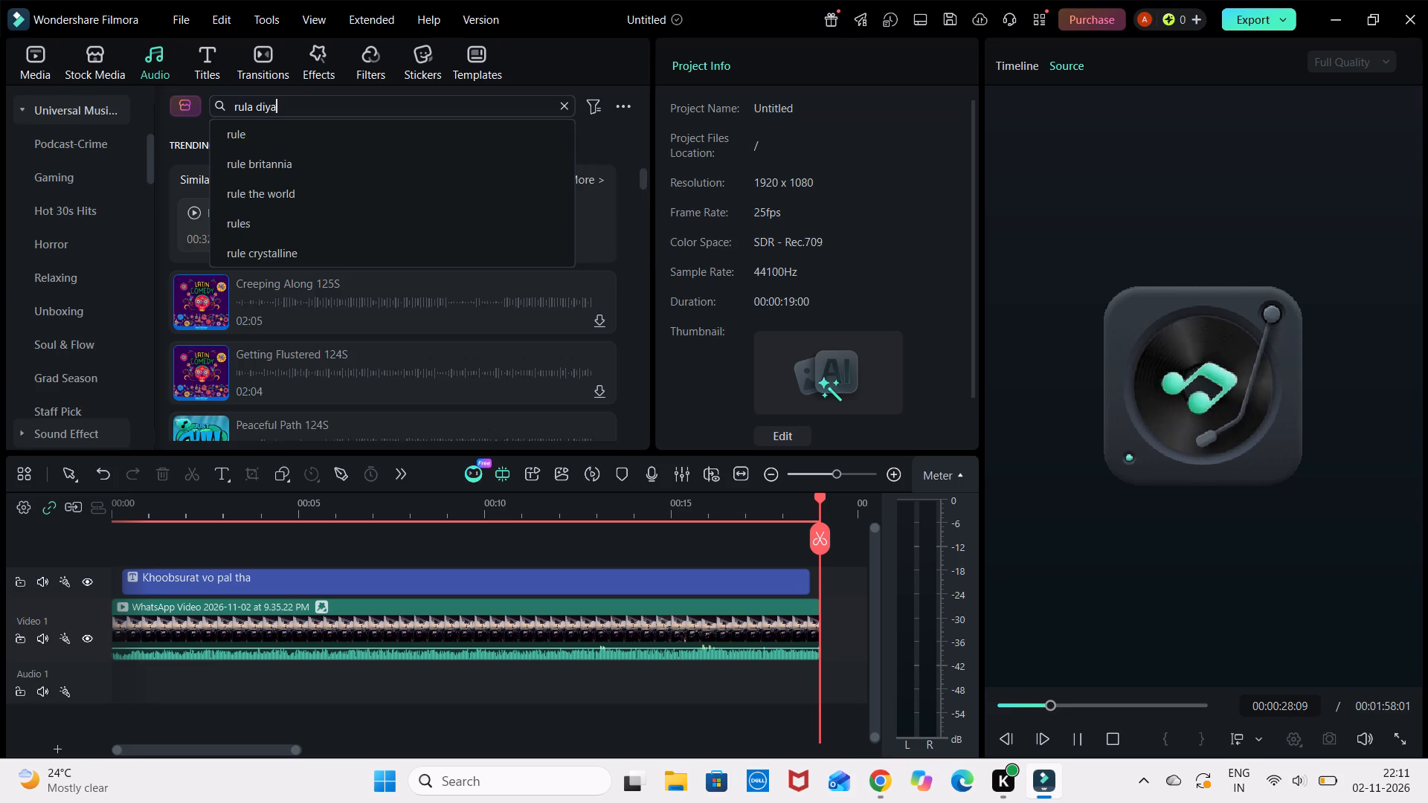
{"action": "key", "text": "Return"}
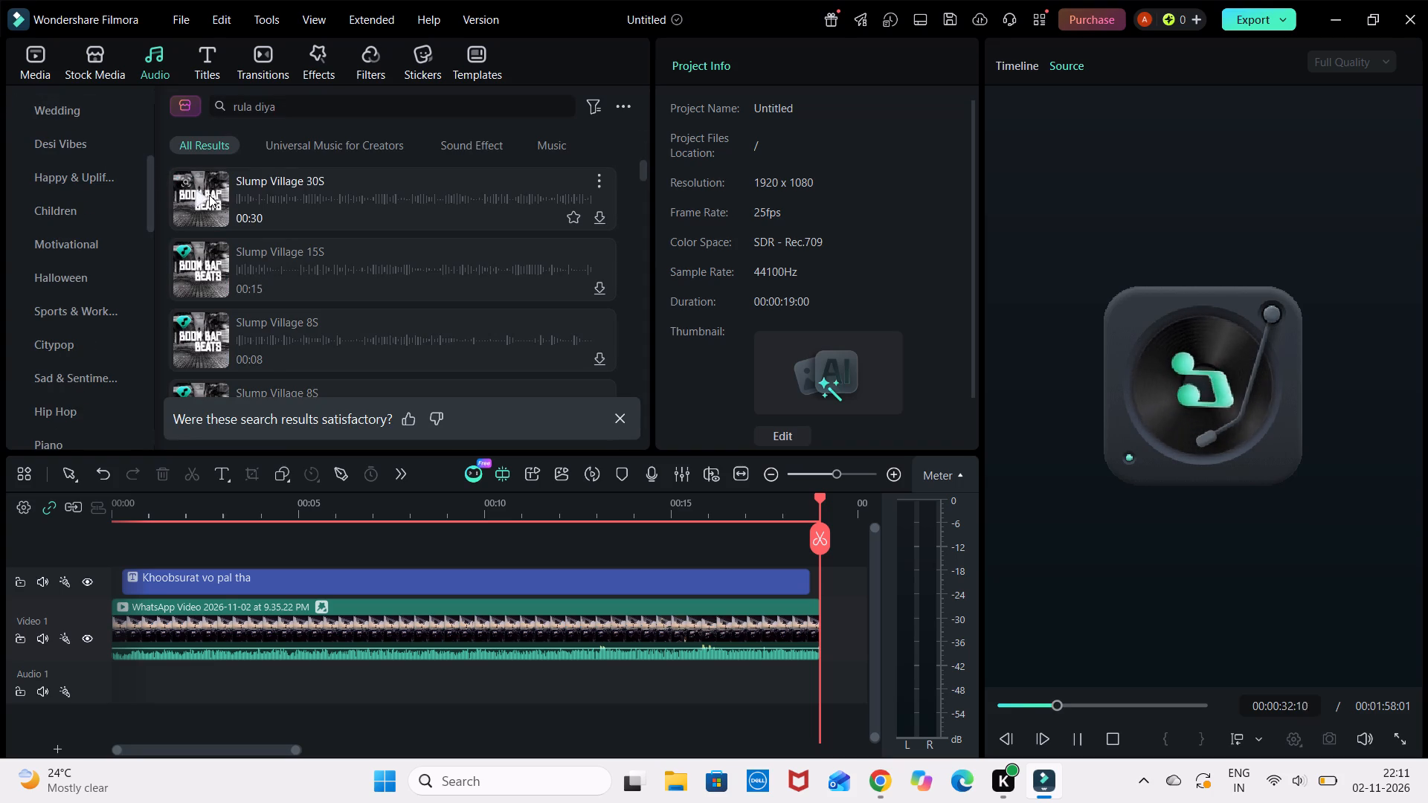
{"action": "left_click", "coordinate": [210, 195]}
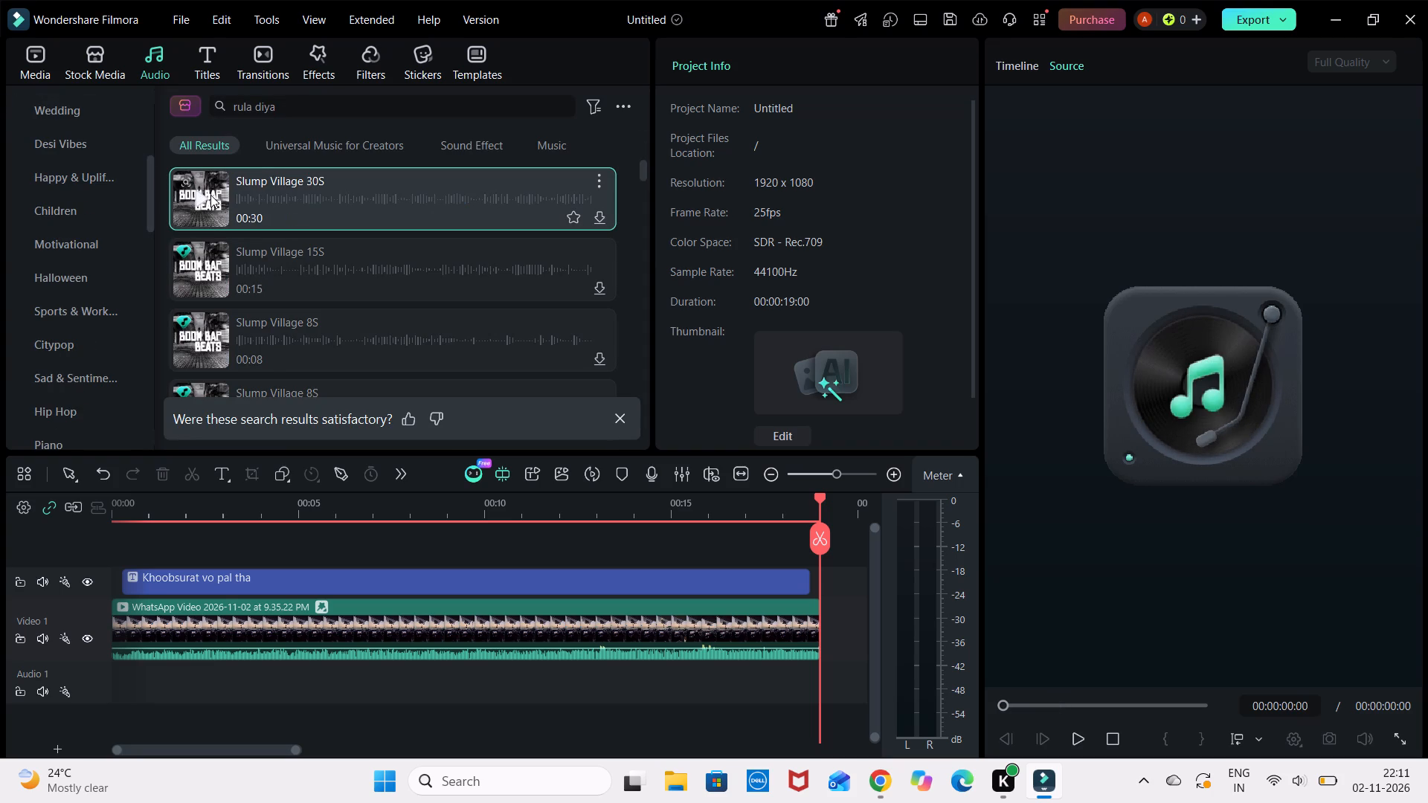
{"action": "left_click", "coordinate": [193, 196]}
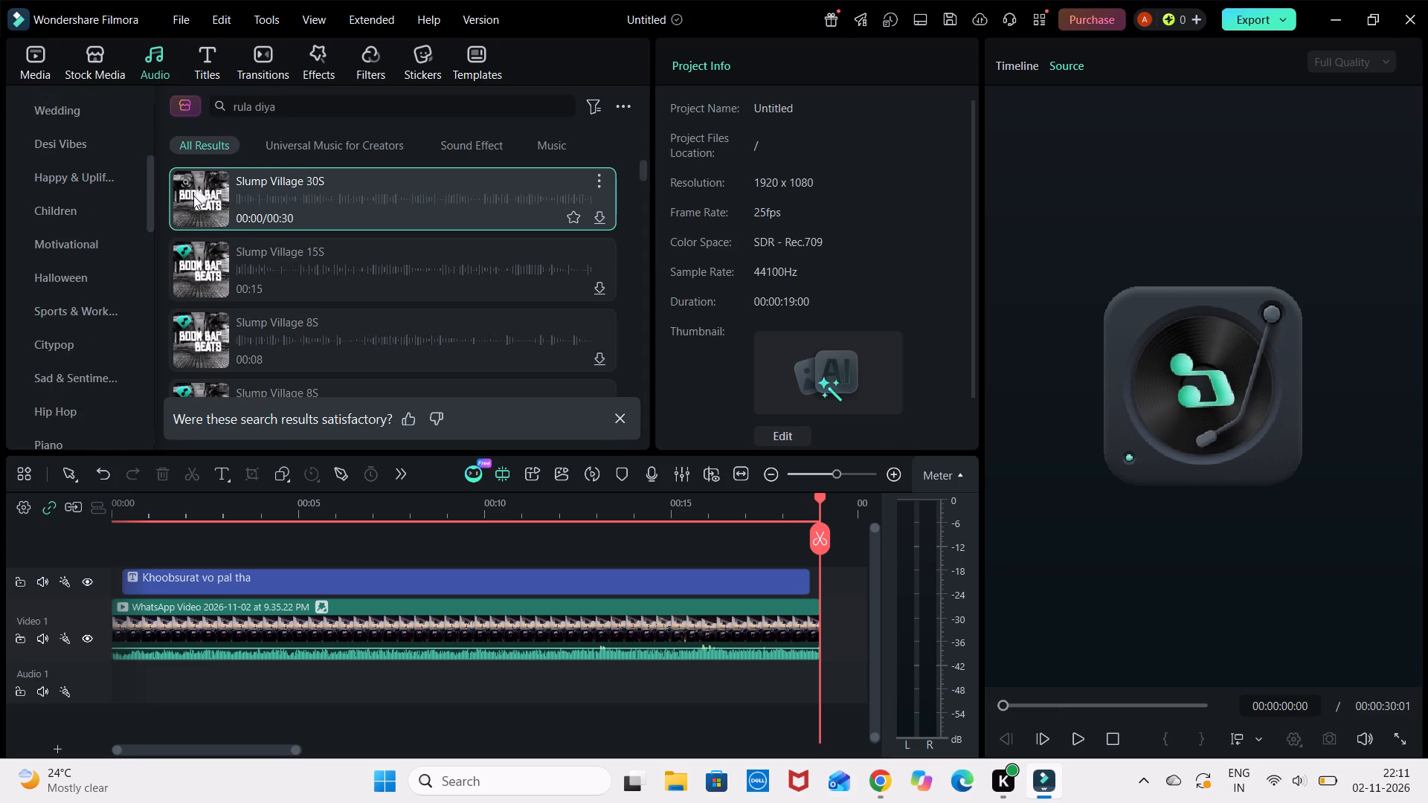
{"action": "left_click", "coordinate": [193, 196]}
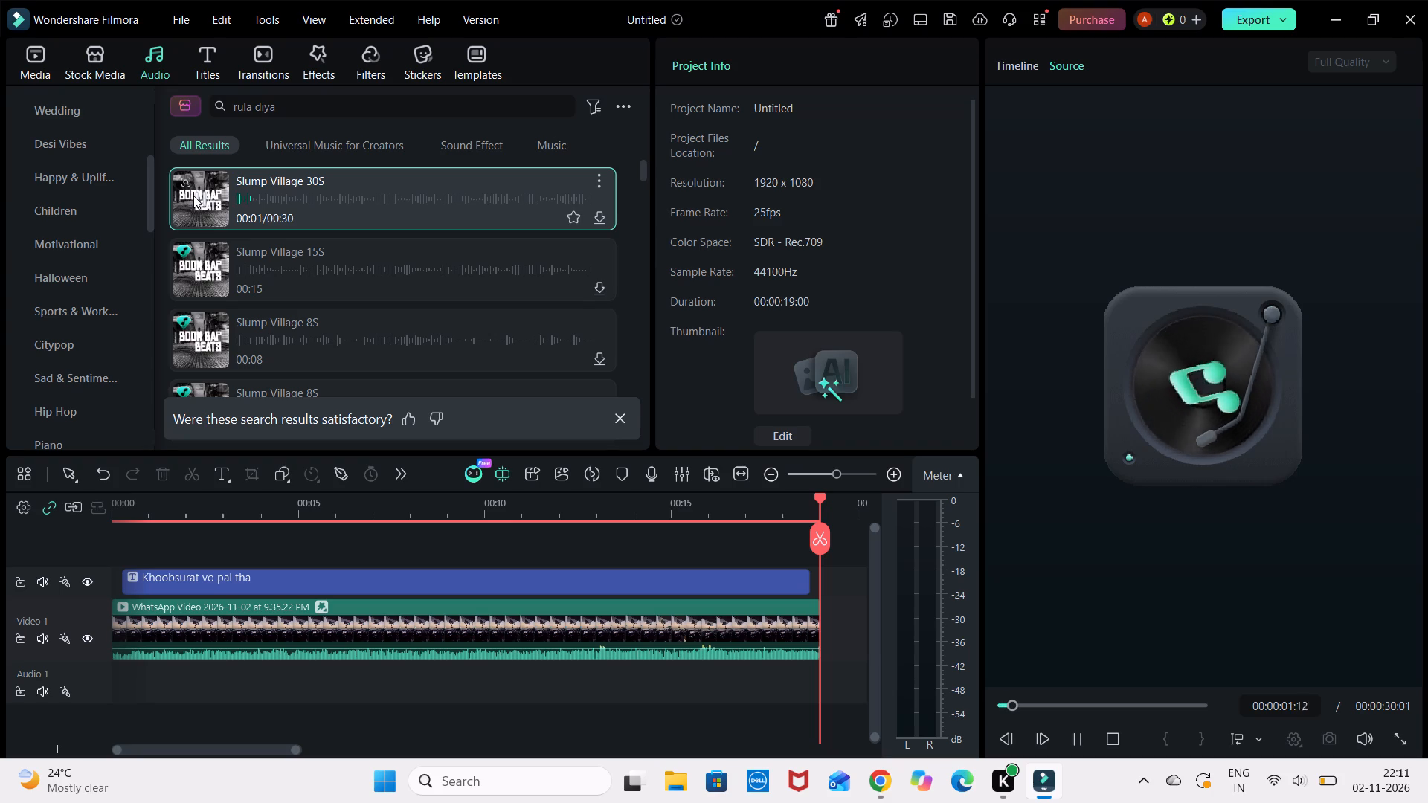
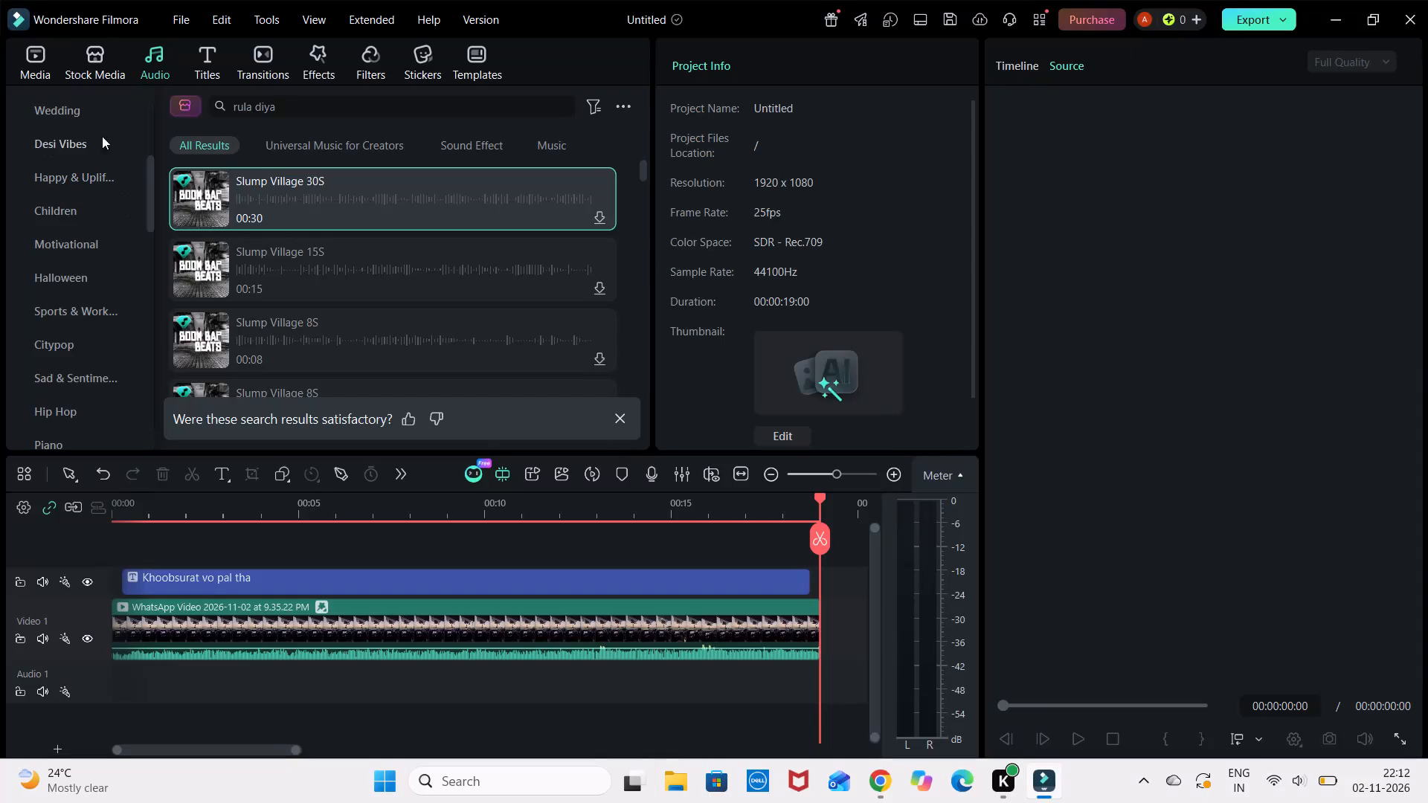
Return to the timeline preview and play the edited video from near its beginning.
{"action": "left_click", "coordinate": [248, 557]}
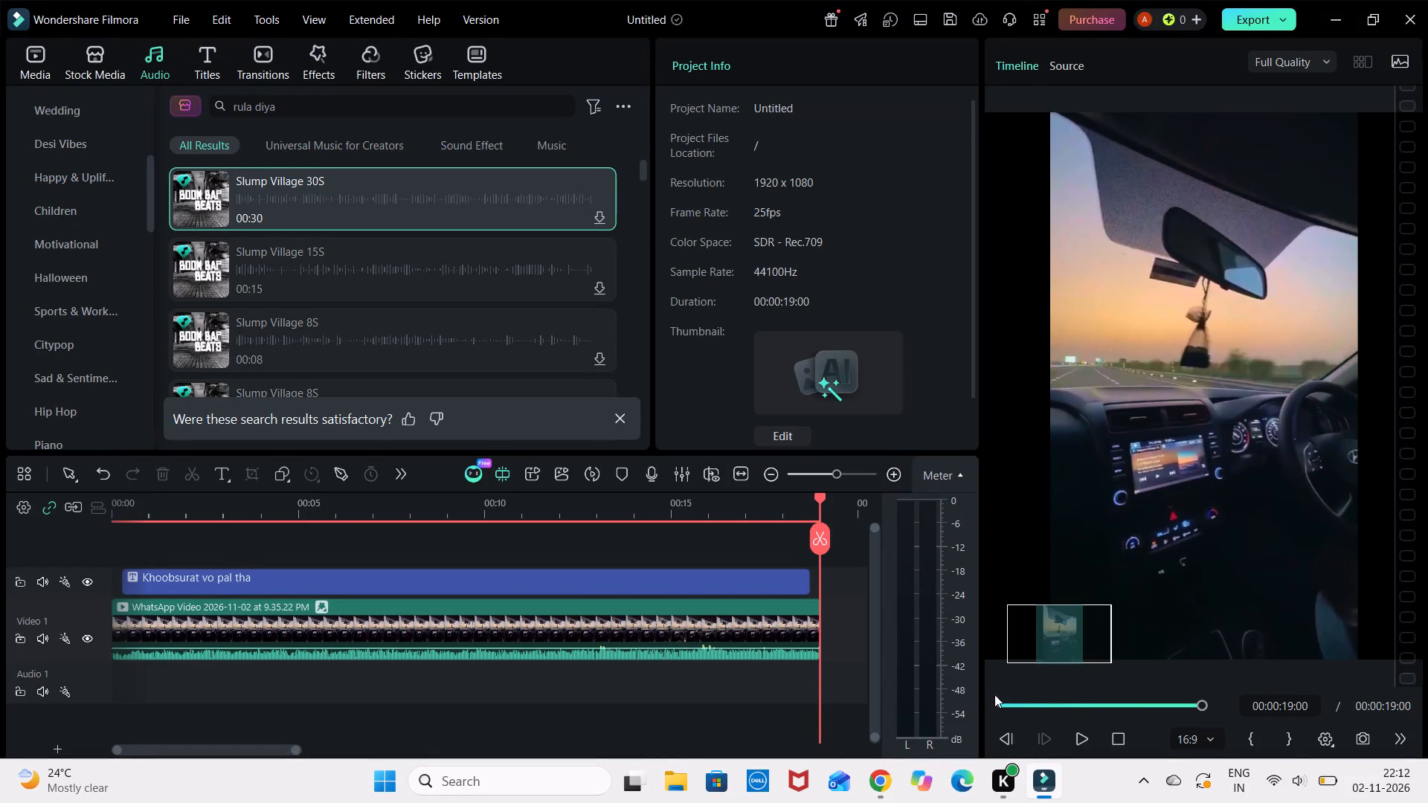
{"action": "left_click", "coordinate": [1009, 703]}
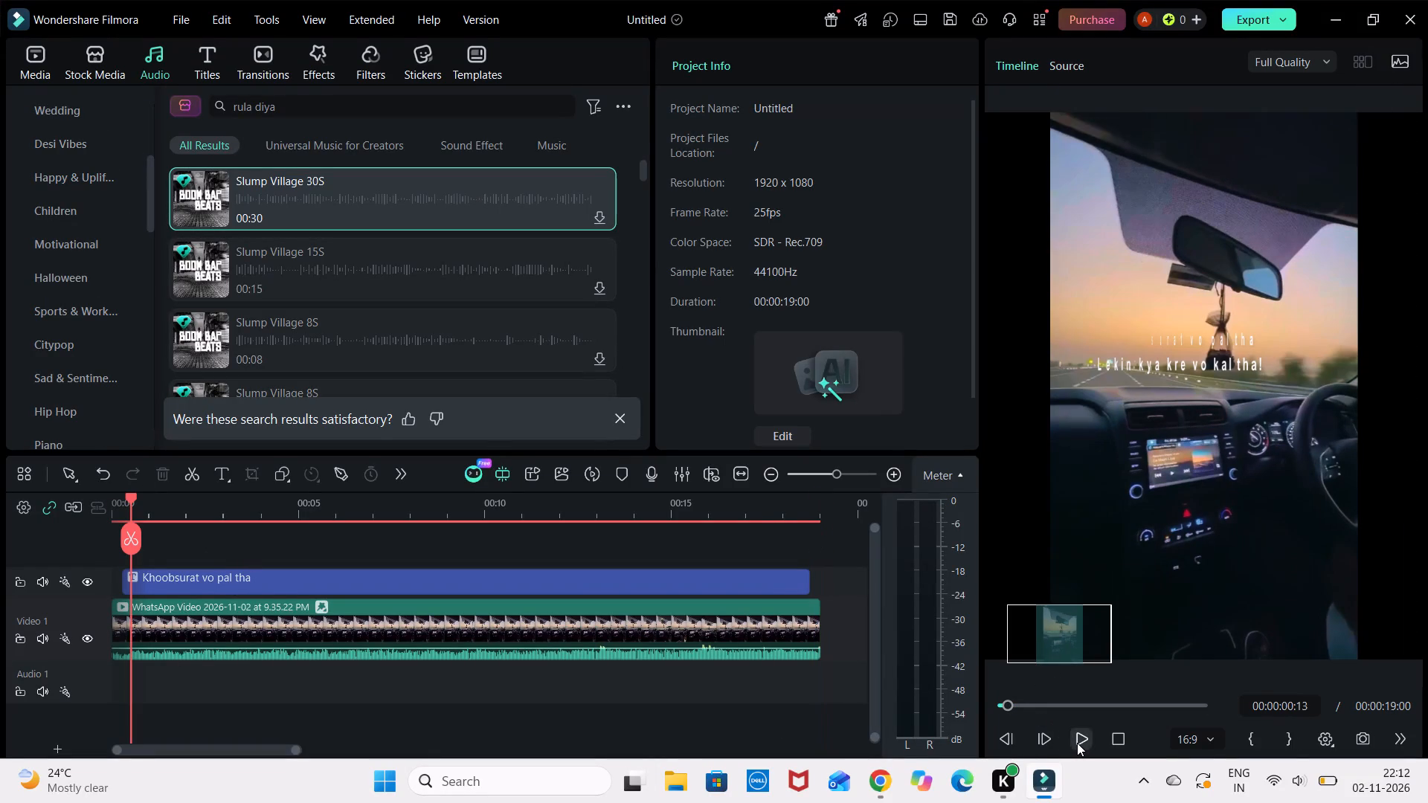
{"action": "left_click", "coordinate": [1077, 743]}
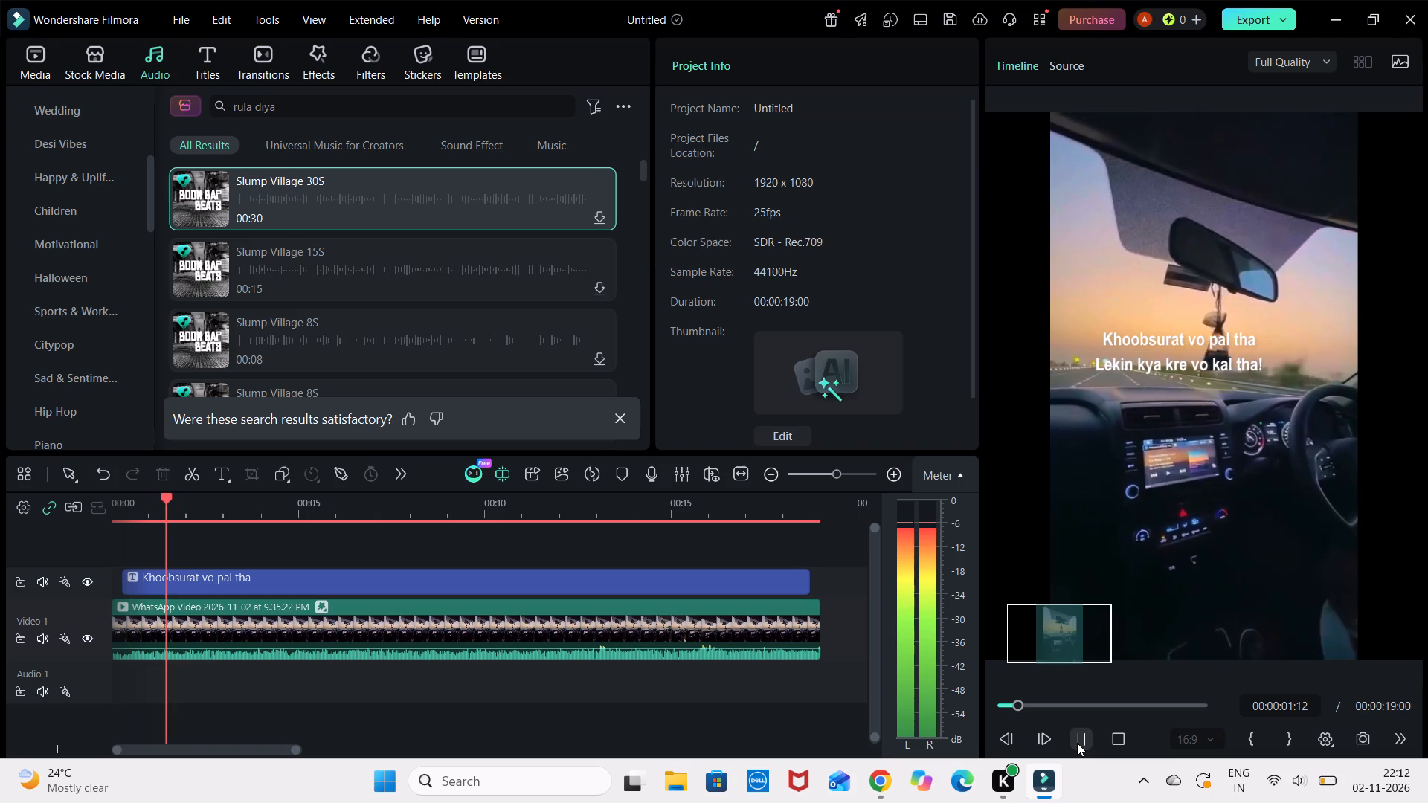
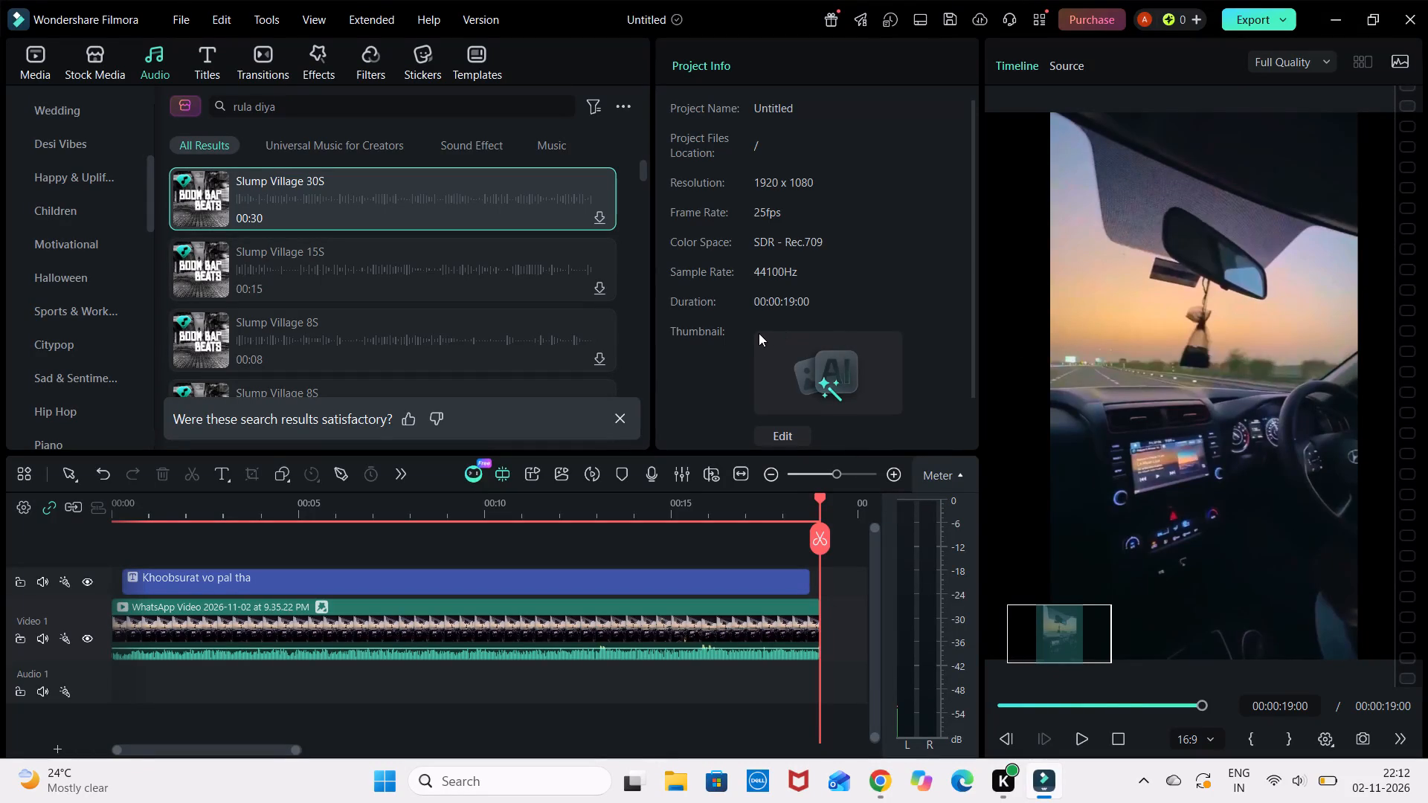
Look through the audio search results and open the Halloween music category.
{"action": "scroll", "coordinate": [353, 222], "scroll_direction": "down", "scroll_amount": 2}
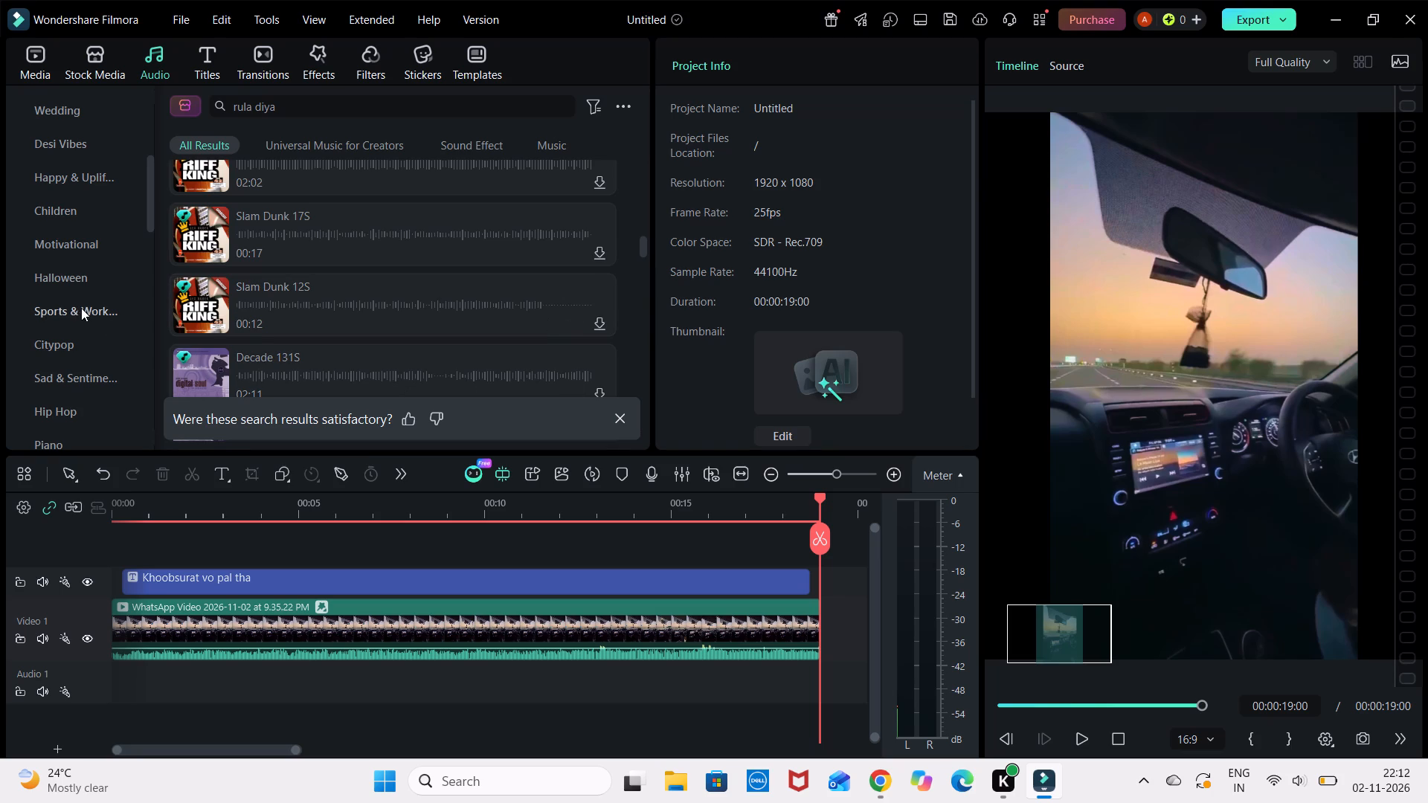
{"action": "left_click", "coordinate": [74, 274]}
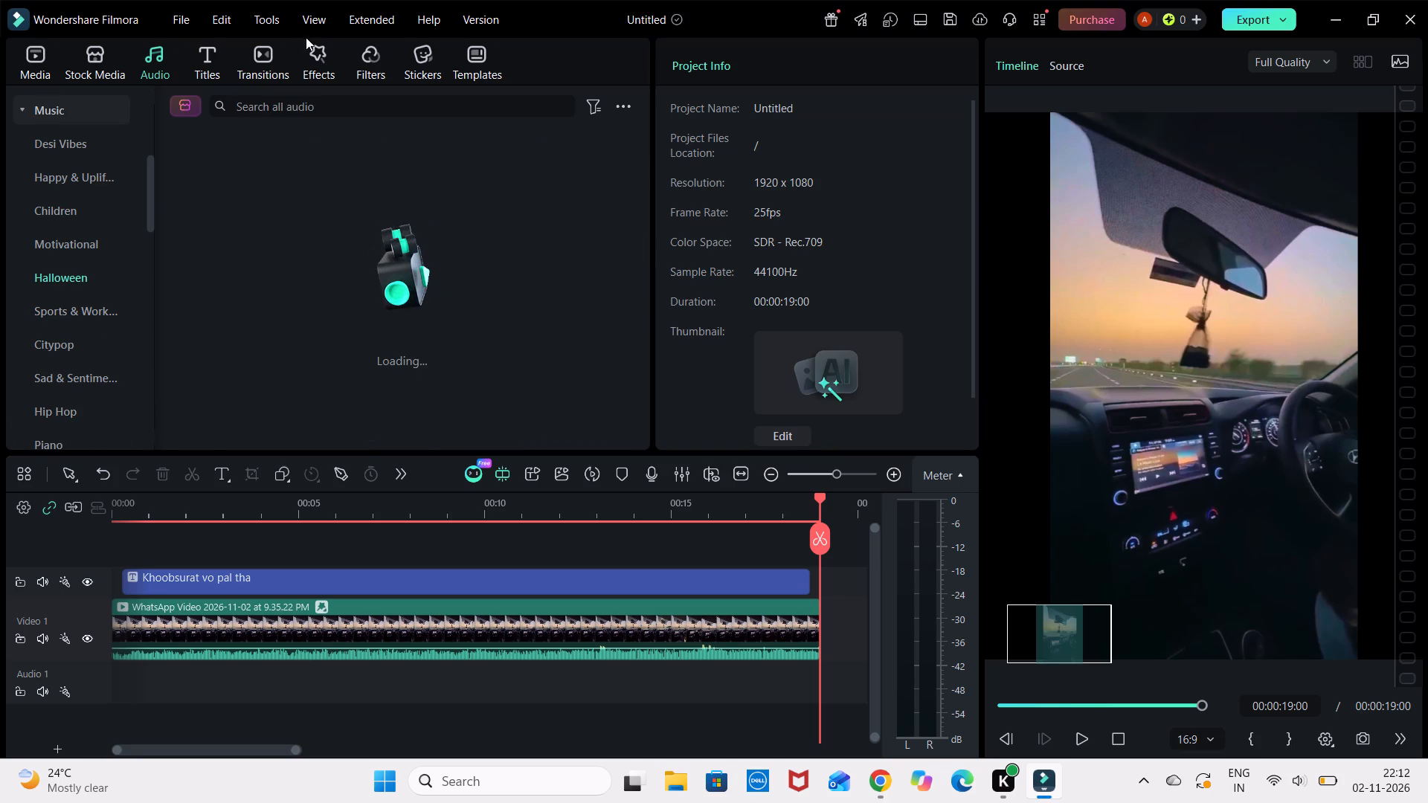
Open the sticker library, and open the text of the two-line "Khoobsurat vo pal tha" title on the timeline.
{"action": "left_click", "coordinate": [435, 60]}
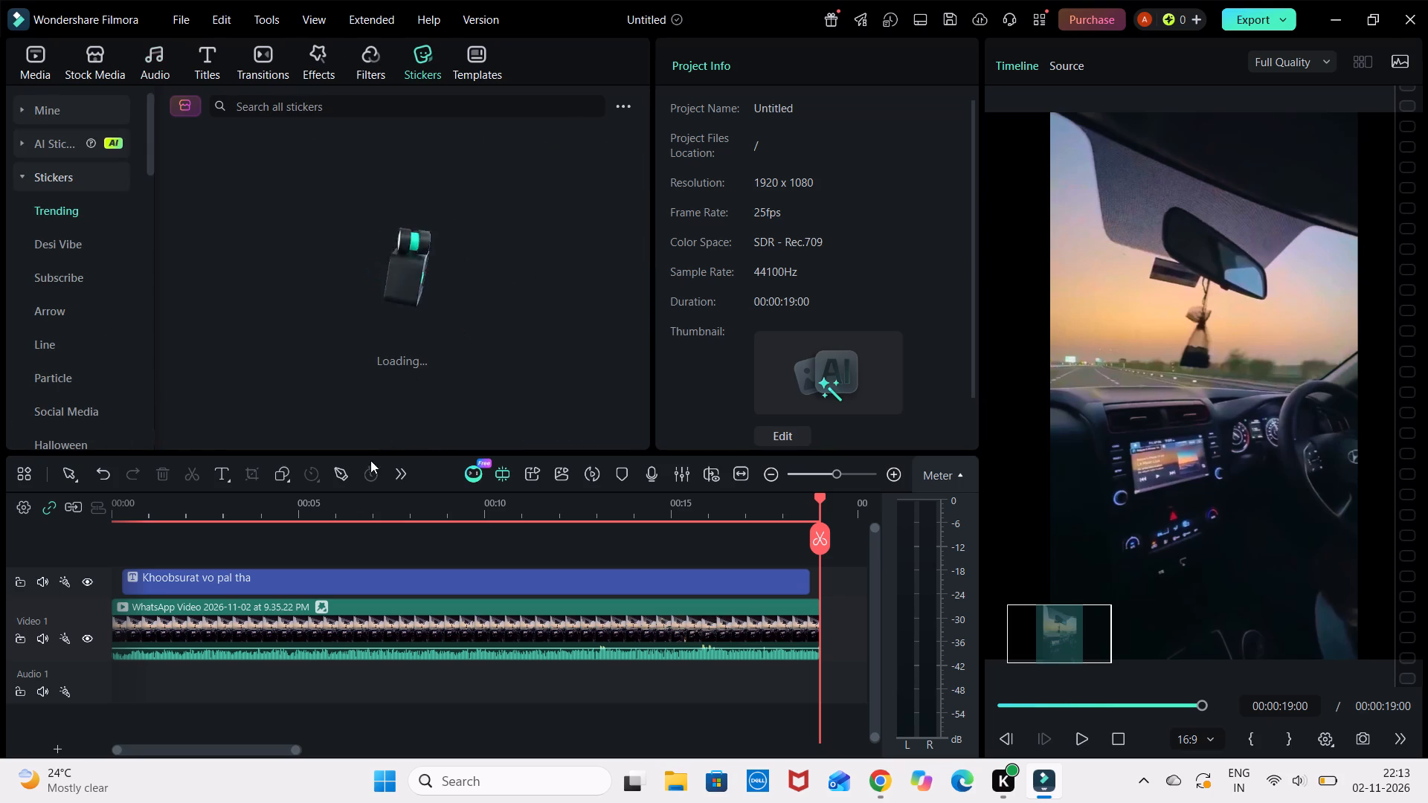
{"action": "left_click", "coordinate": [280, 567]}
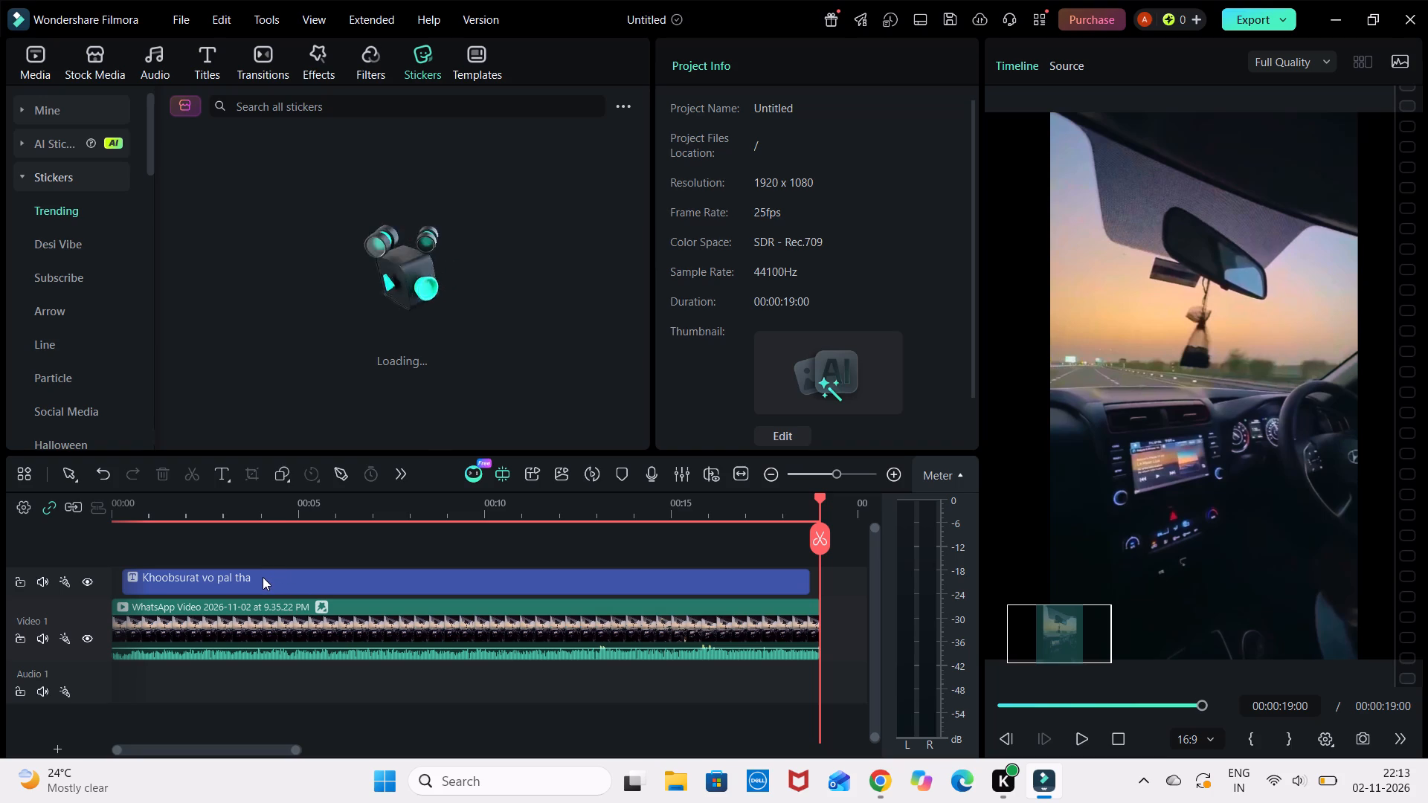
{"action": "double_click", "coordinate": [263, 577]}
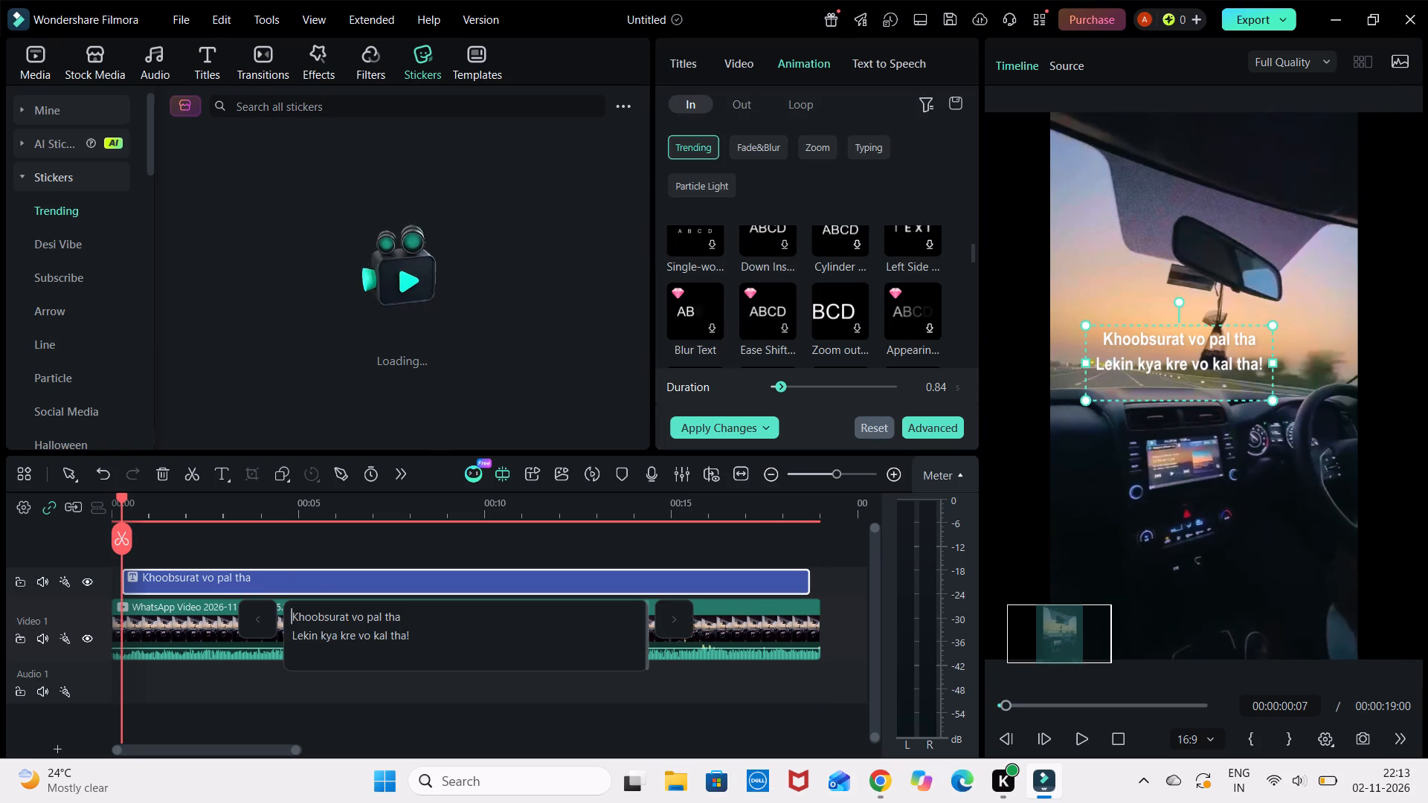
{"action": "left_click", "coordinate": [425, 636]}
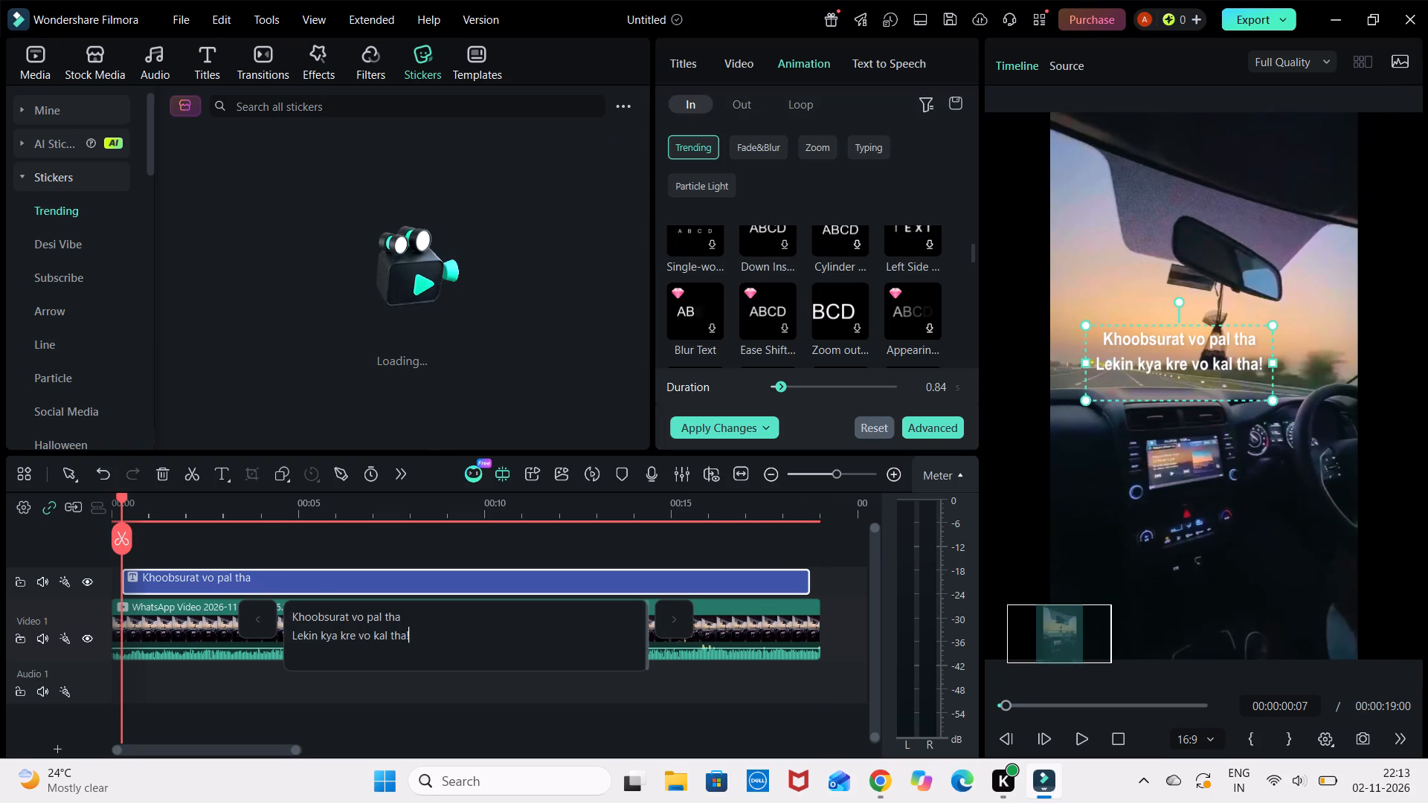
Find the red prohibition-sign sticker among the Trending stickers and place it on the title's timeline track, starting between 3 and 4 seconds.
{"action": "scroll", "coordinate": [431, 328], "scroll_direction": "down", "scroll_amount": 2}
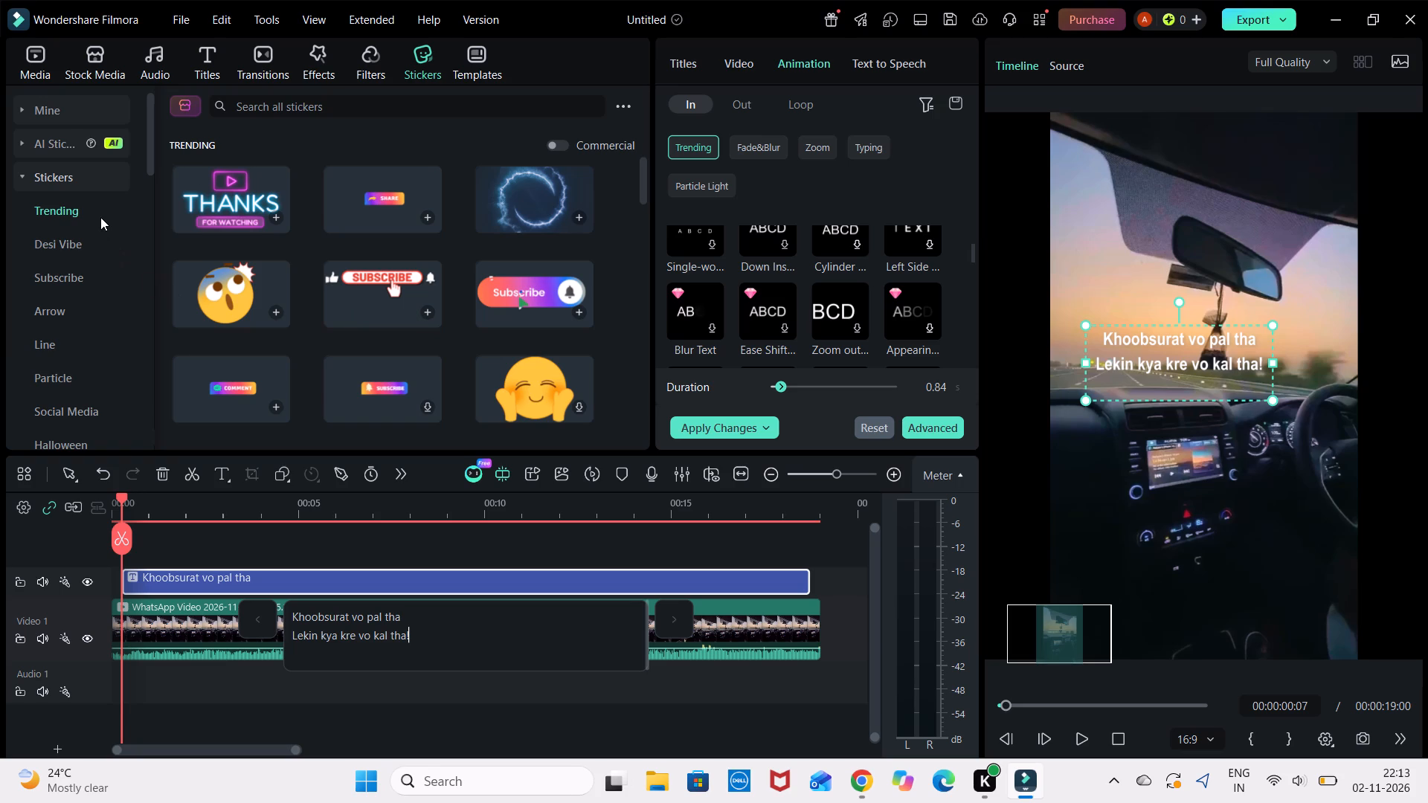
{"action": "left_click", "coordinate": [100, 217]}
{"action": "left_click", "coordinate": [83, 216]}
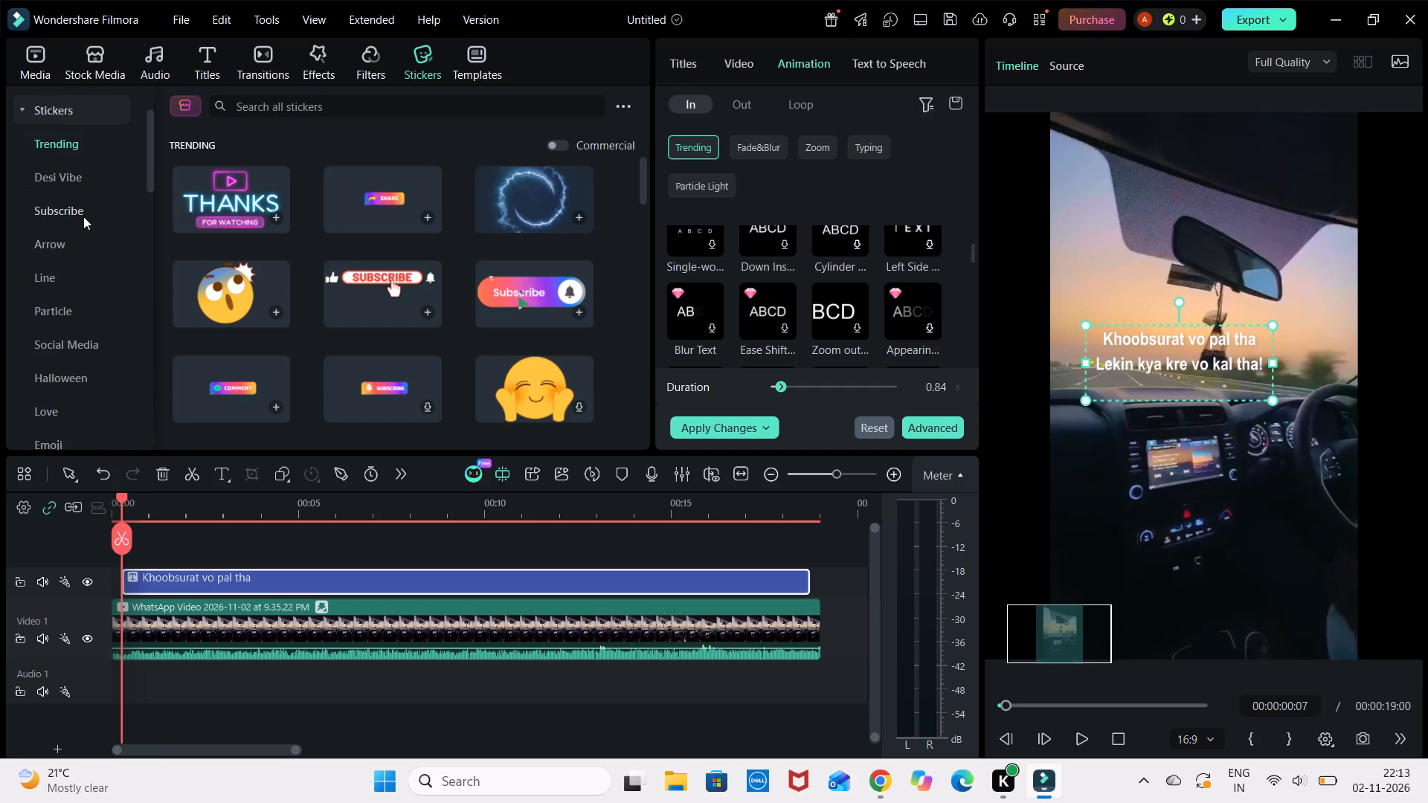
{"action": "left_click", "coordinate": [77, 210]}
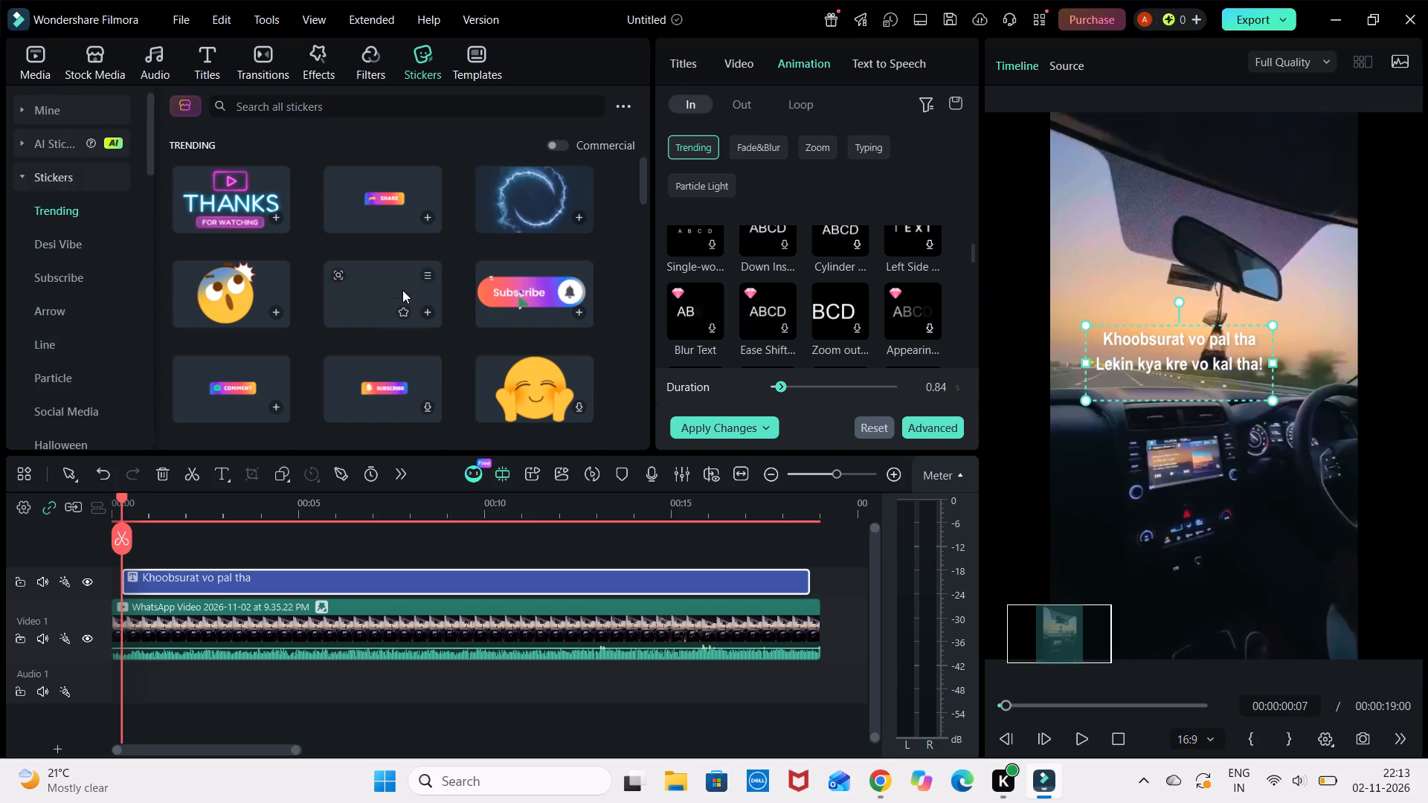
{"action": "scroll", "coordinate": [402, 290], "scroll_direction": "down", "scroll_amount": 3}
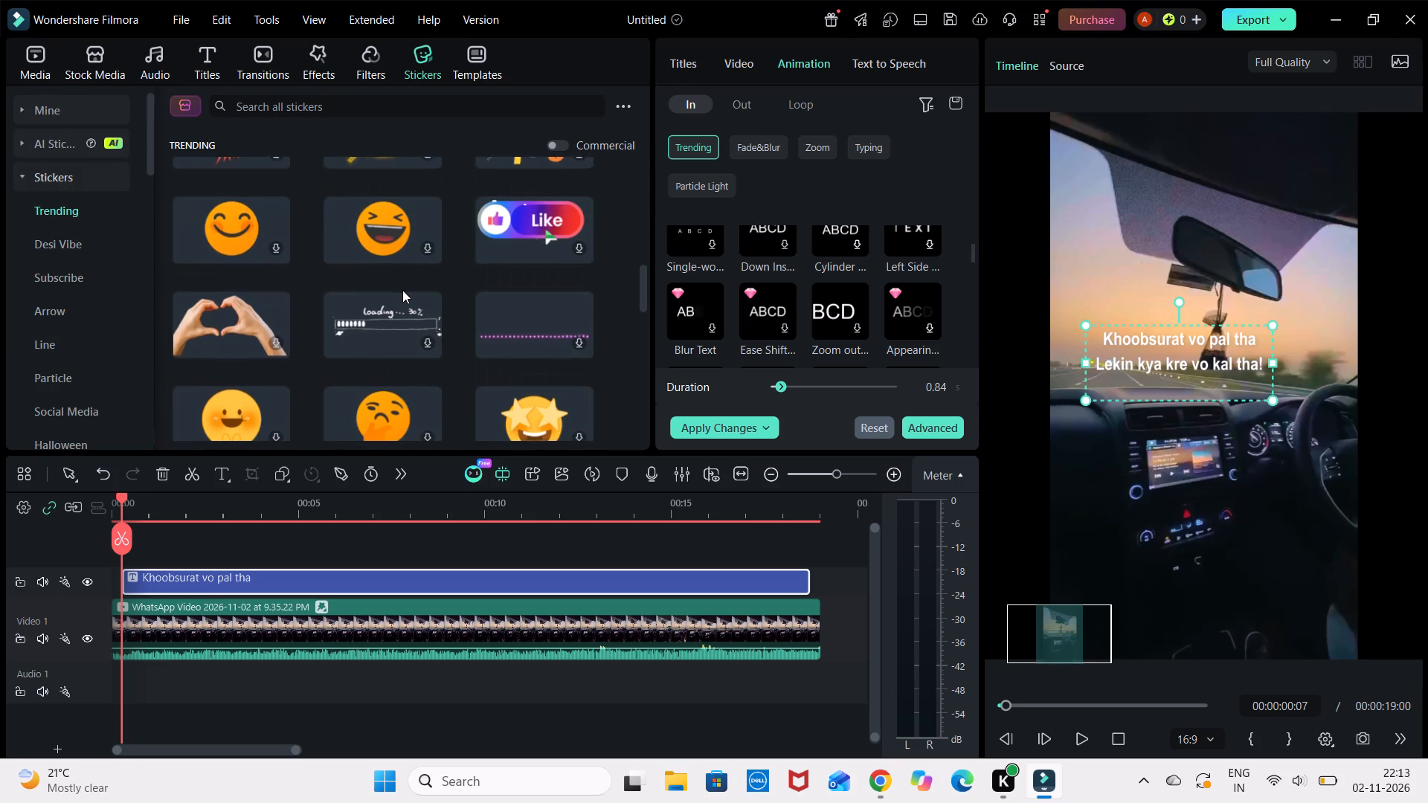
{"action": "scroll", "coordinate": [402, 290], "scroll_direction": "down", "scroll_amount": 1}
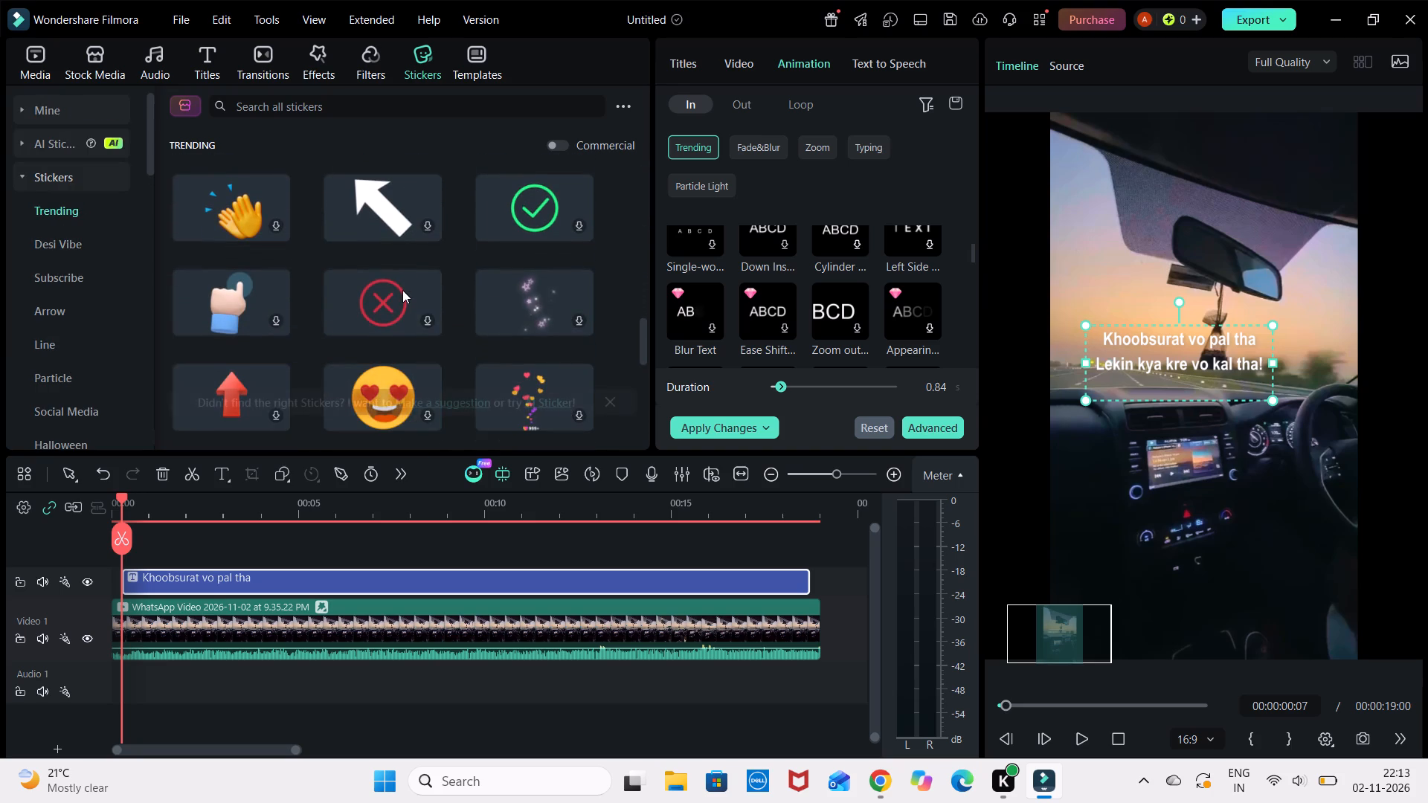
{"action": "scroll", "coordinate": [402, 290], "scroll_direction": "down", "scroll_amount": 1}
{"action": "left_click_drag", "start_coordinate": [353, 322], "coordinate": [353, 337]}
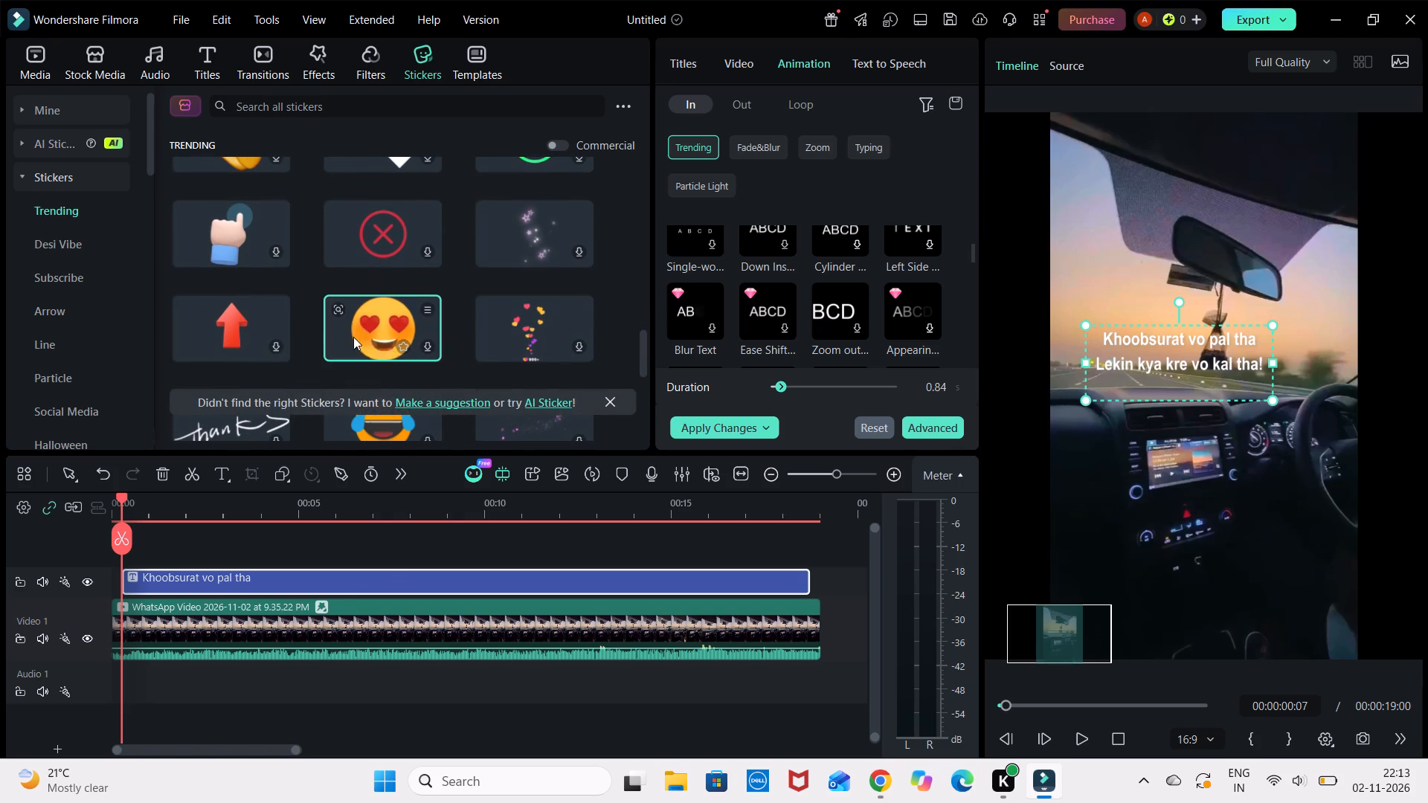
{"action": "left_click_drag", "start_coordinate": [353, 337], "coordinate": [361, 339]}
{"action": "scroll", "coordinate": [361, 339], "scroll_direction": "down", "scroll_amount": 1}
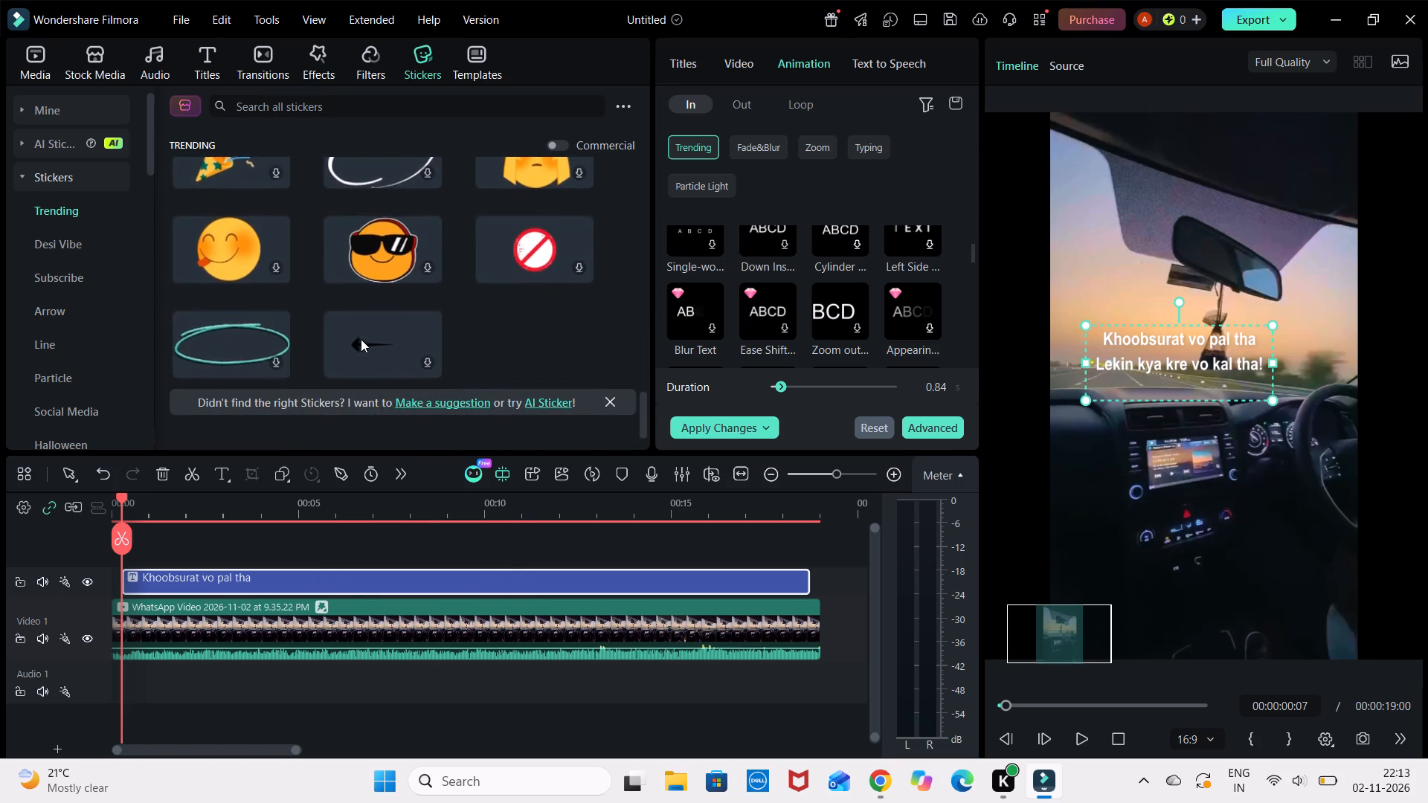
{"action": "scroll", "coordinate": [361, 339], "scroll_direction": "down", "scroll_amount": 1}
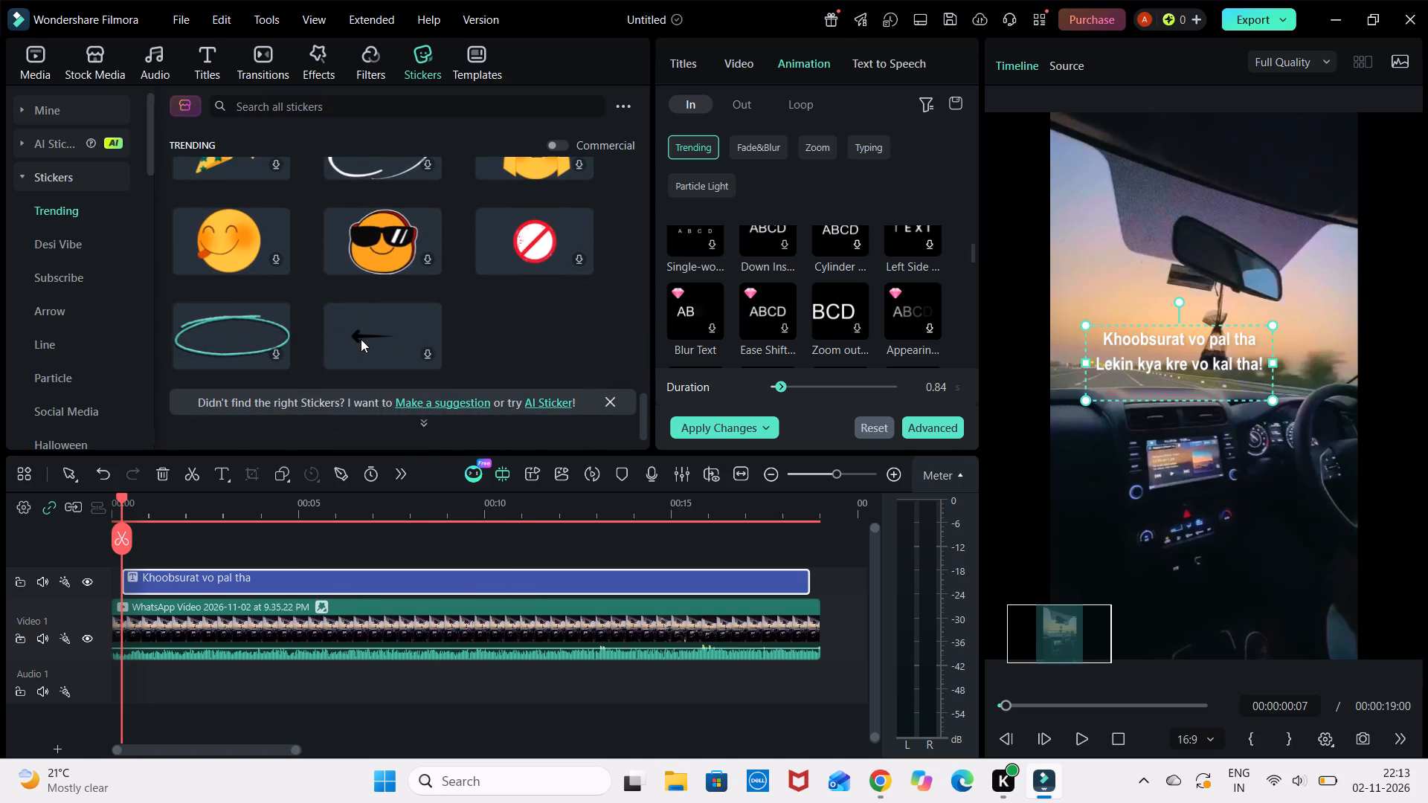
{"action": "left_click_drag", "start_coordinate": [507, 251], "coordinate": [243, 559]}
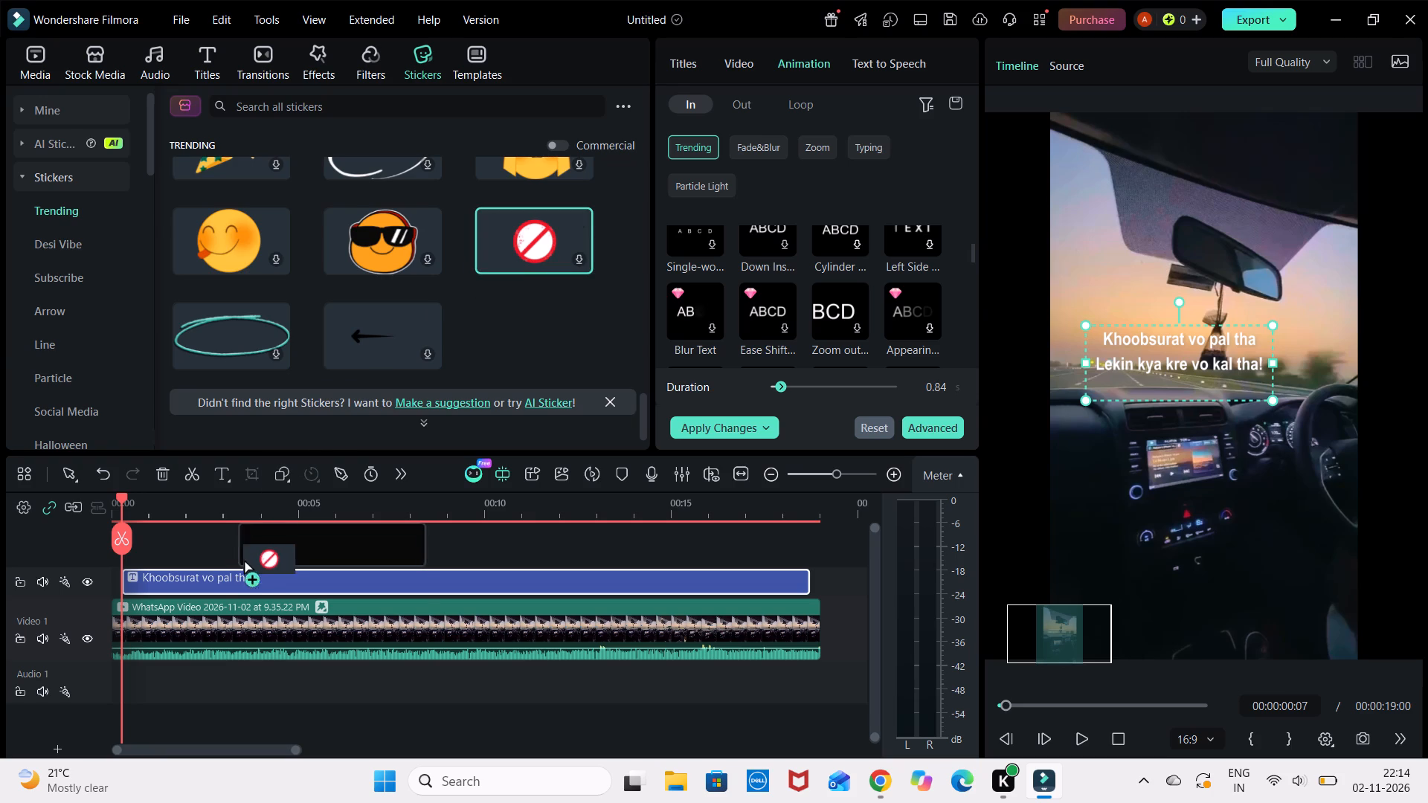
{"action": "left_click_drag", "start_coordinate": [243, 559], "coordinate": [247, 572]}
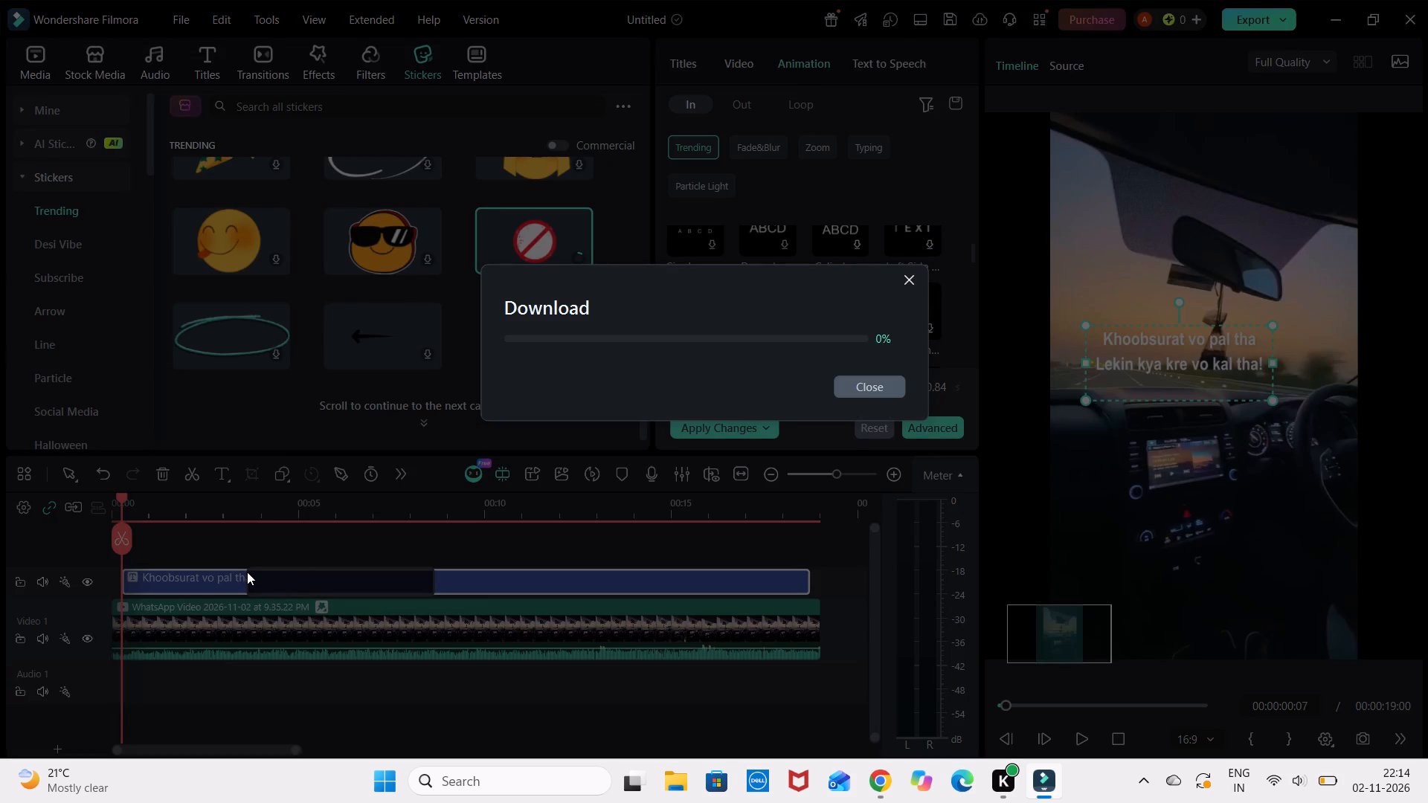
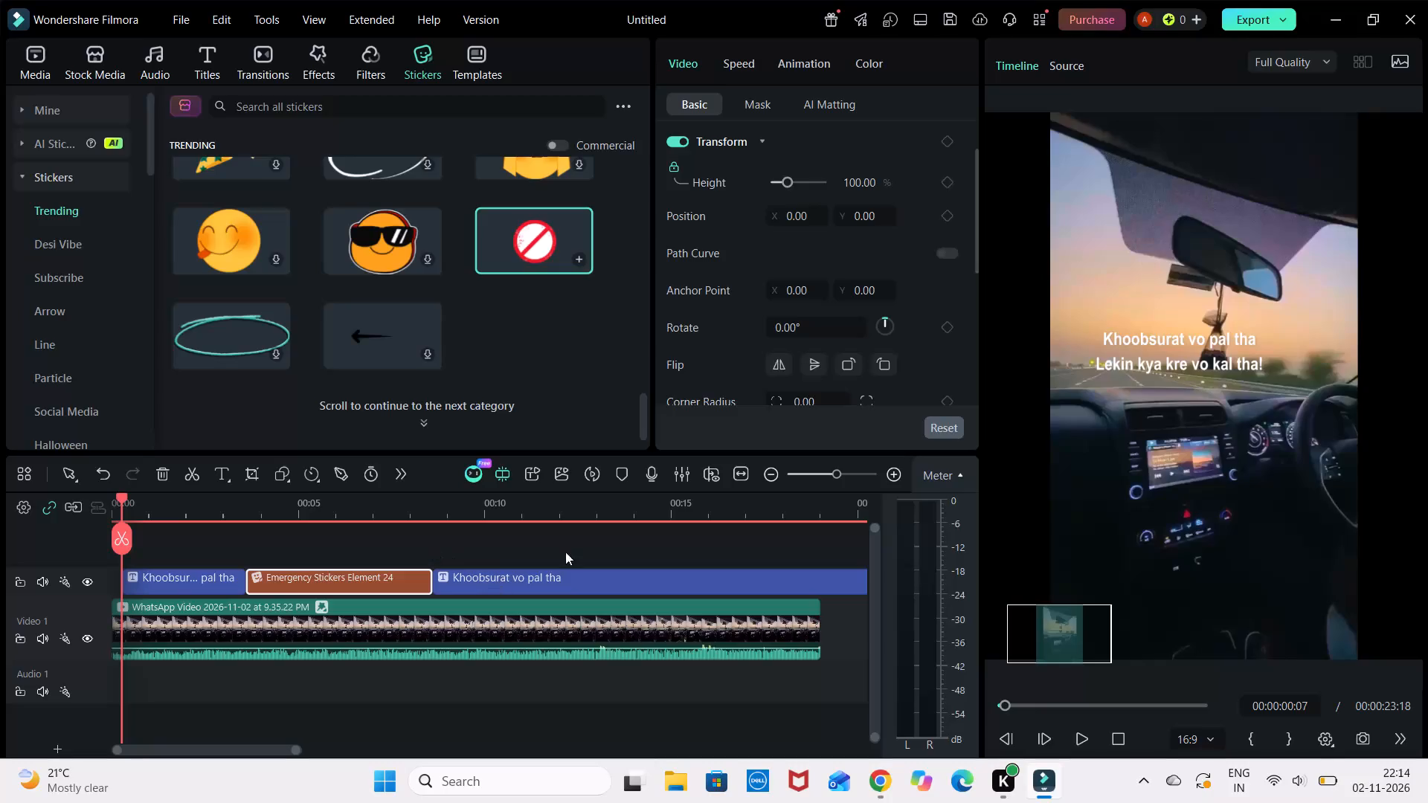
Select all clips on the timeline and play the project from near the start to preview the prohibition-sign sticker with the title.
{"action": "left_click", "coordinate": [398, 573]}
{"action": "left_click_drag", "start_coordinate": [249, 546], "coordinate": [876, 617]}
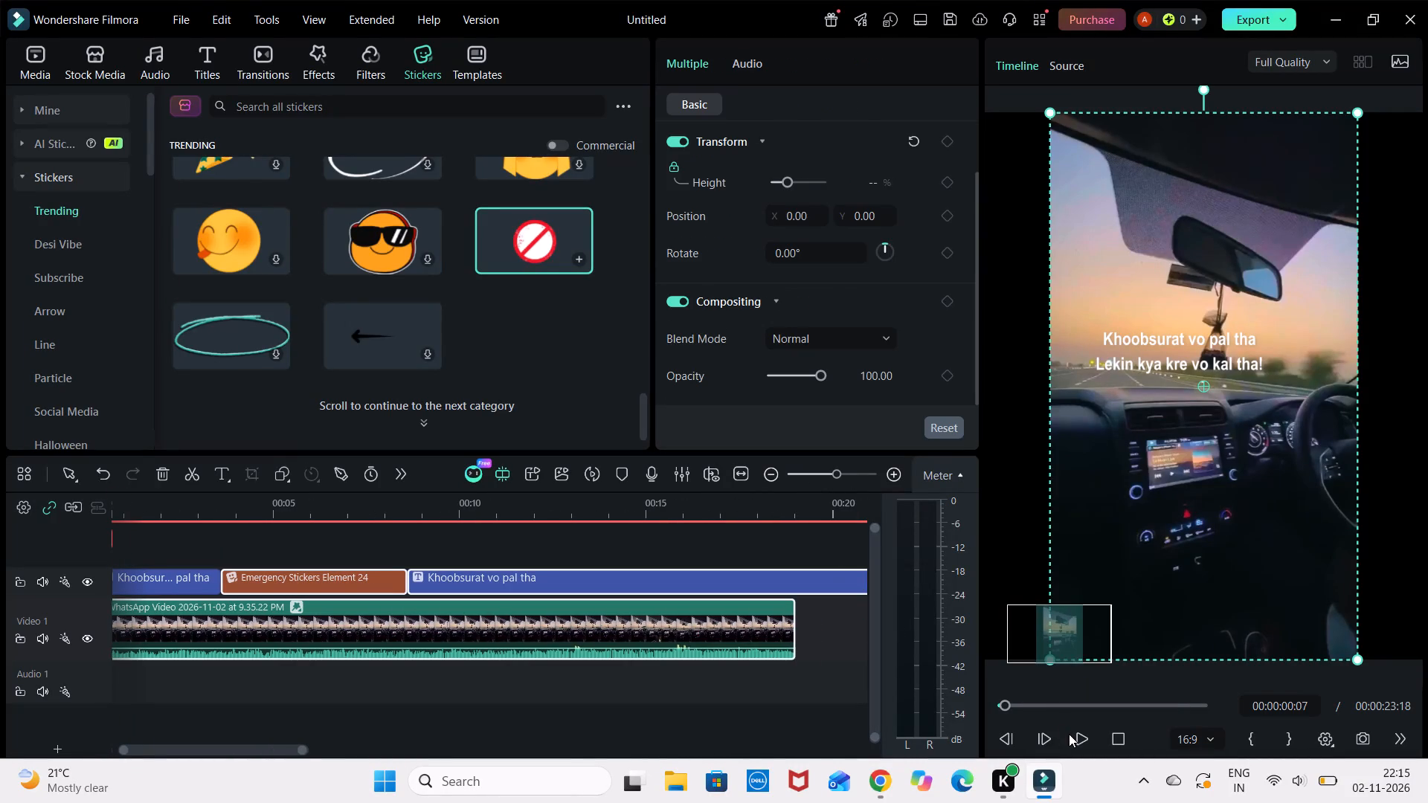
{"action": "left_click", "coordinate": [1069, 734]}
{"action": "left_click", "coordinate": [1074, 733]}
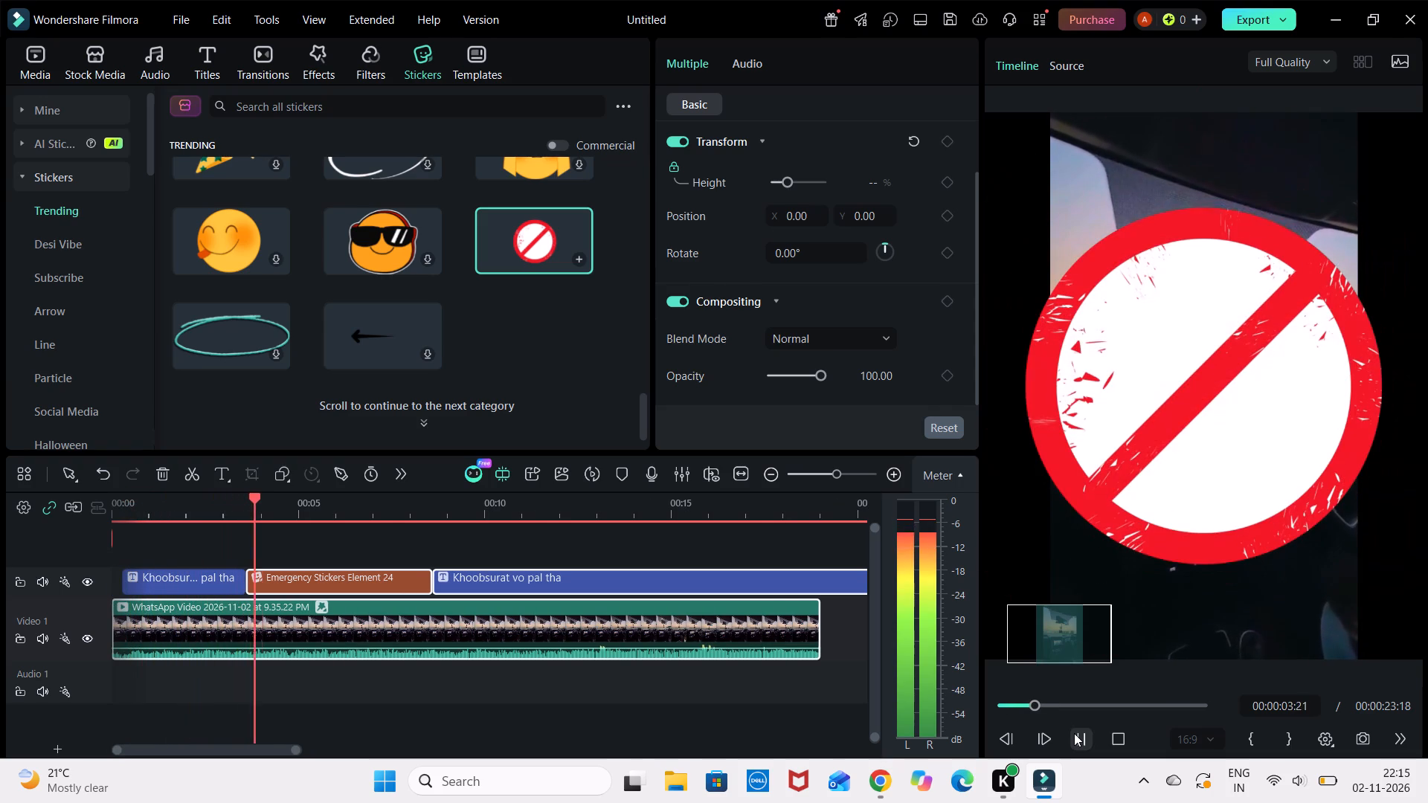
Move the selected clips up to higher tracks, with the sticker and title on Video 4 and the WhatsApp video on Video 3.
{"action": "left_click_drag", "start_coordinate": [402, 582], "coordinate": [373, 648]}
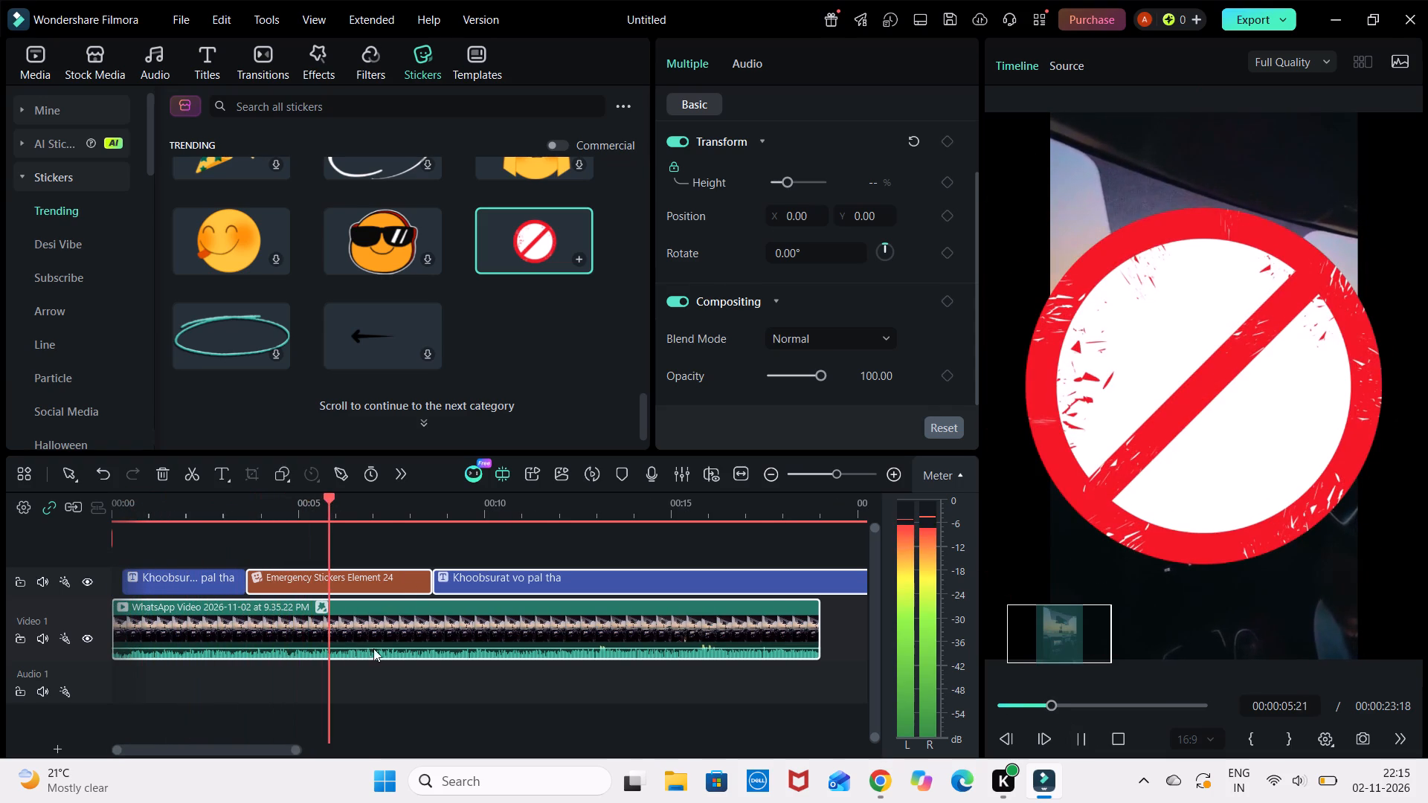
{"action": "left_click_drag", "start_coordinate": [373, 648], "coordinate": [365, 561]}
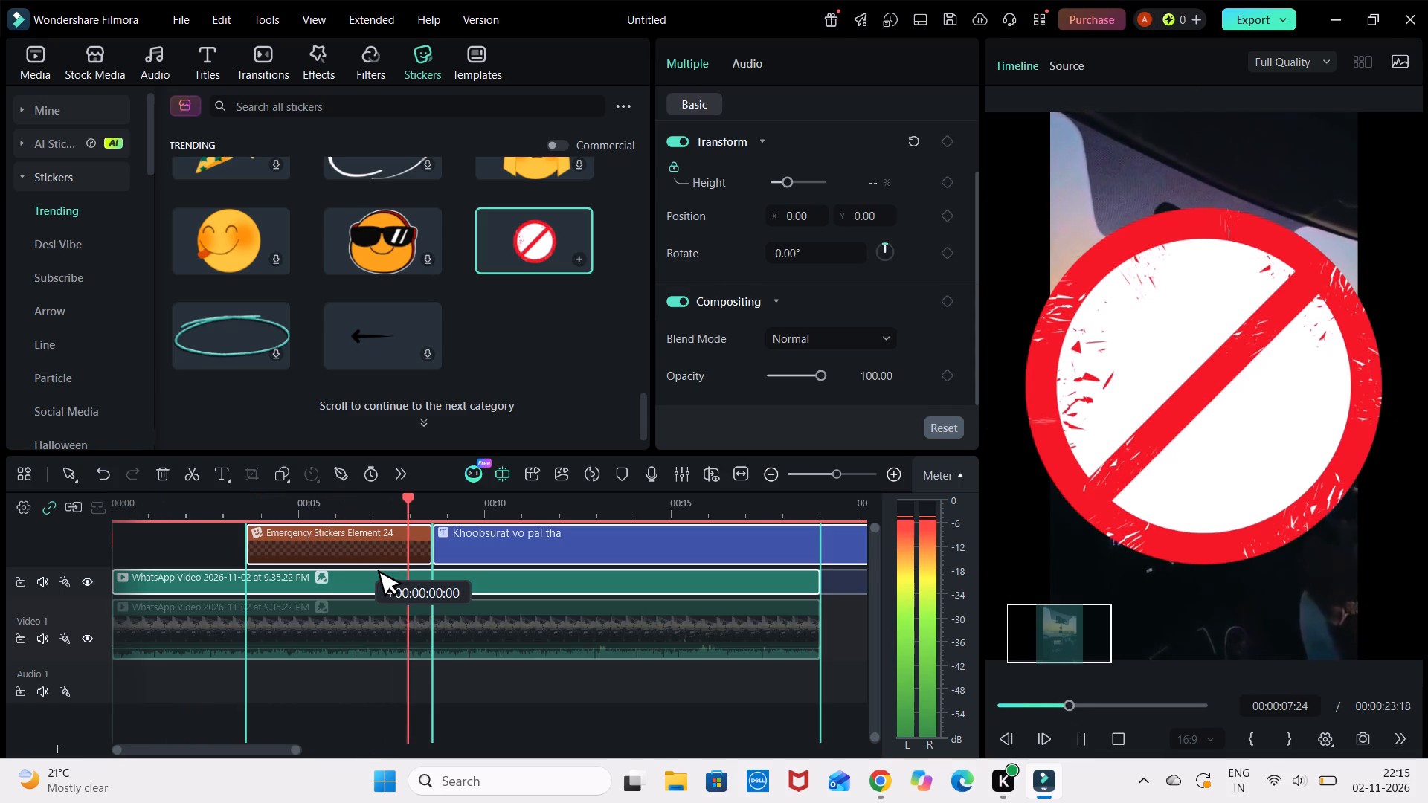
{"action": "left_click_drag", "start_coordinate": [365, 561], "coordinate": [363, 551]}
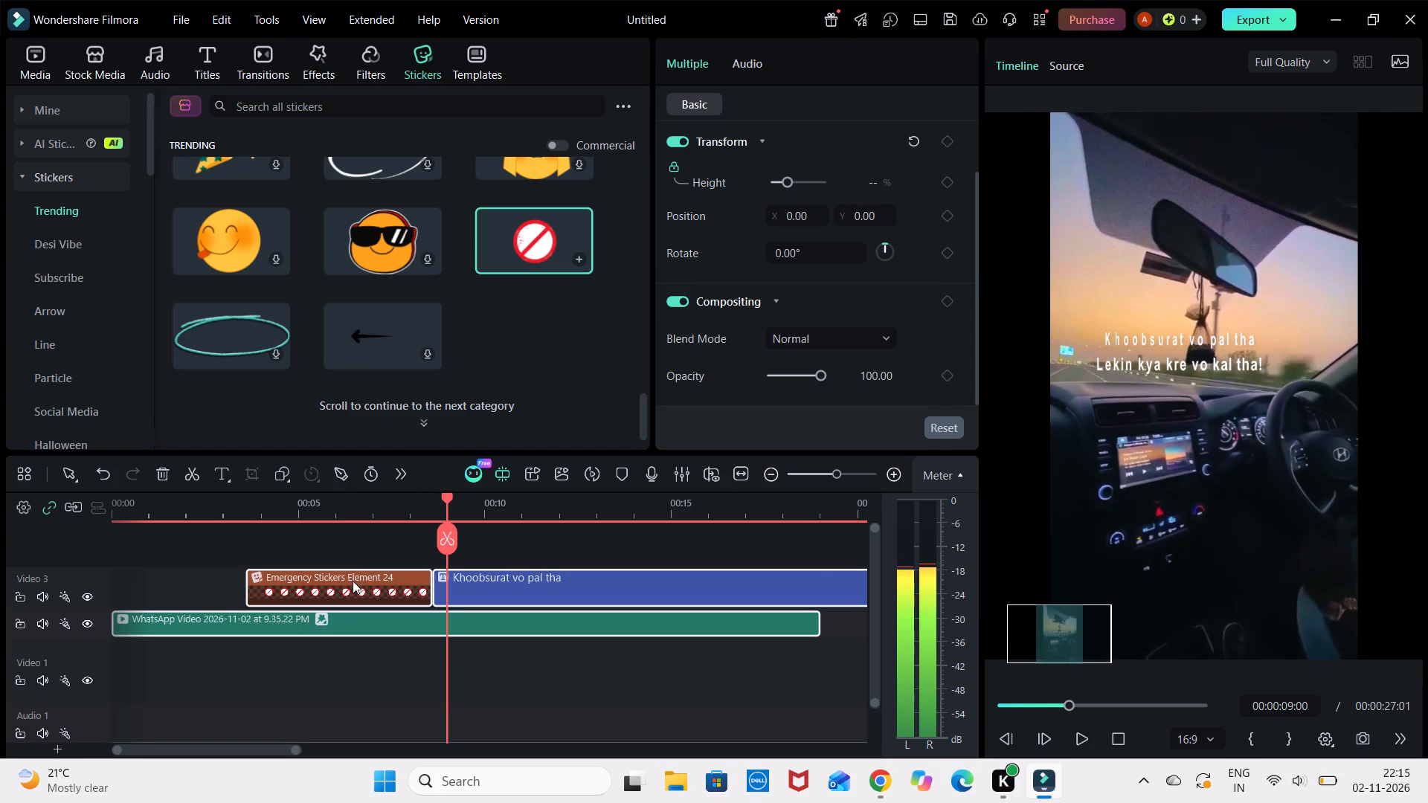
{"action": "left_click_drag", "start_coordinate": [352, 581], "coordinate": [266, 531]}
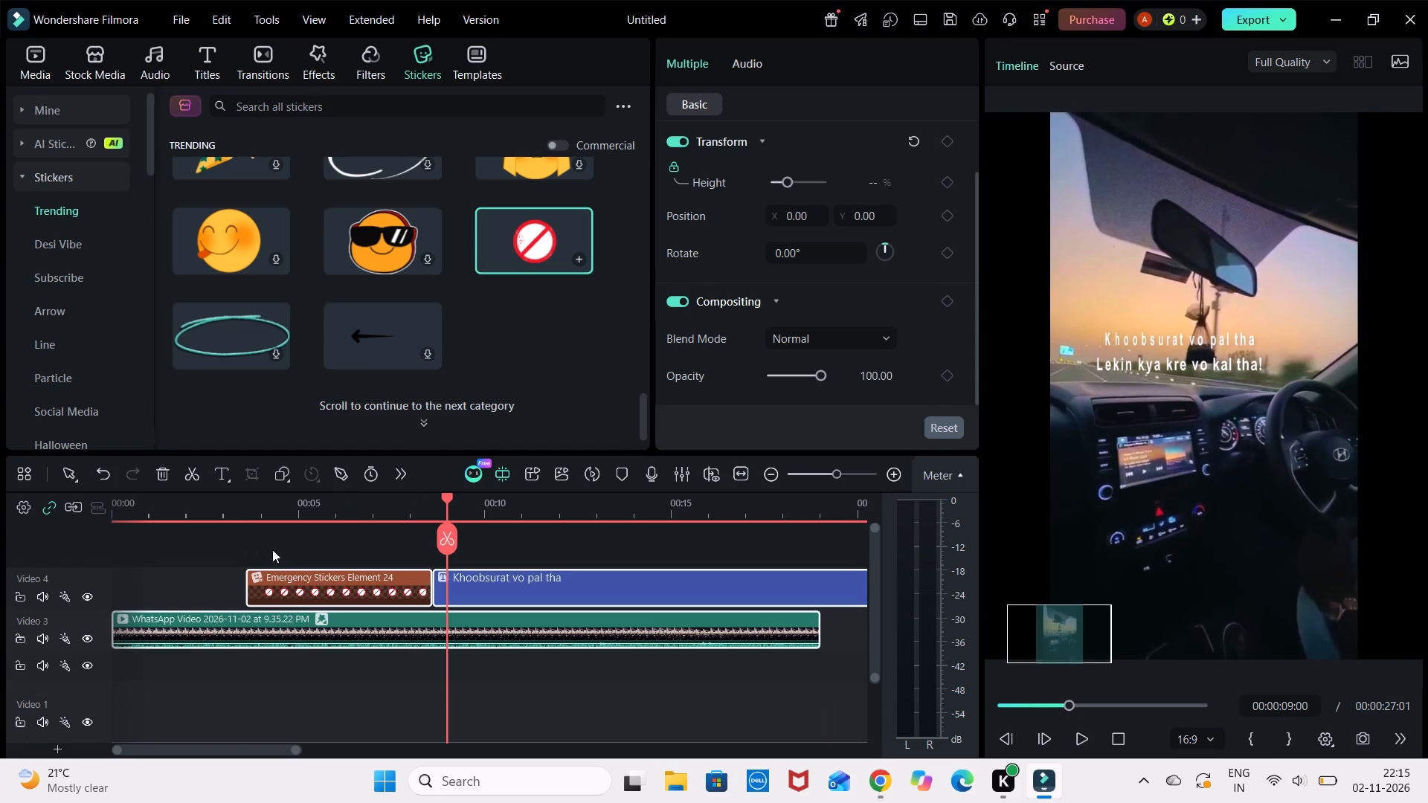
Delete the red prohibition-sign sticker clip from the Video 4 track.
{"action": "left_click", "coordinate": [299, 573]}
{"action": "right_click", "coordinate": [299, 573]}
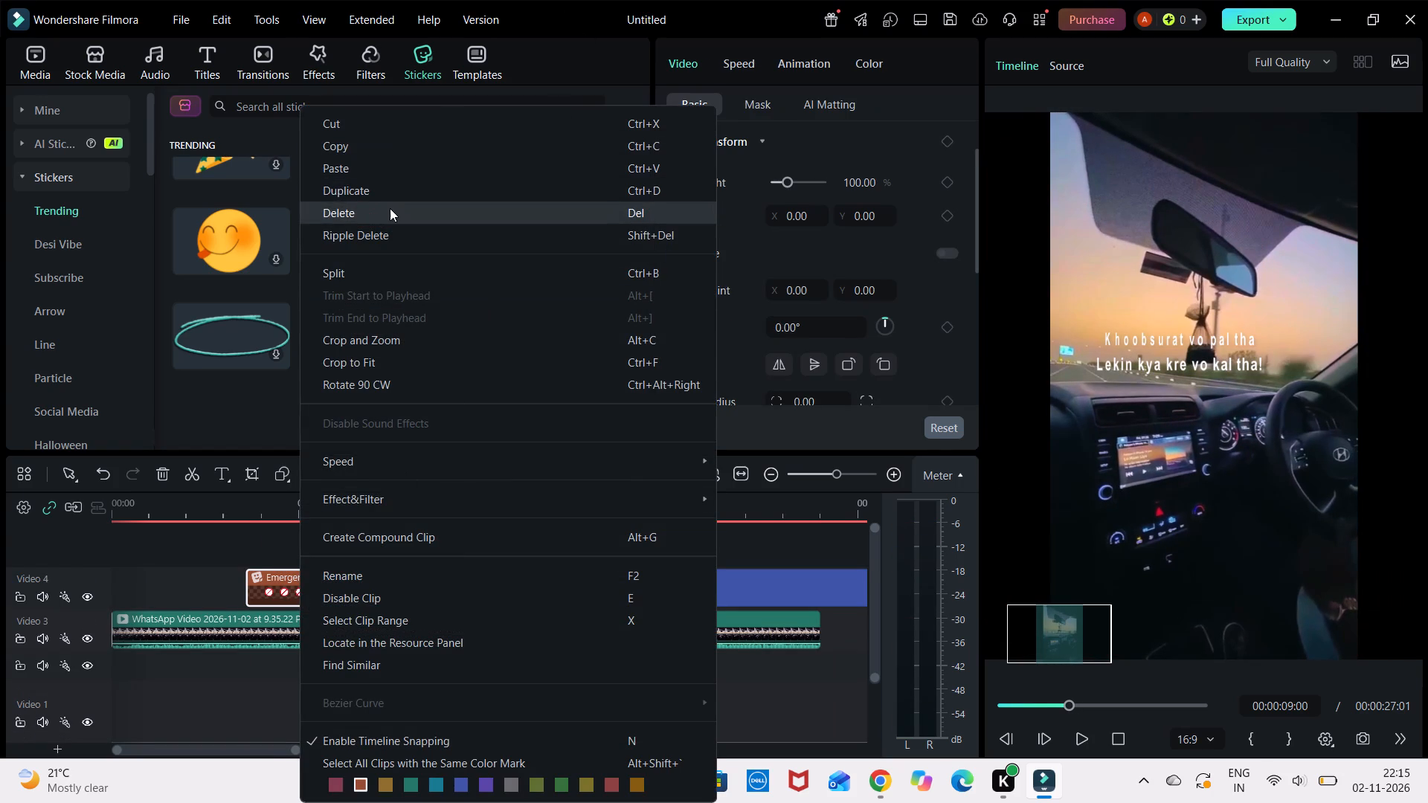
{"action": "left_click", "coordinate": [391, 208]}
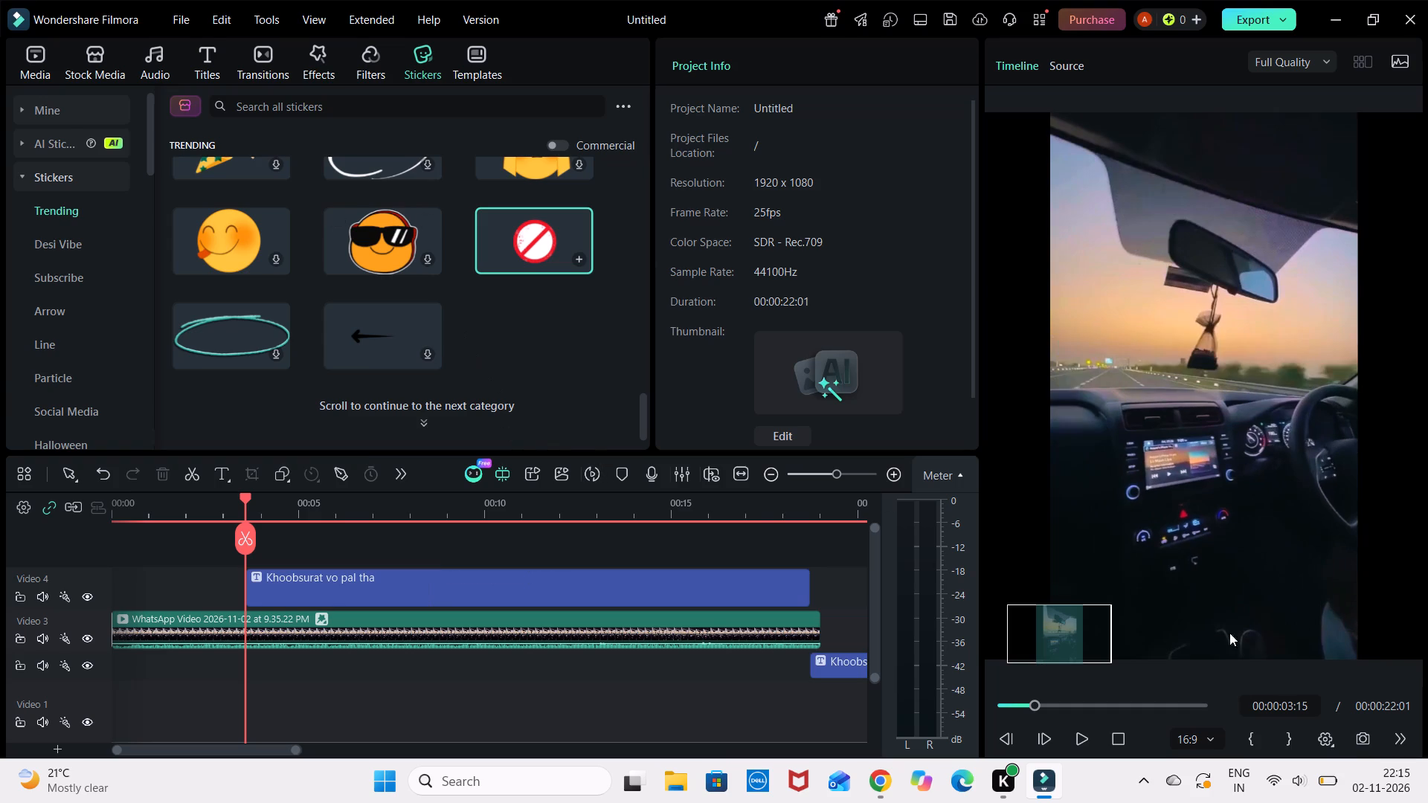
Play the timeline from 00:00:03:15 to preview the title over the driving video without the sticker.
{"action": "left_click", "coordinate": [1092, 732]}
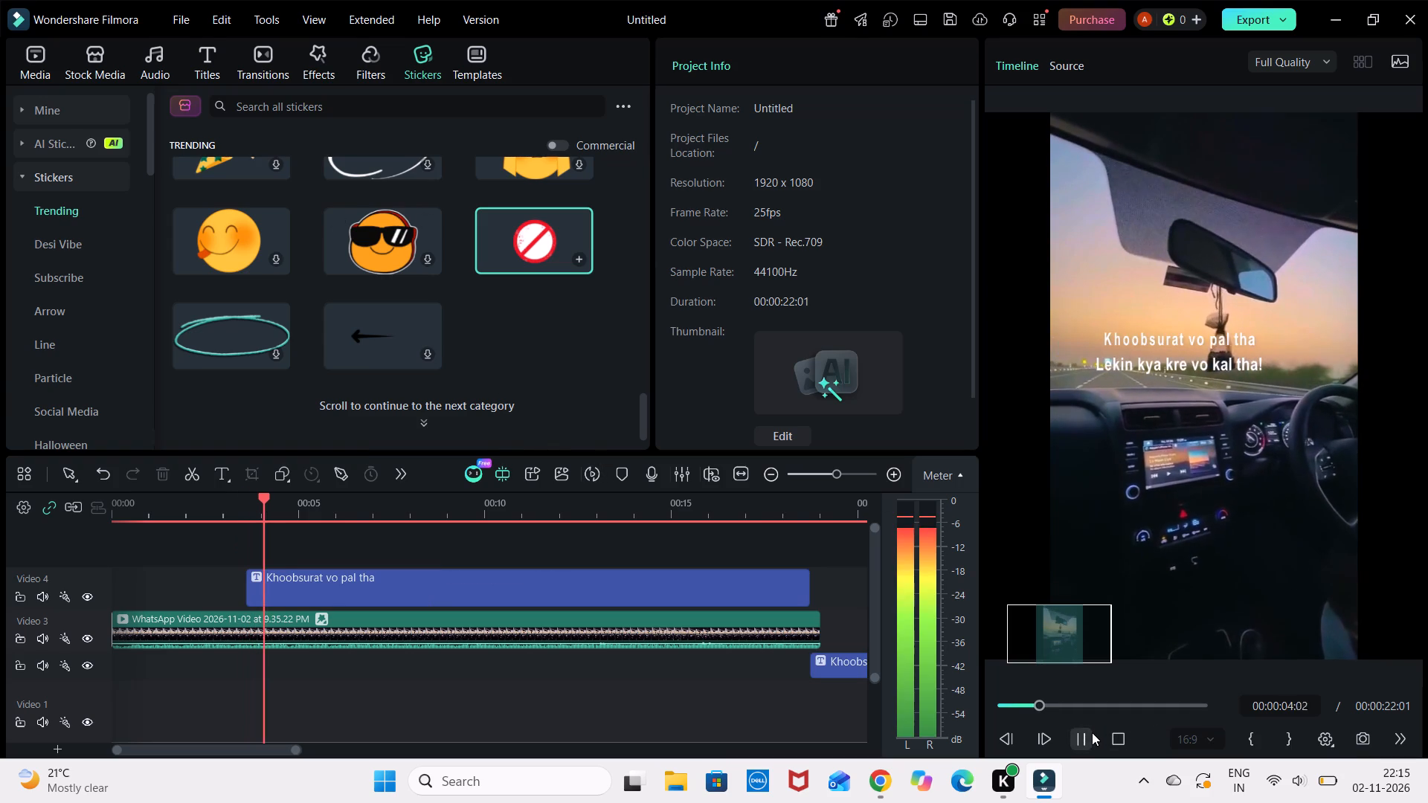
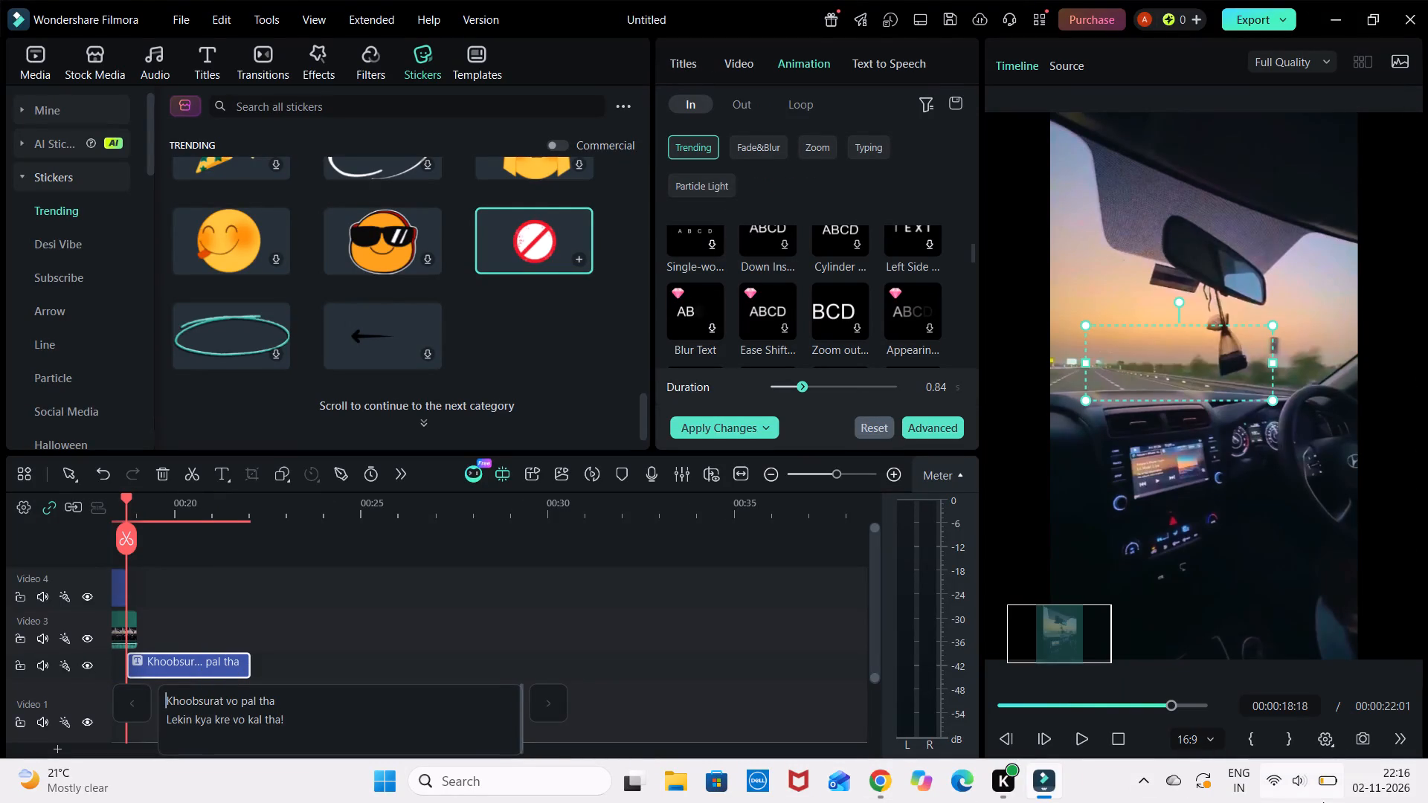
Play the timeline from the very beginning to preview the driving video with its title.
{"action": "left_click", "coordinate": [1001, 699]}
{"action": "left_click", "coordinate": [1071, 741]}
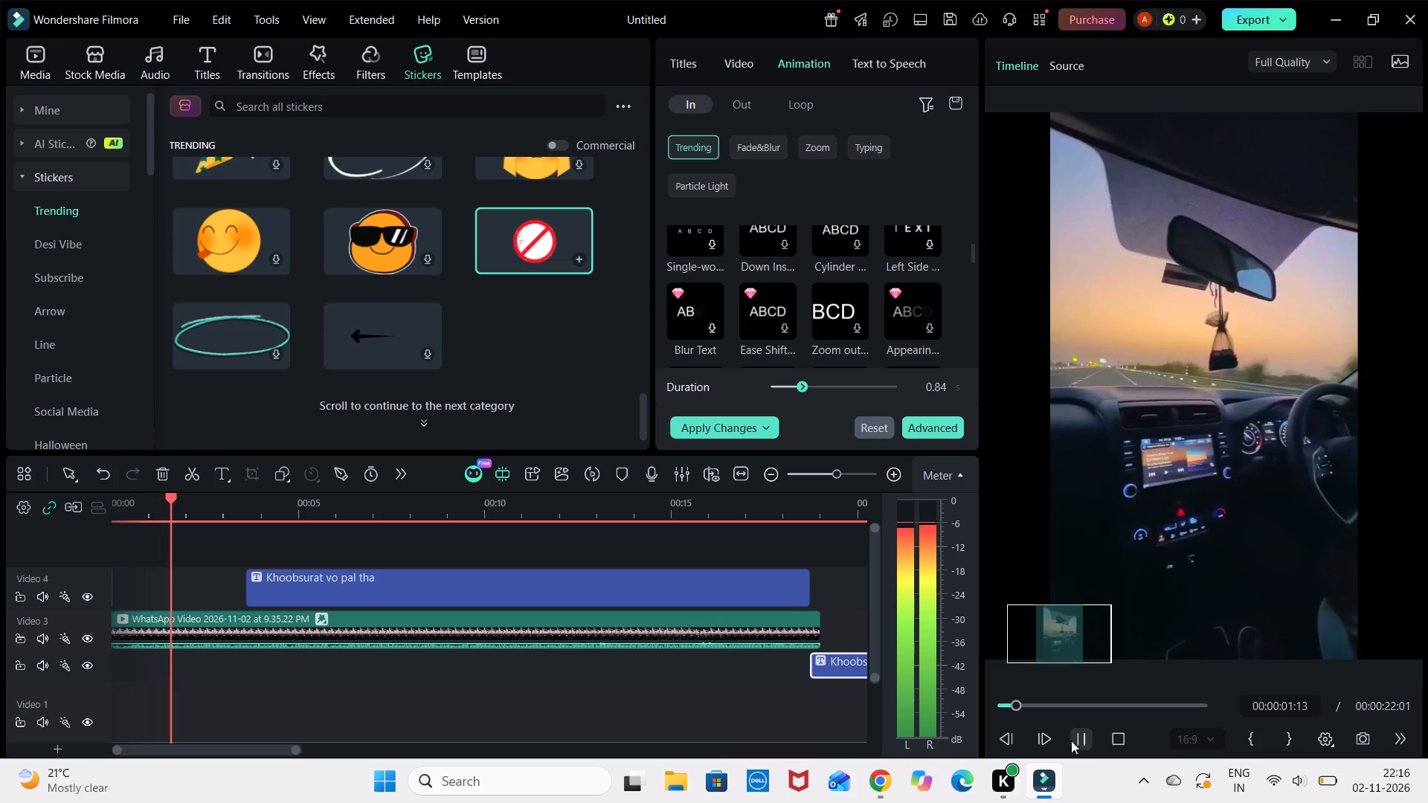
Close the video editor with the untitled driving video project.
{"action": "left_click", "coordinate": [1408, 16]}
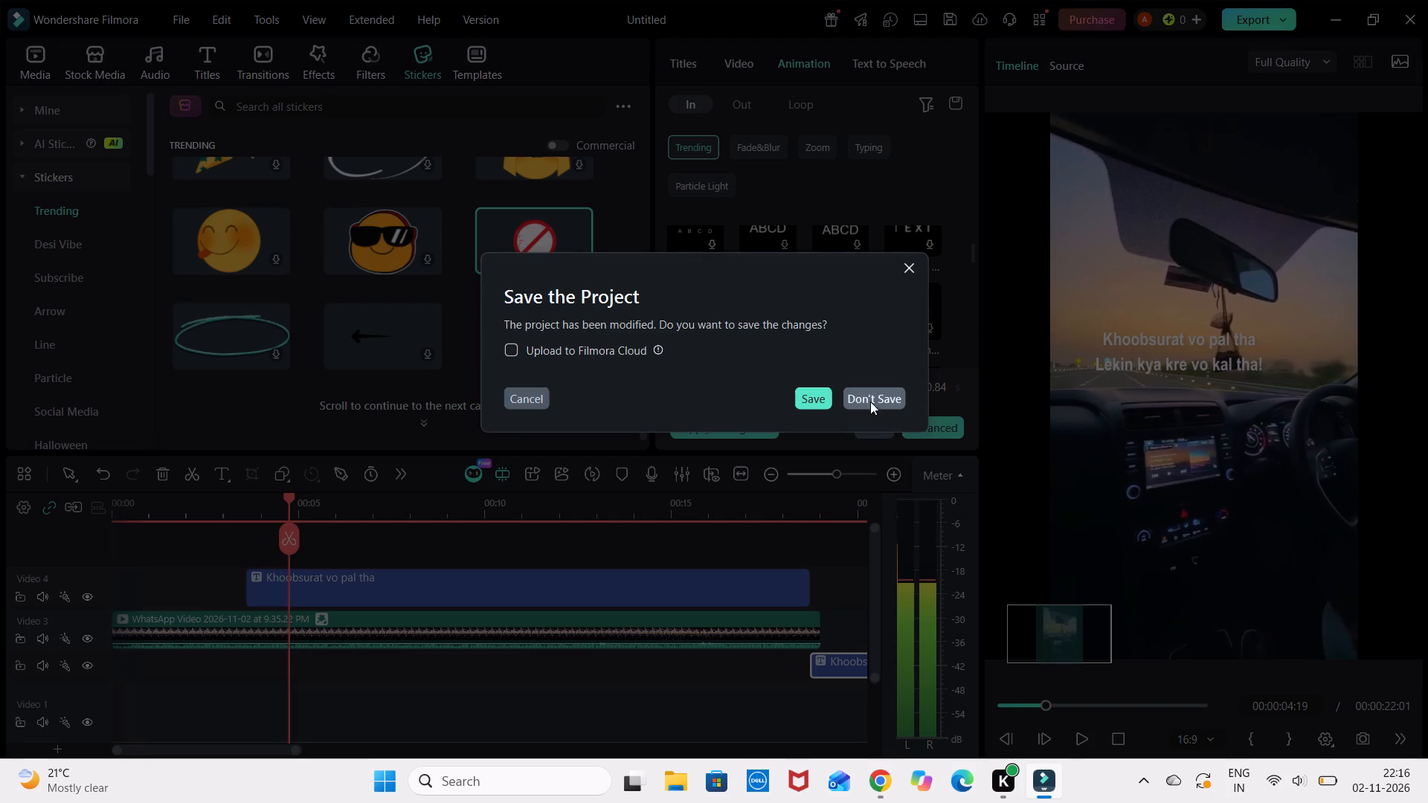
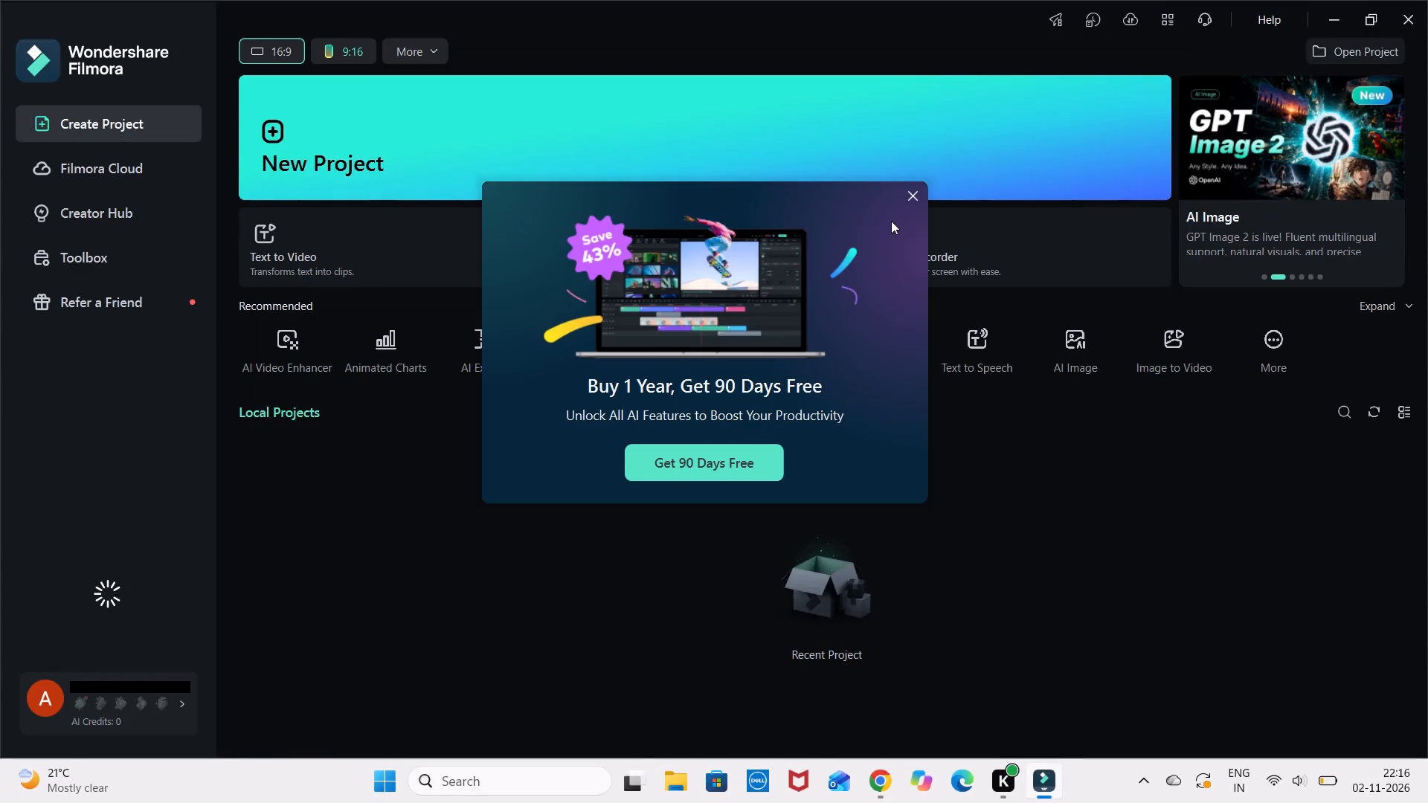
Dismiss the promotional offer for a one-year subscription with 90 free days.
{"action": "left_click", "coordinate": [910, 201]}
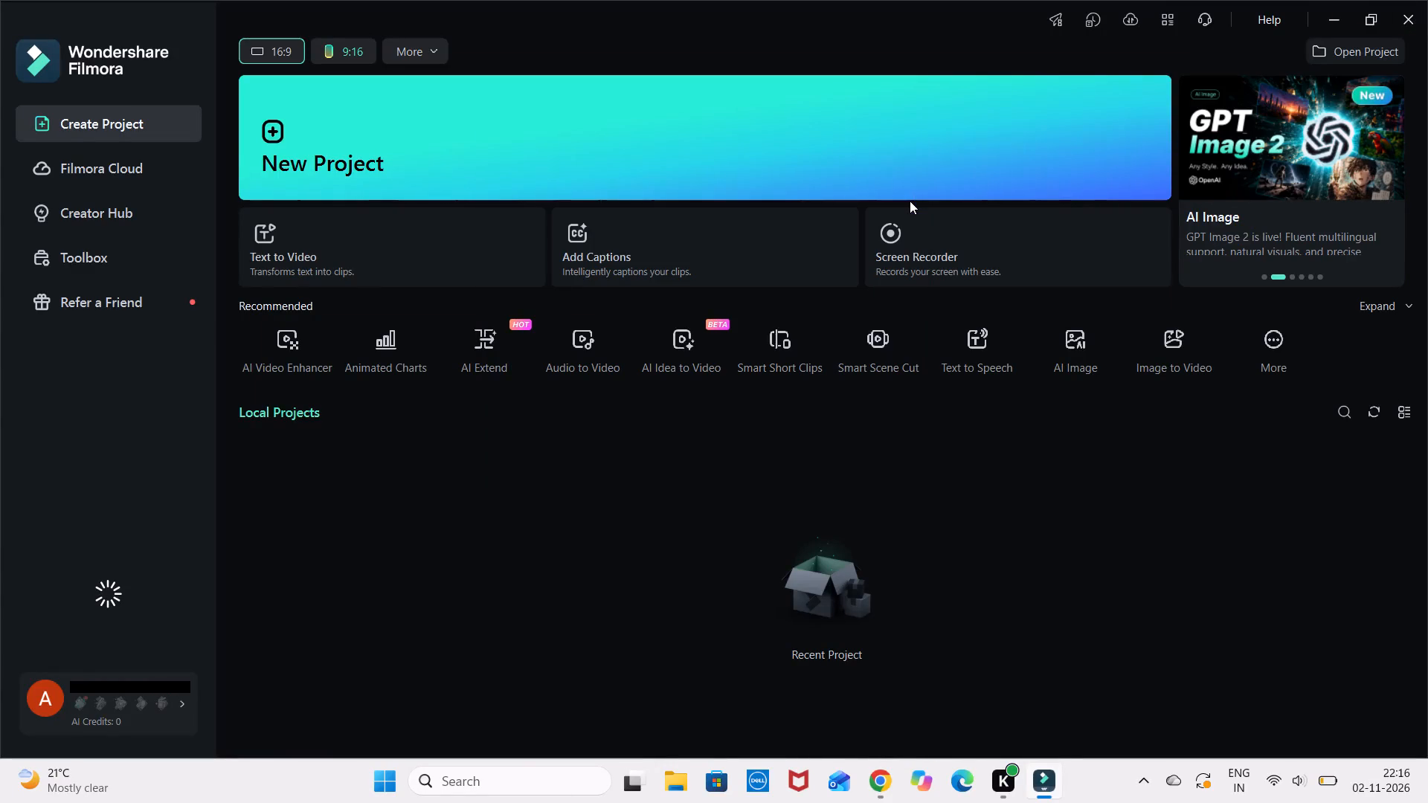
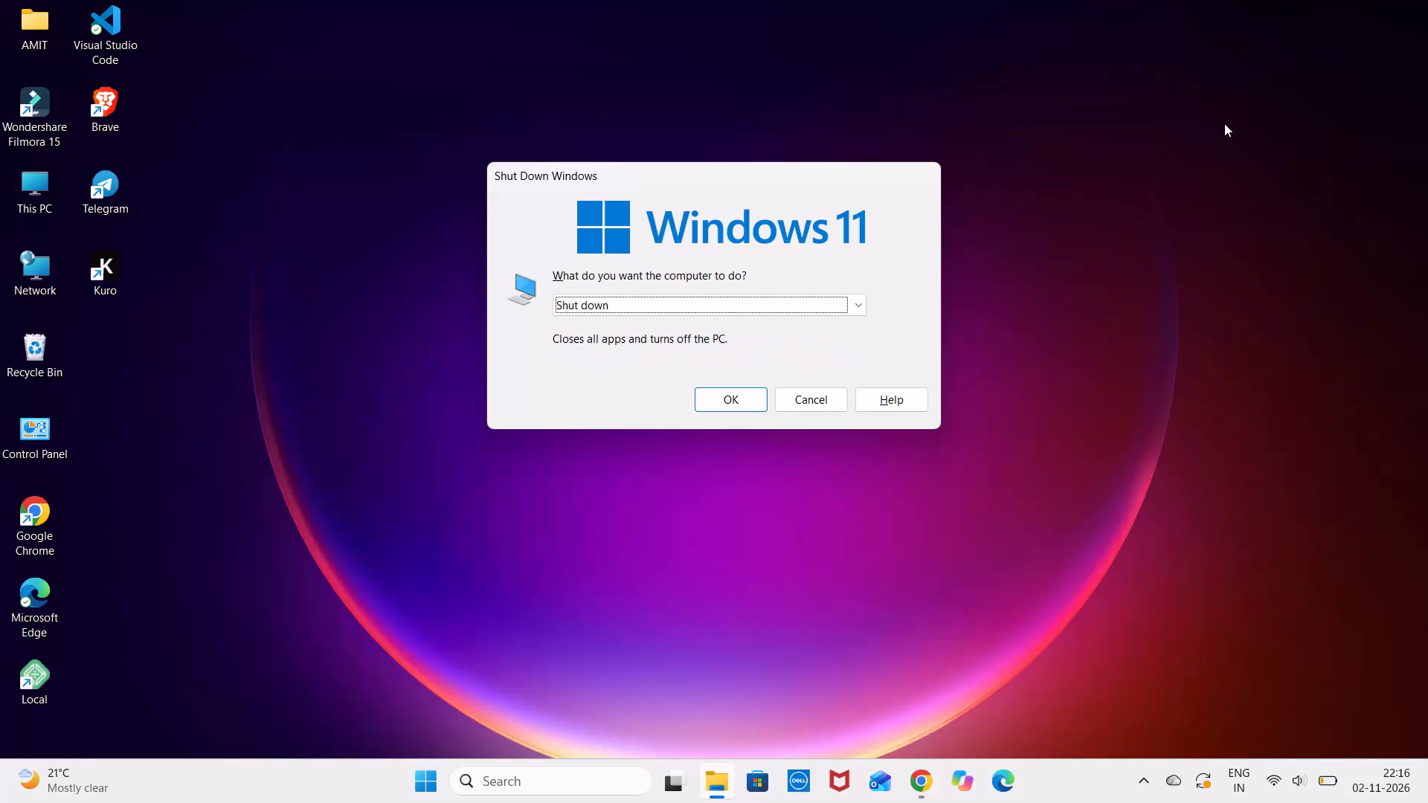
Shut down the computer from the open Shut Down Windows dialog.
{"action": "key", "text": "Return"}
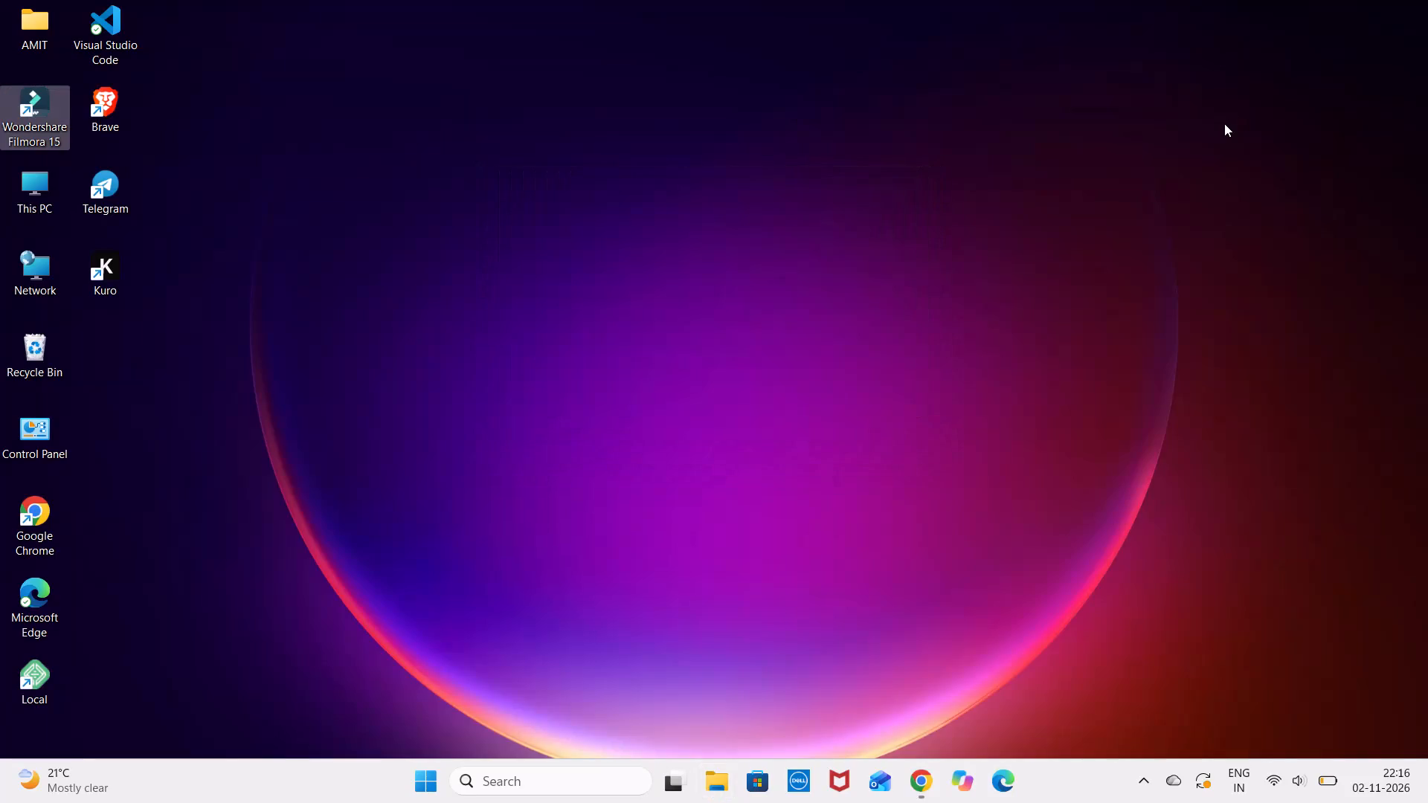